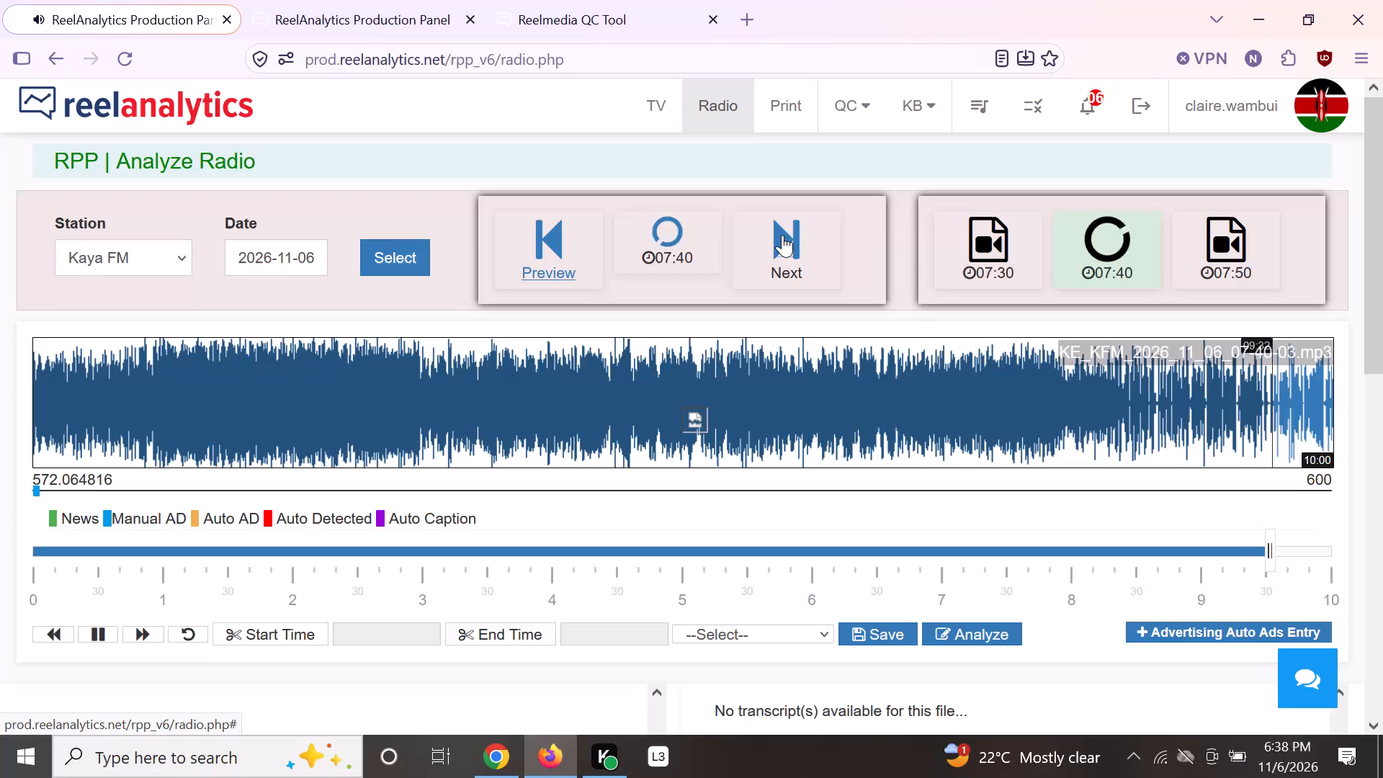
Load the 07:50 Kaya FM recording and skip its playback ahead to about 01:17.
{"action": "left_click", "coordinate": [673, 235]}
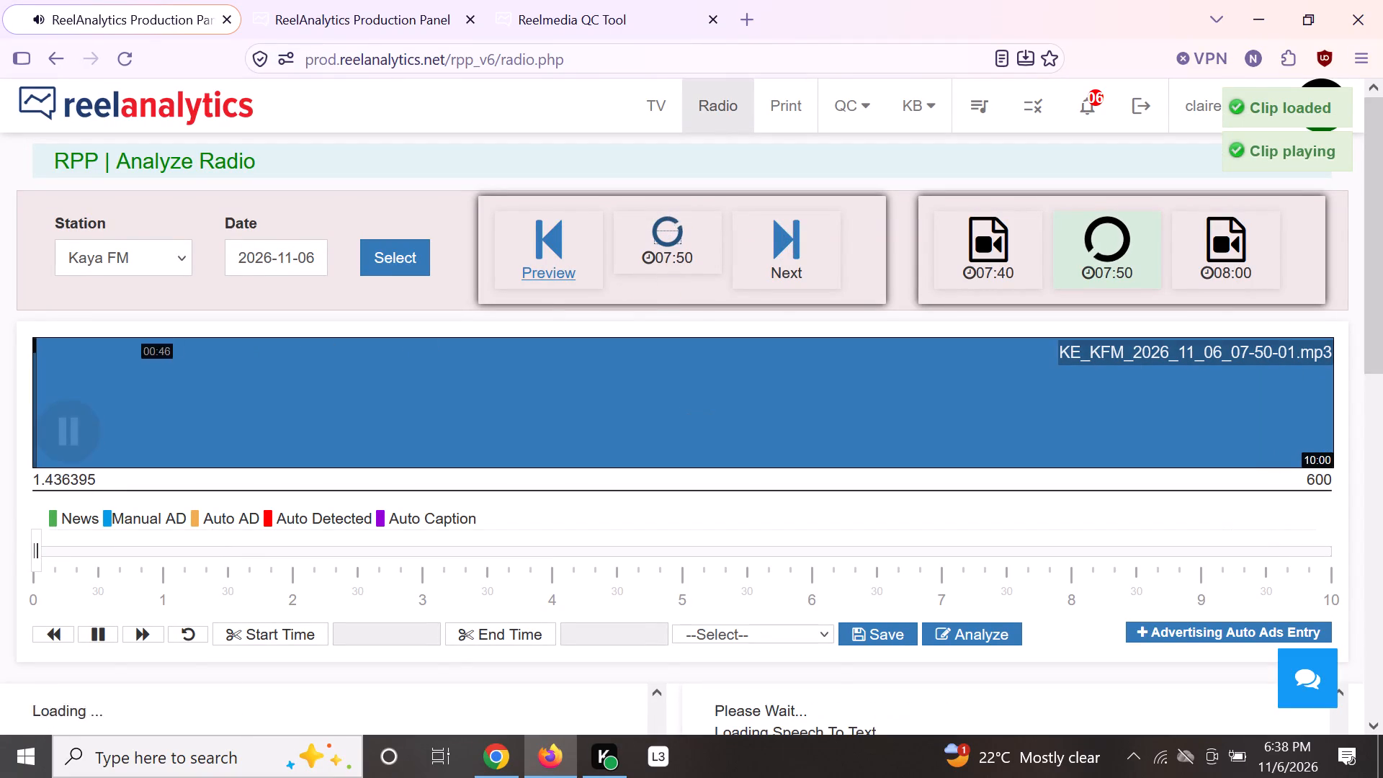
{"action": "left_click", "coordinate": [83, 363]}
{"action": "left_click", "coordinate": [136, 372]}
{"action": "left_click", "coordinate": [201, 390]}
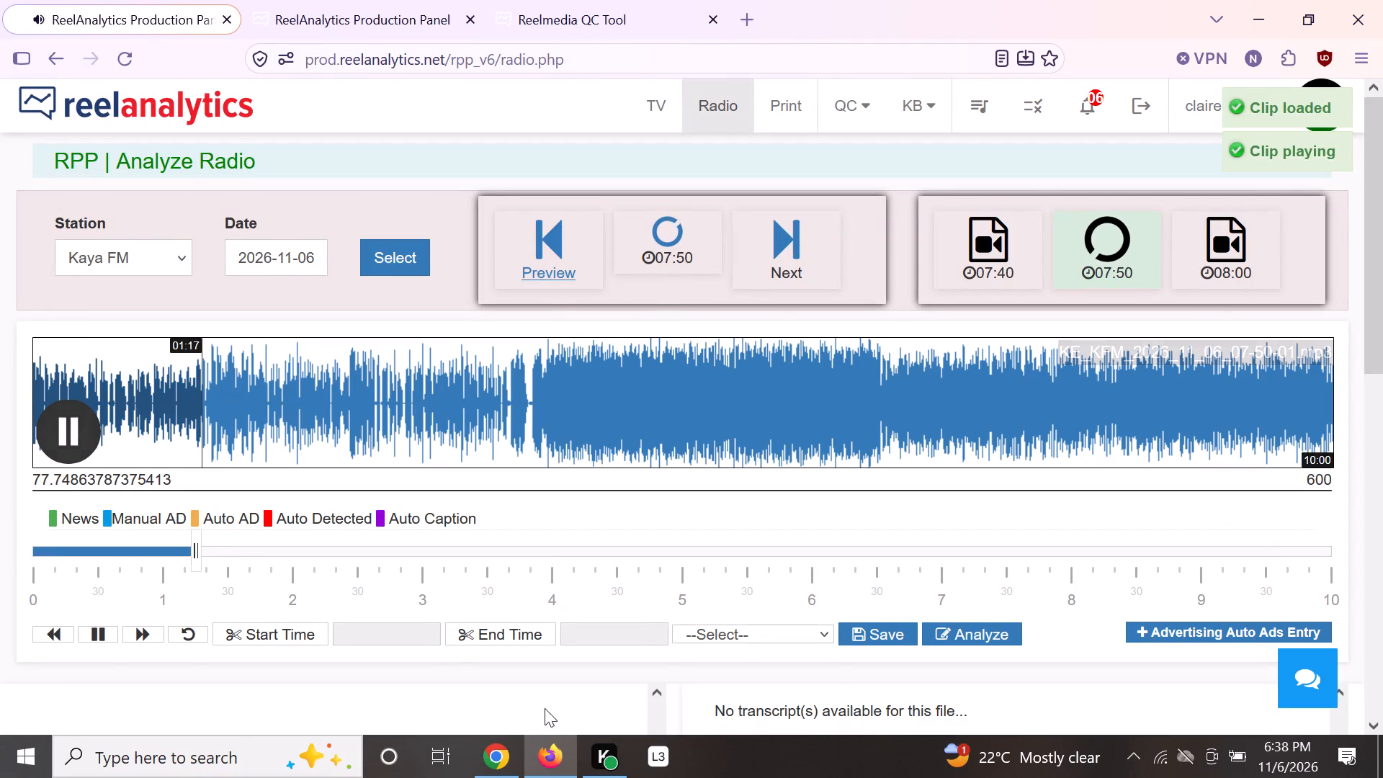
Switch to Google Chrome and start a new Google search on the New Tab page.
{"action": "left_click", "coordinate": [503, 753]}
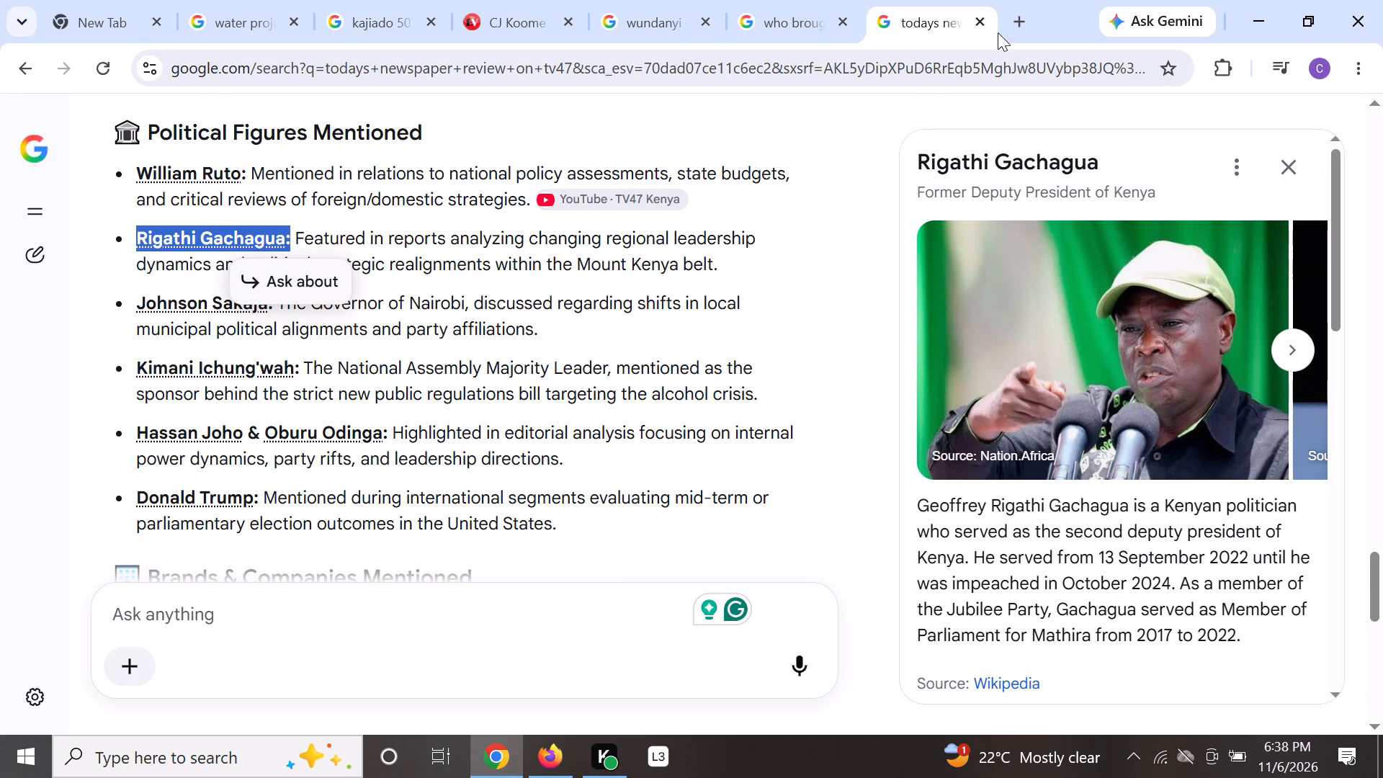
{"action": "left_click", "coordinate": [88, 26]}
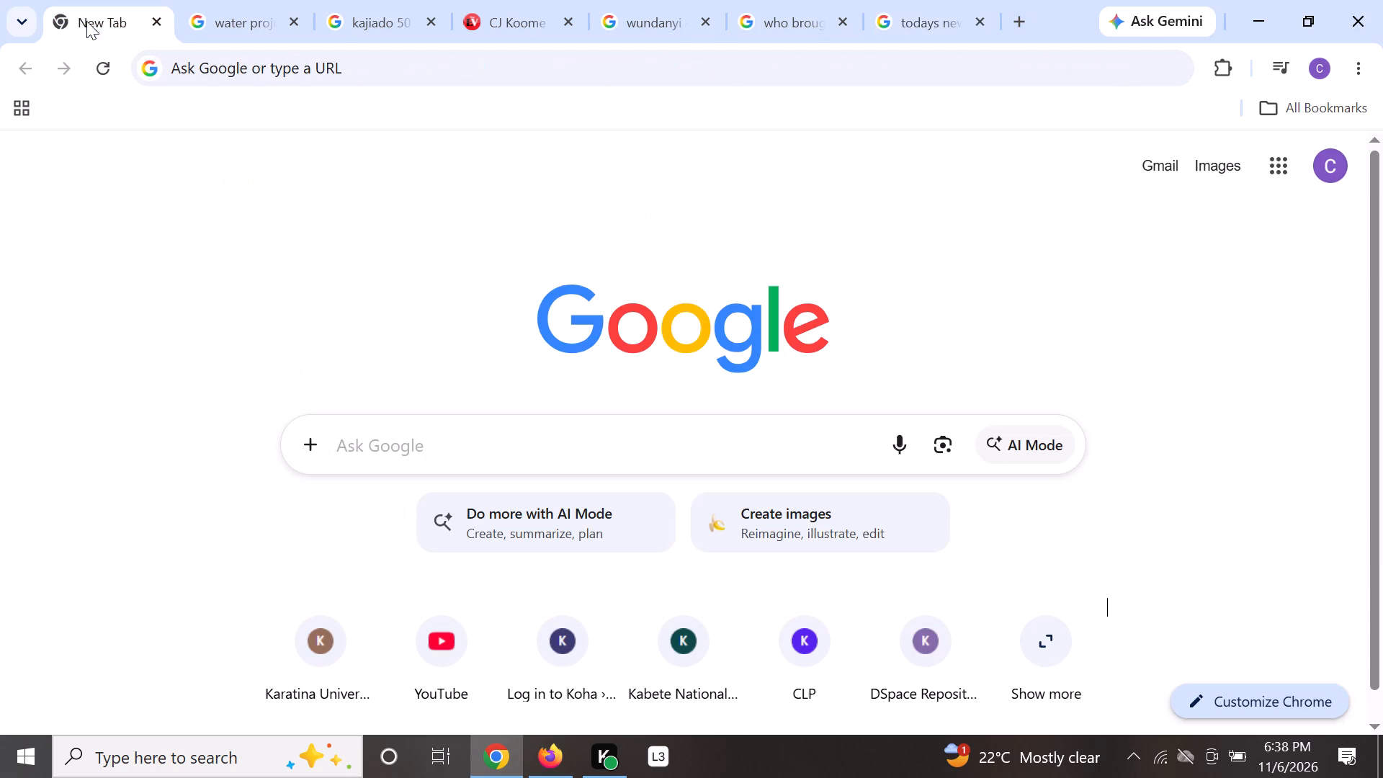
{"action": "left_click", "coordinate": [385, 453]}
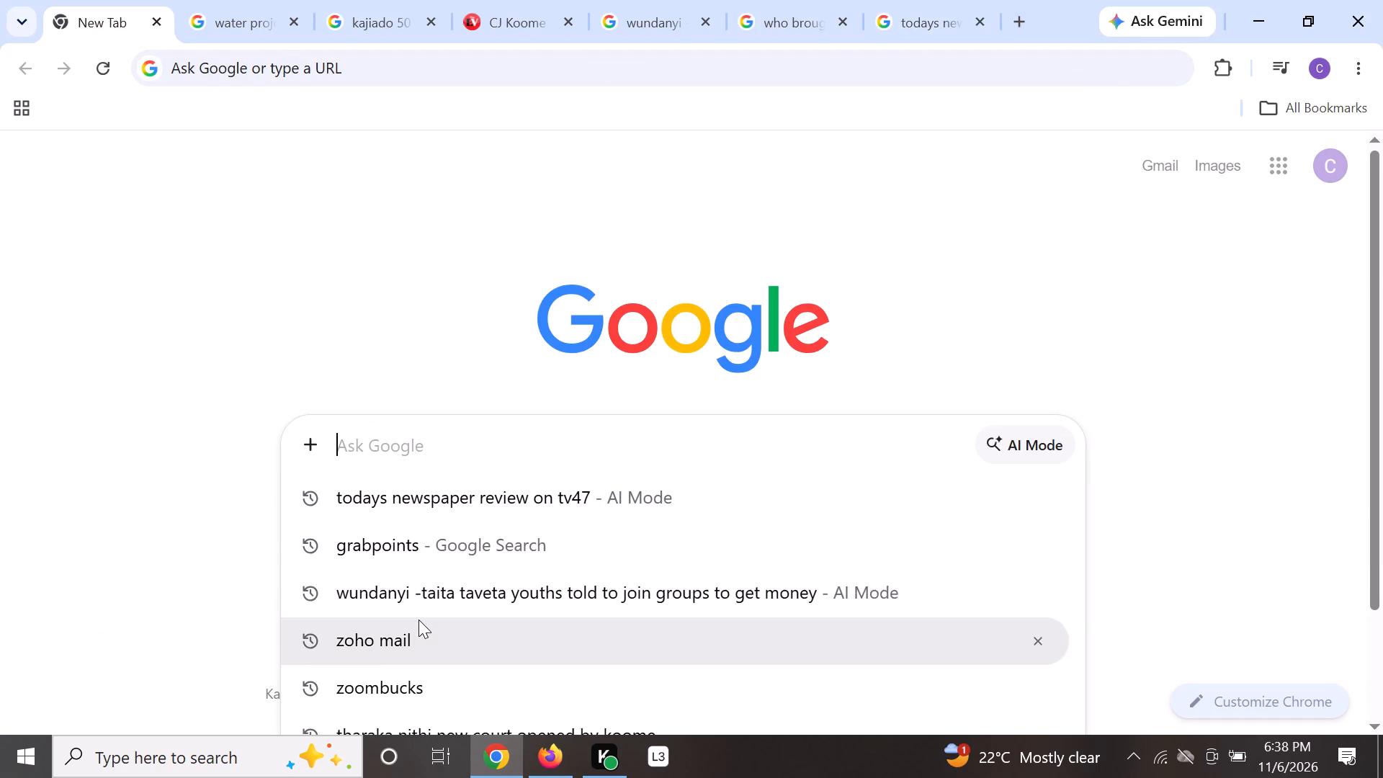
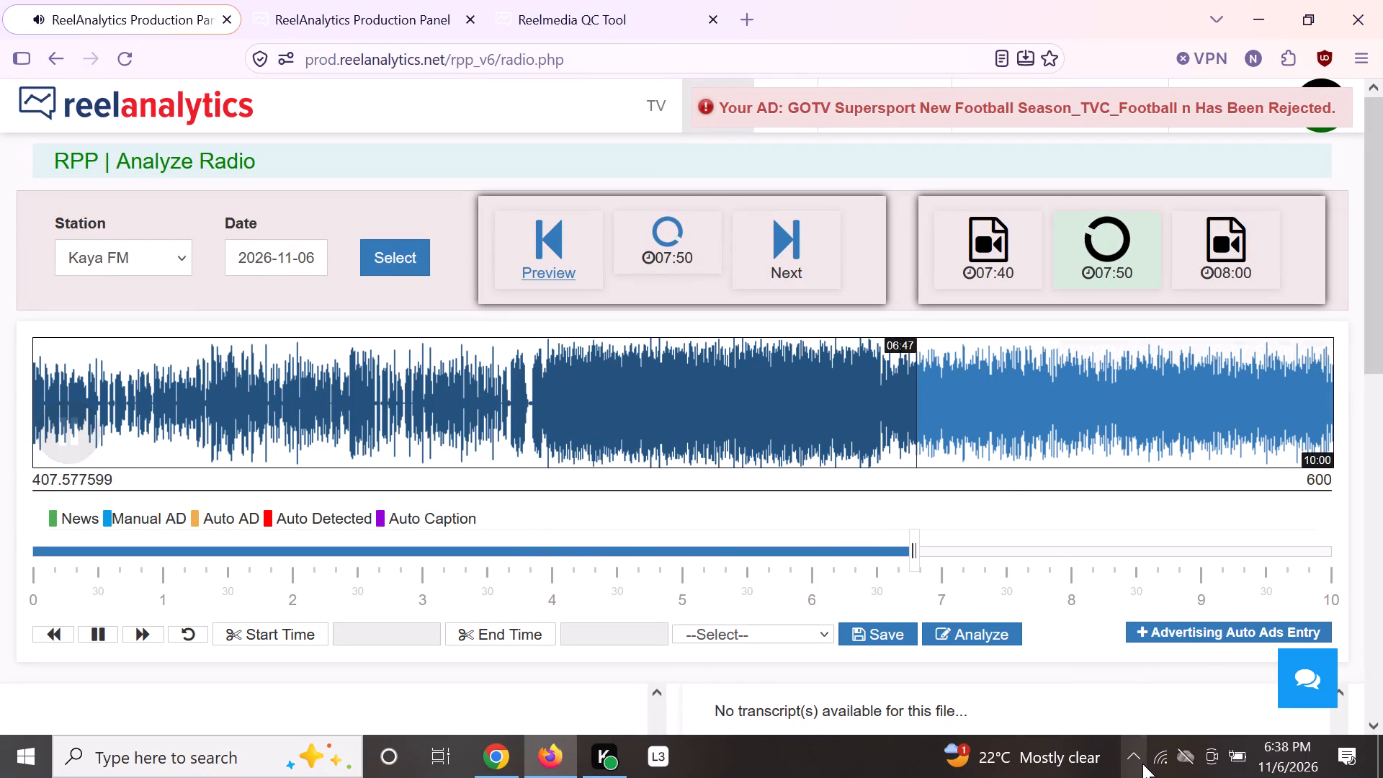
Raise the computer's speaker volume to 35.
{"action": "left_click", "coordinate": [1134, 669]}
{"action": "key", "text": "Right"}
{"action": "key", "text": "Right"}
{"action": "key", "text": "Right"}
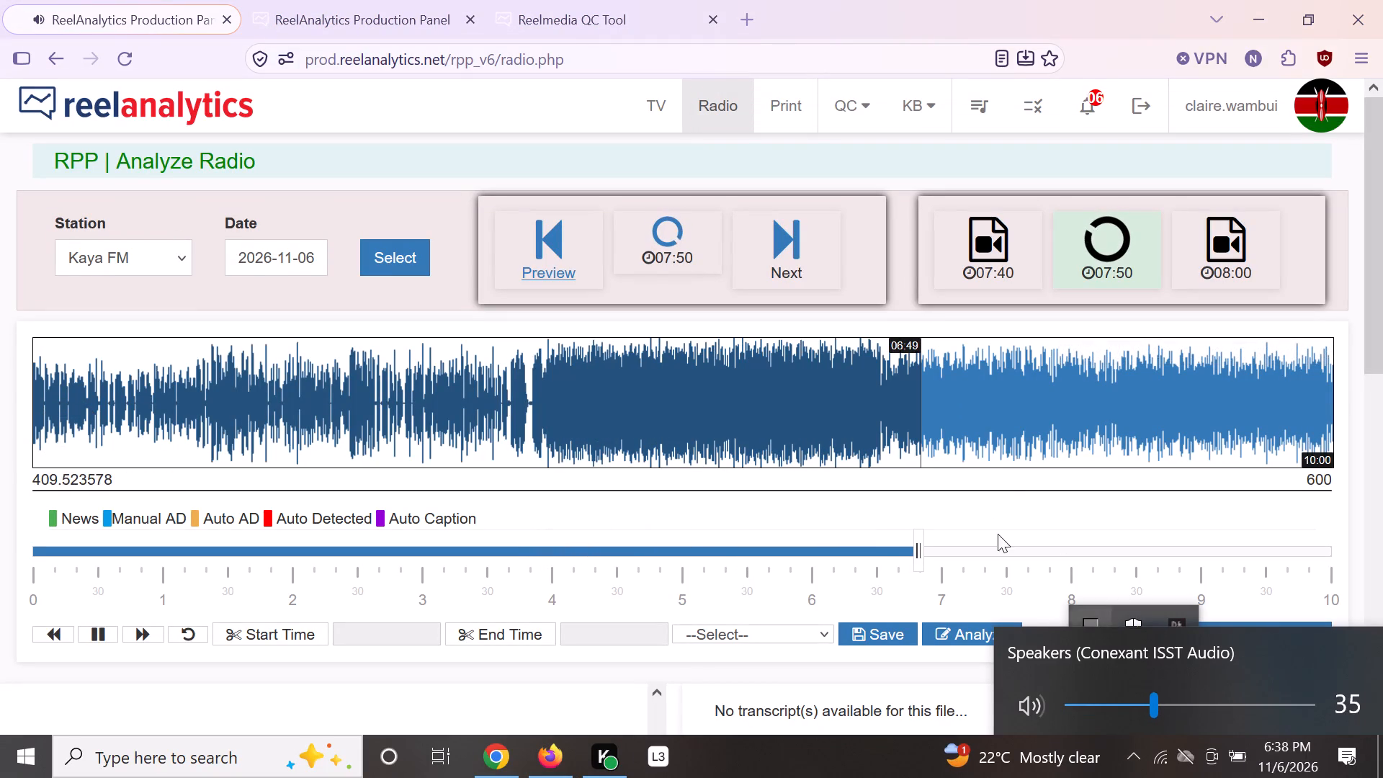
{"action": "left_click", "coordinate": [962, 513]}
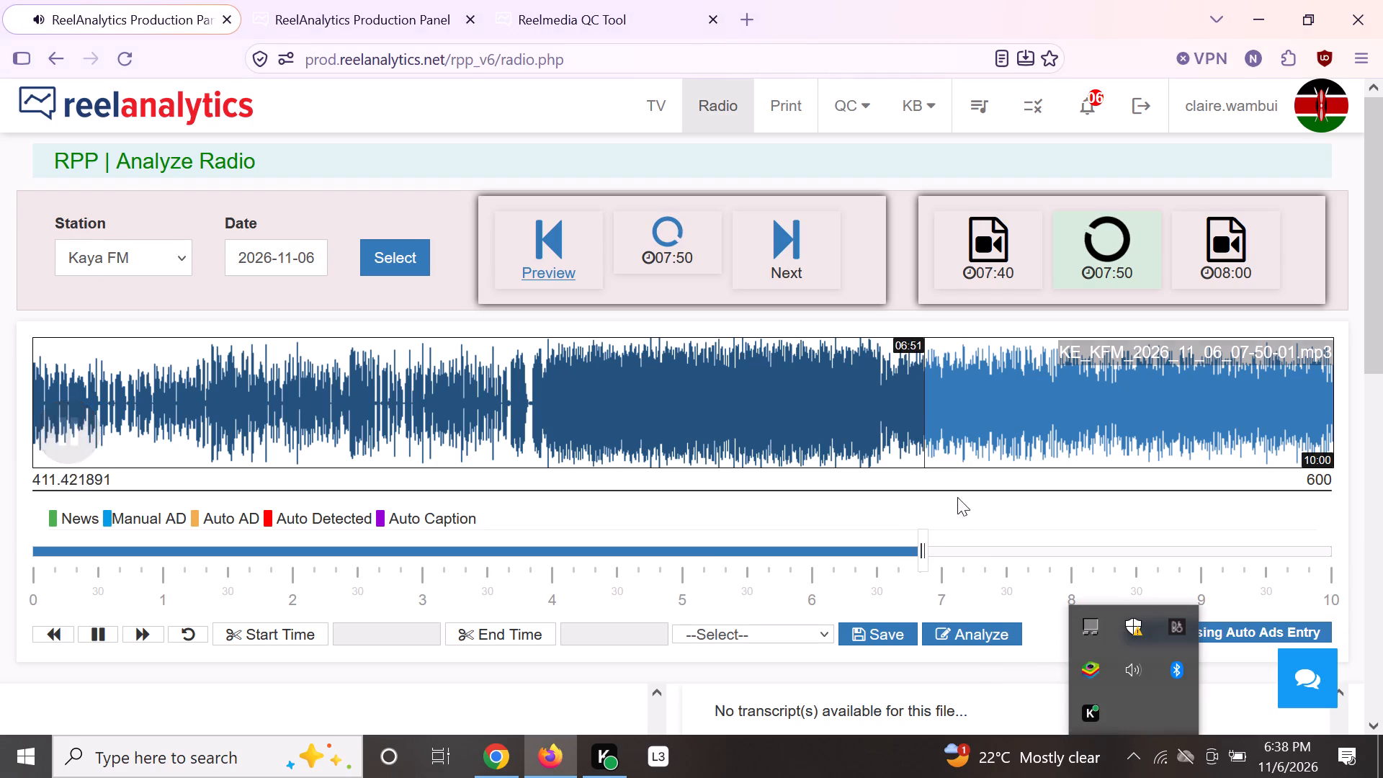
Pause the 07:50 recording at about 06:36 and pick that point, 396.650798, as the clip's start time.
{"action": "left_click", "coordinate": [887, 399]}
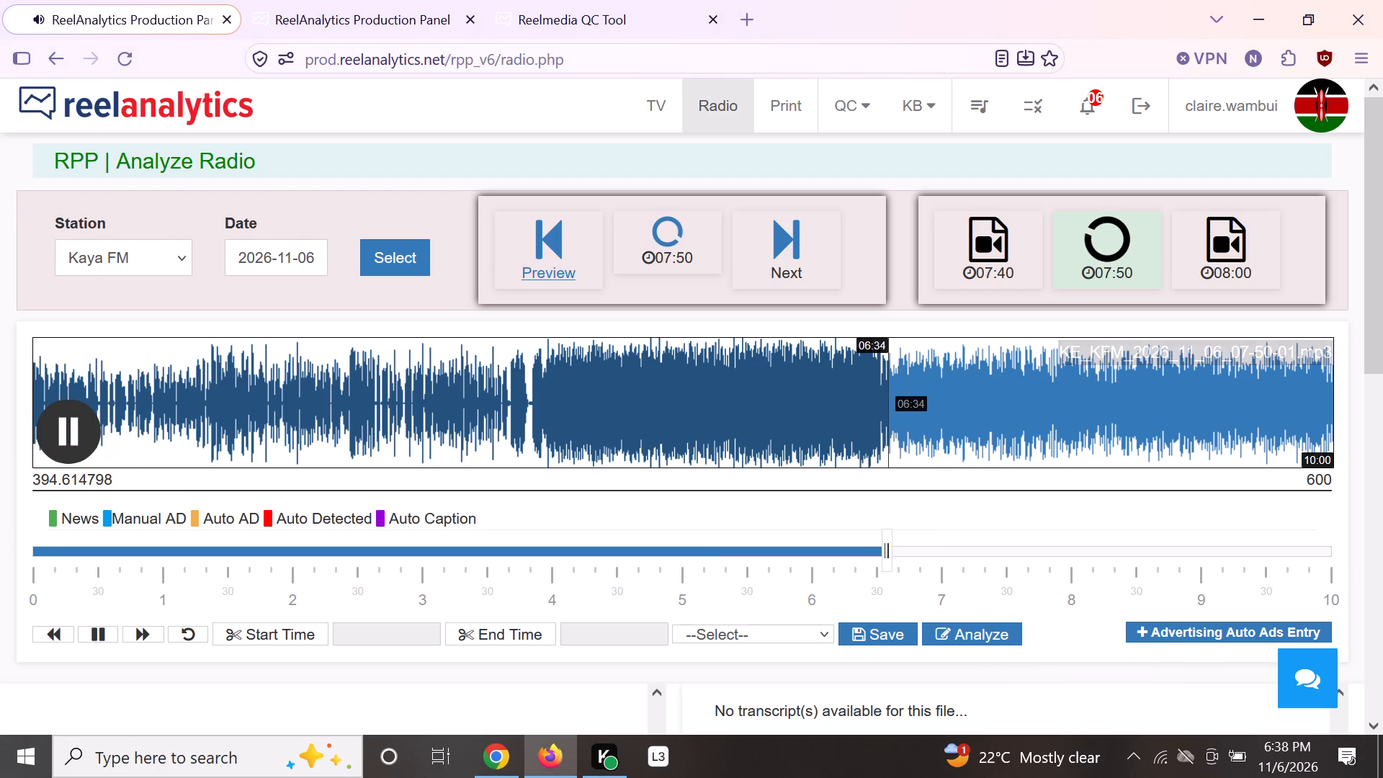
{"action": "key", "text": "space"}
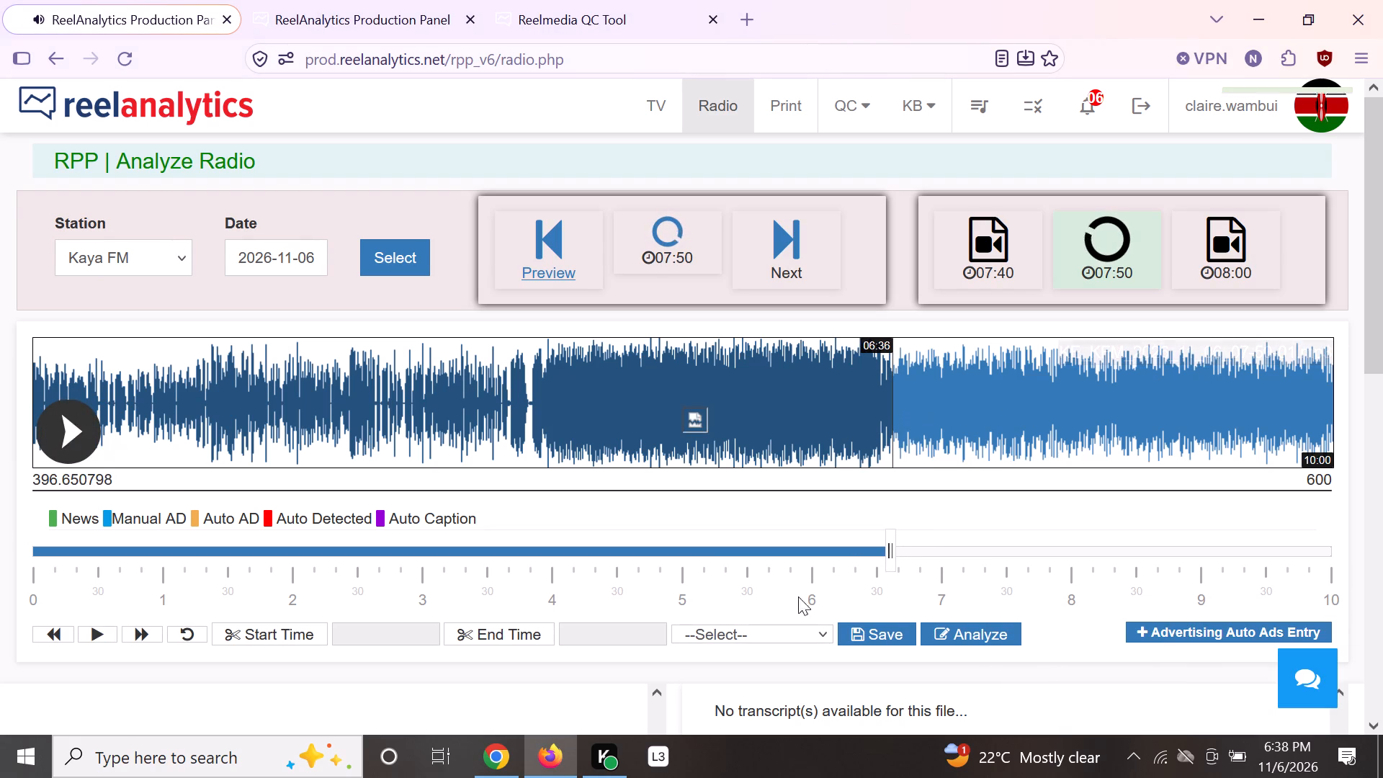
{"action": "left_click", "coordinate": [308, 632]}
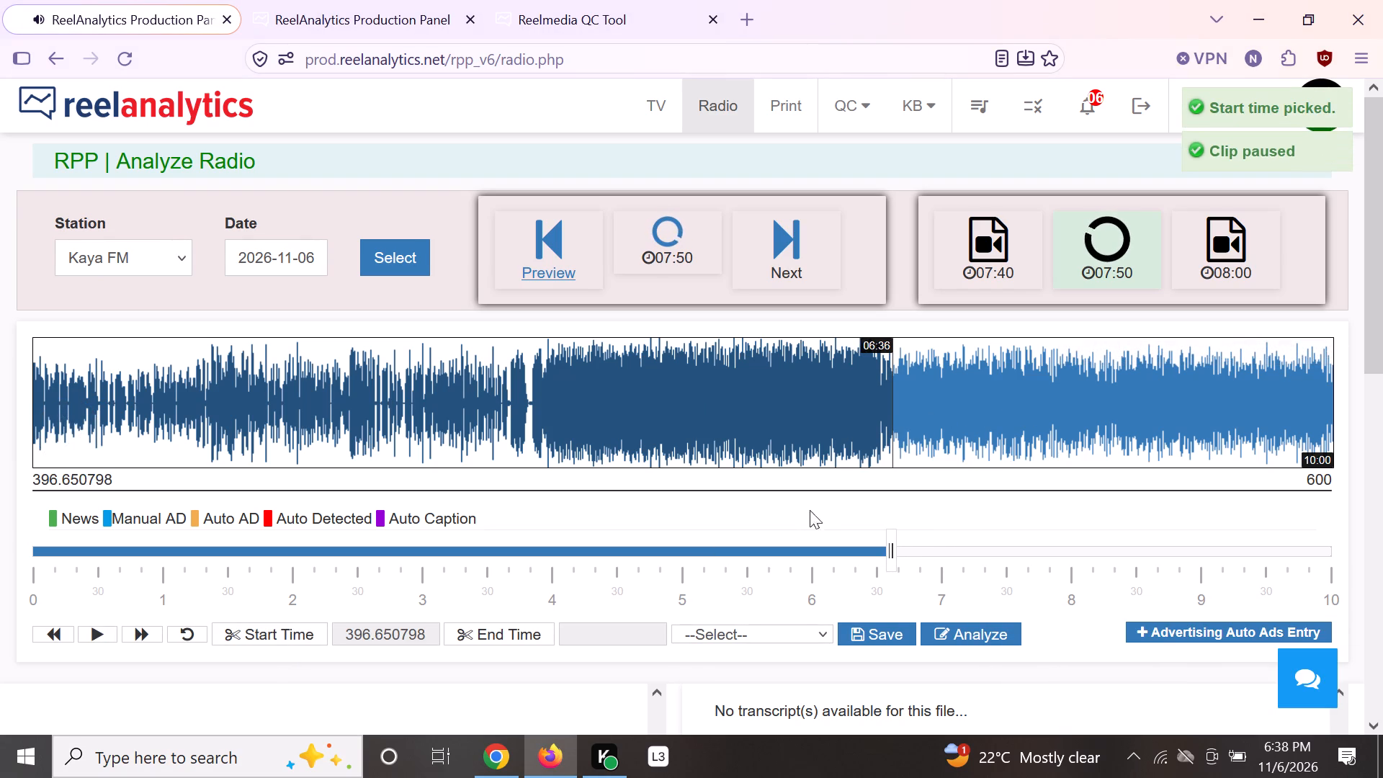
Listen through the 07:50 recording for the end of the ad and pick 450.262883, about 07:30, as the clip's end time.
{"action": "key", "text": "space"}
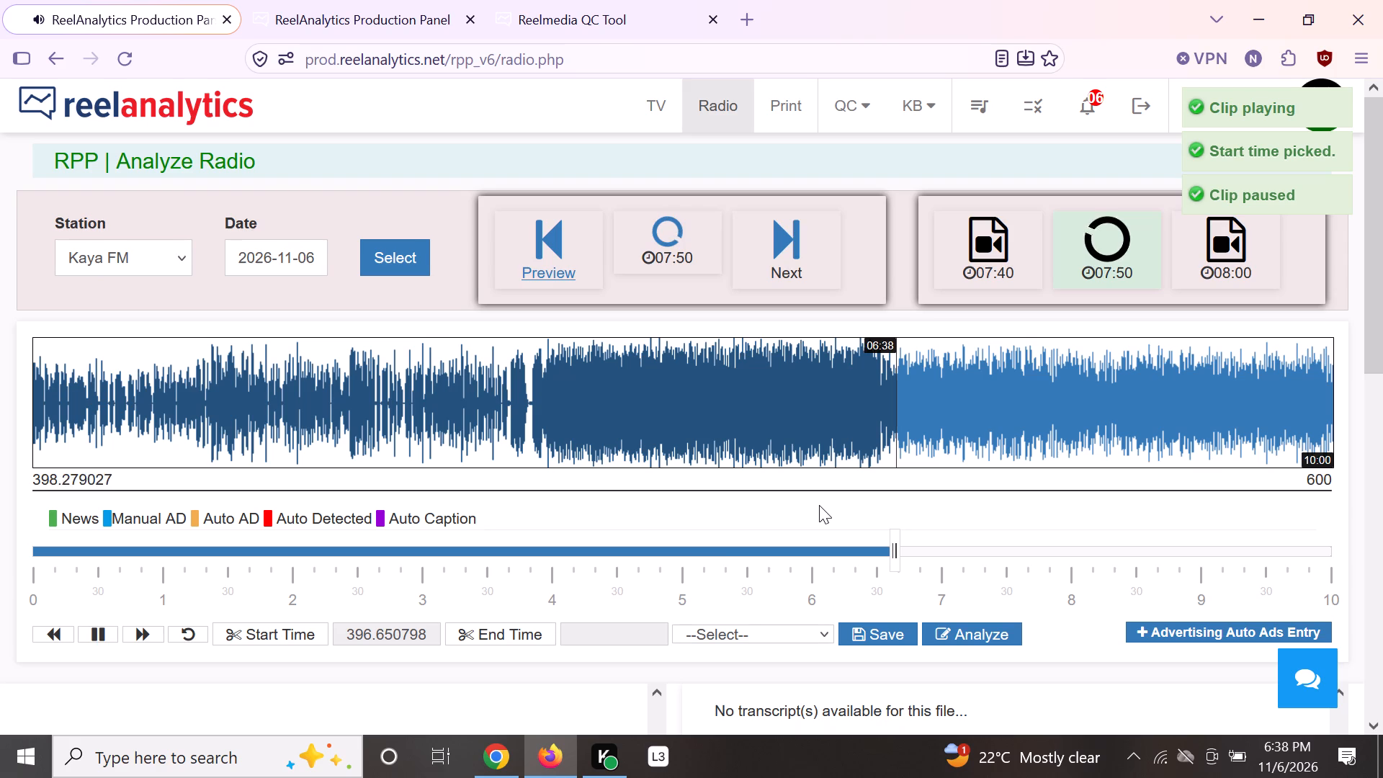
{"action": "key", "text": "space"}
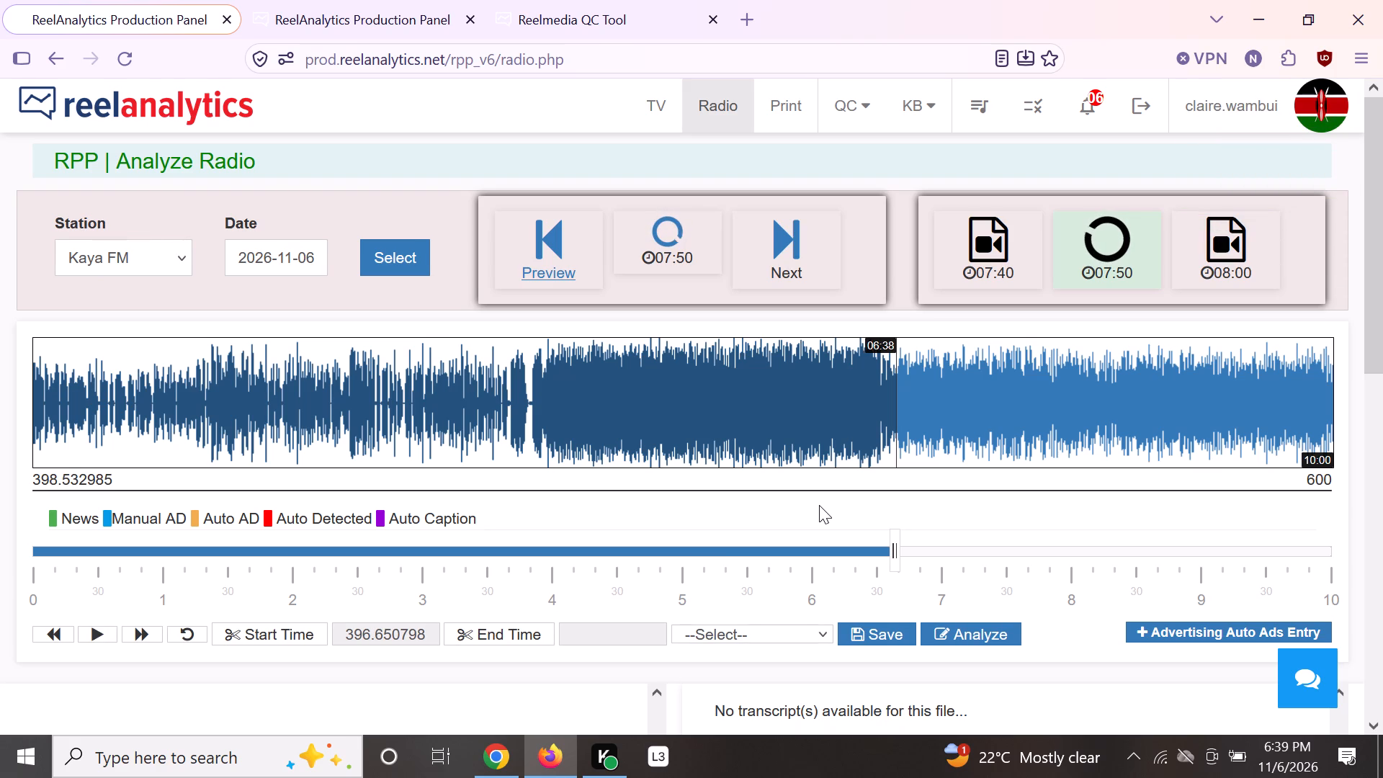
{"action": "key", "text": "space"}
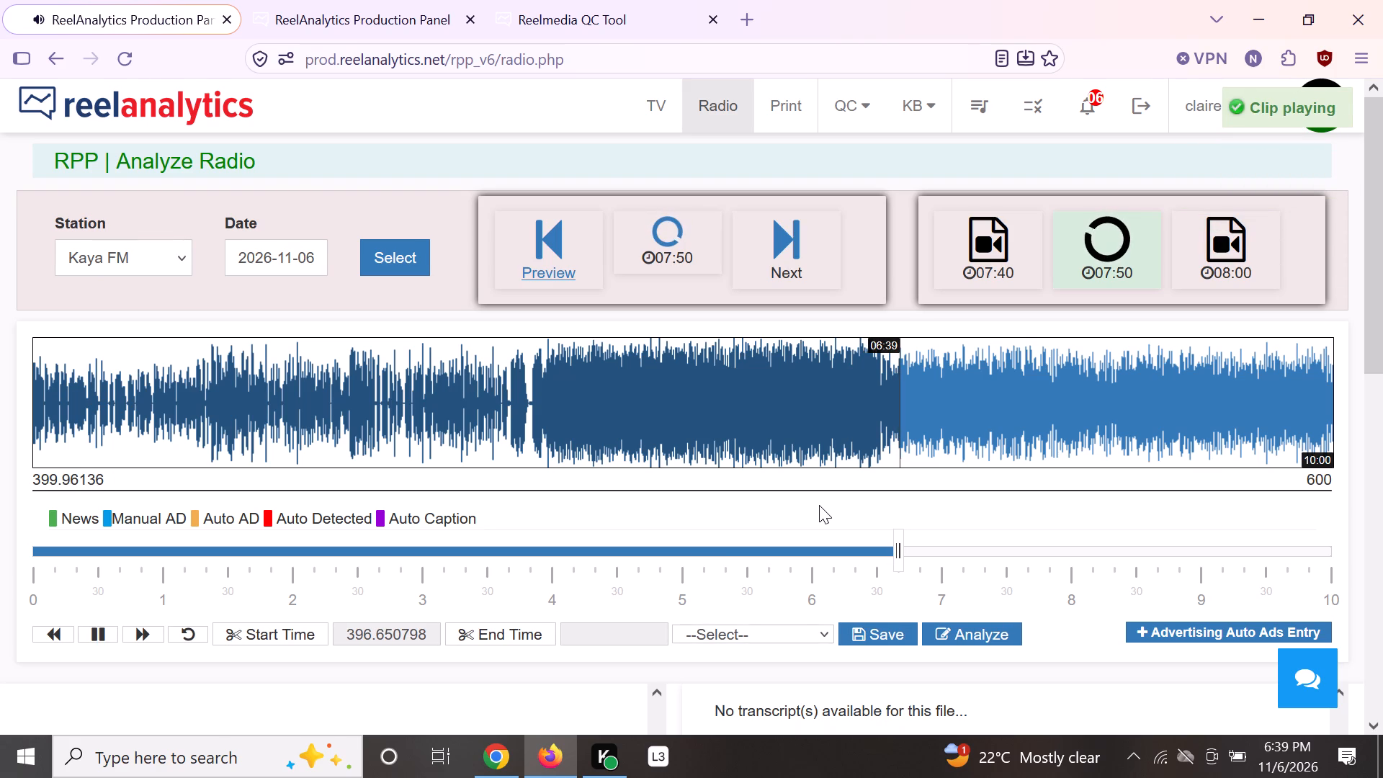
{"action": "key", "text": "space"}
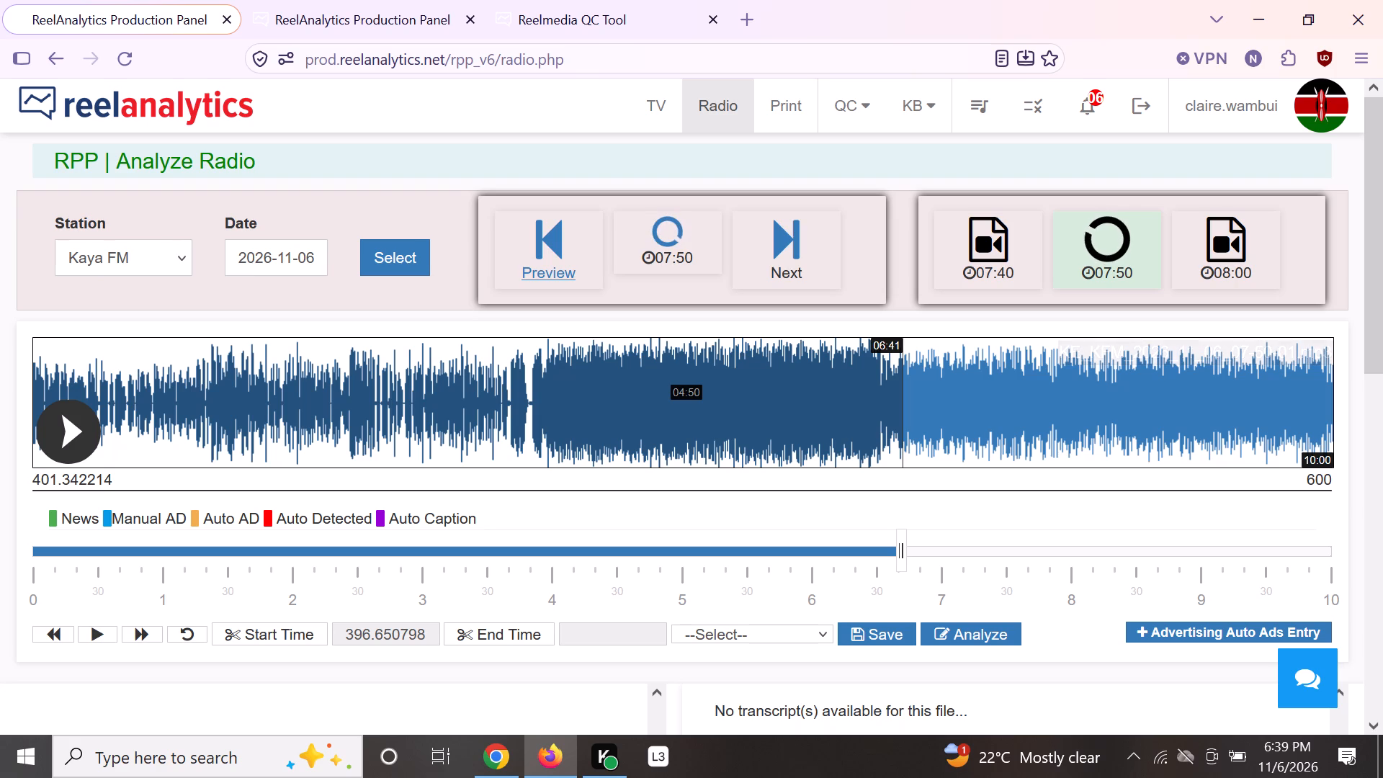
{"action": "key", "text": "space"}
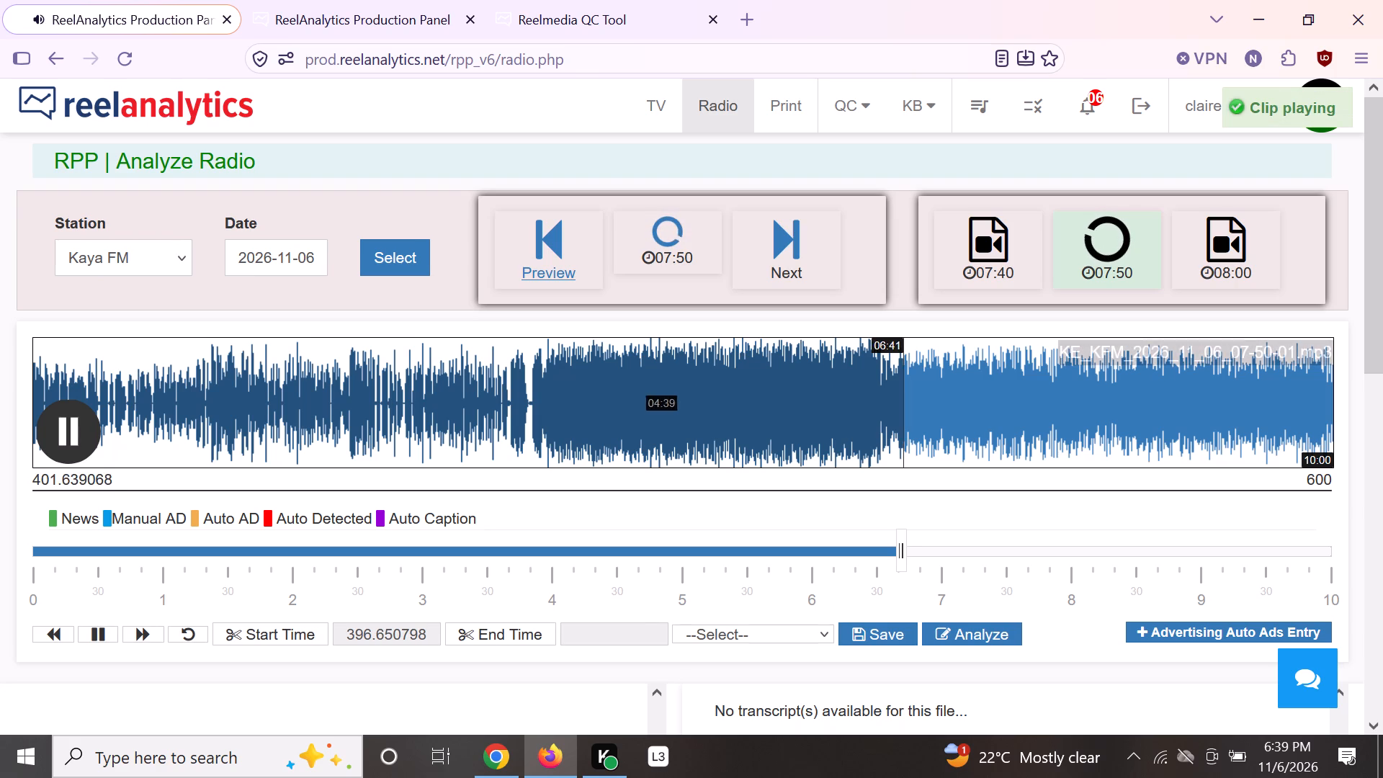
{"action": "left_click", "coordinate": [926, 385]}
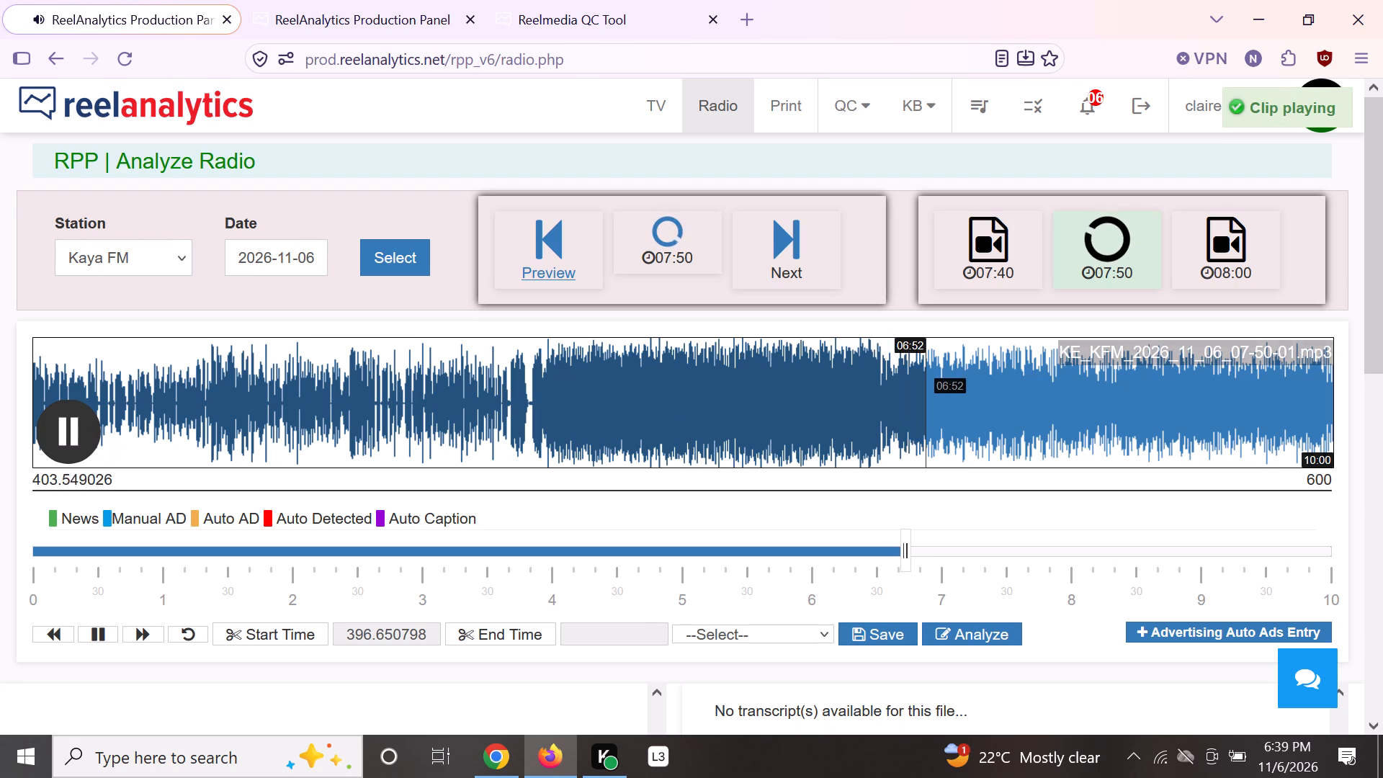
{"action": "left_click", "coordinate": [950, 398]}
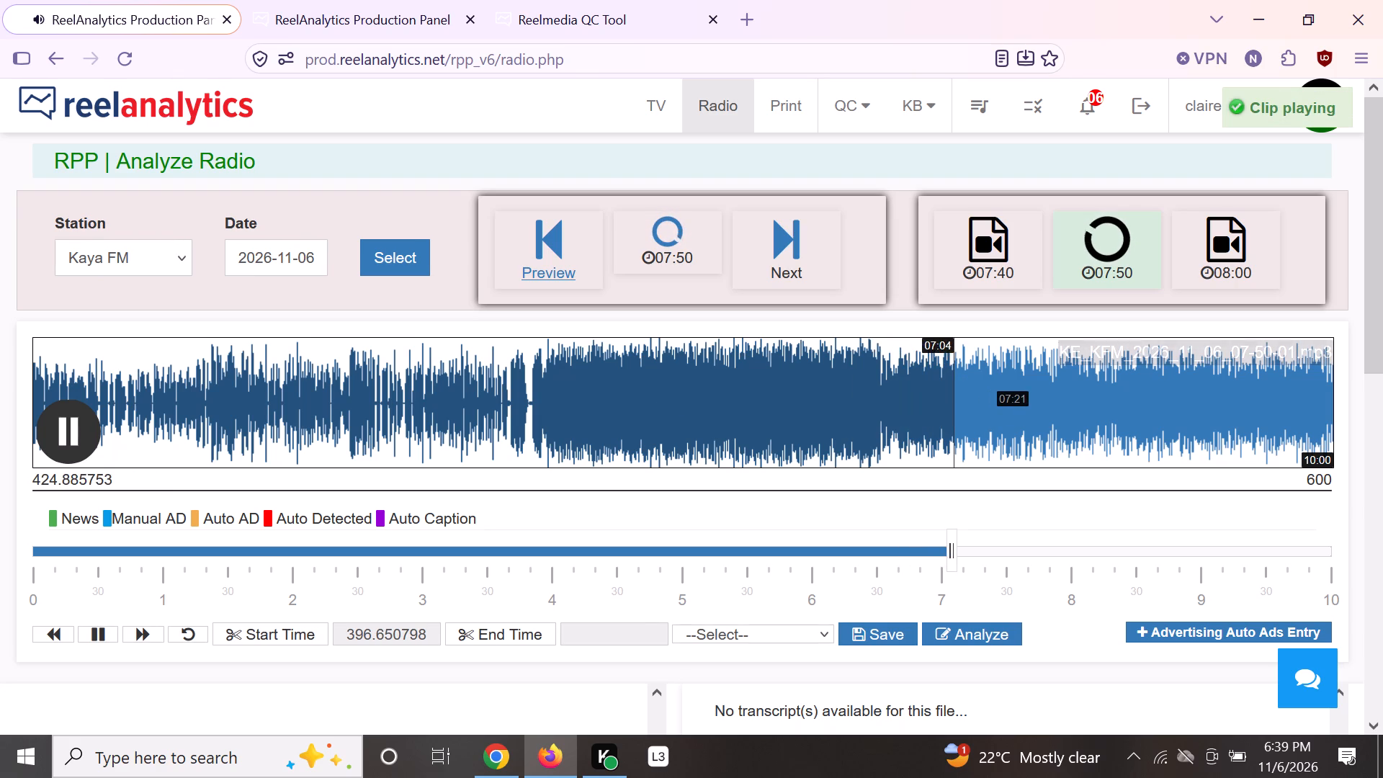
{"action": "left_click", "coordinate": [988, 398]}
{"action": "left_click", "coordinate": [1019, 403]}
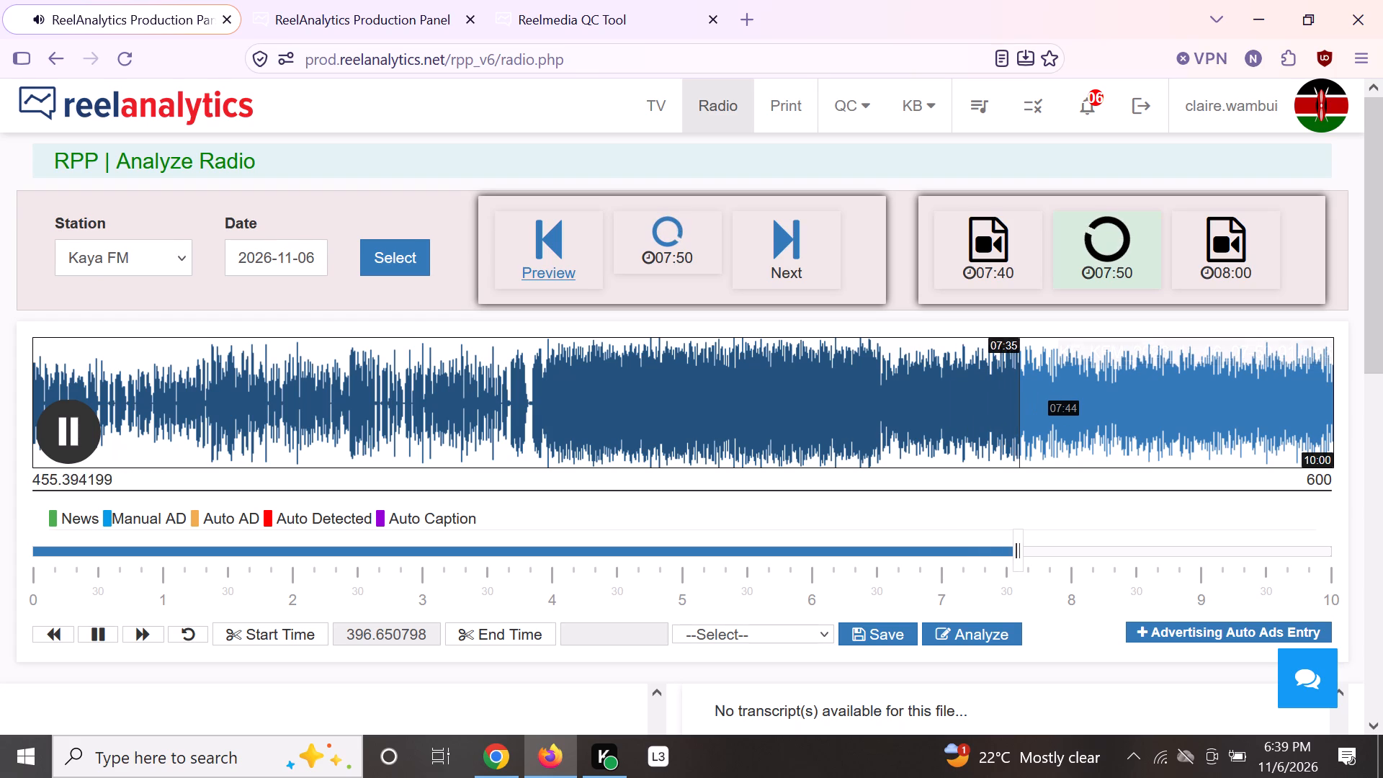
{"action": "left_click", "coordinate": [1006, 401]}
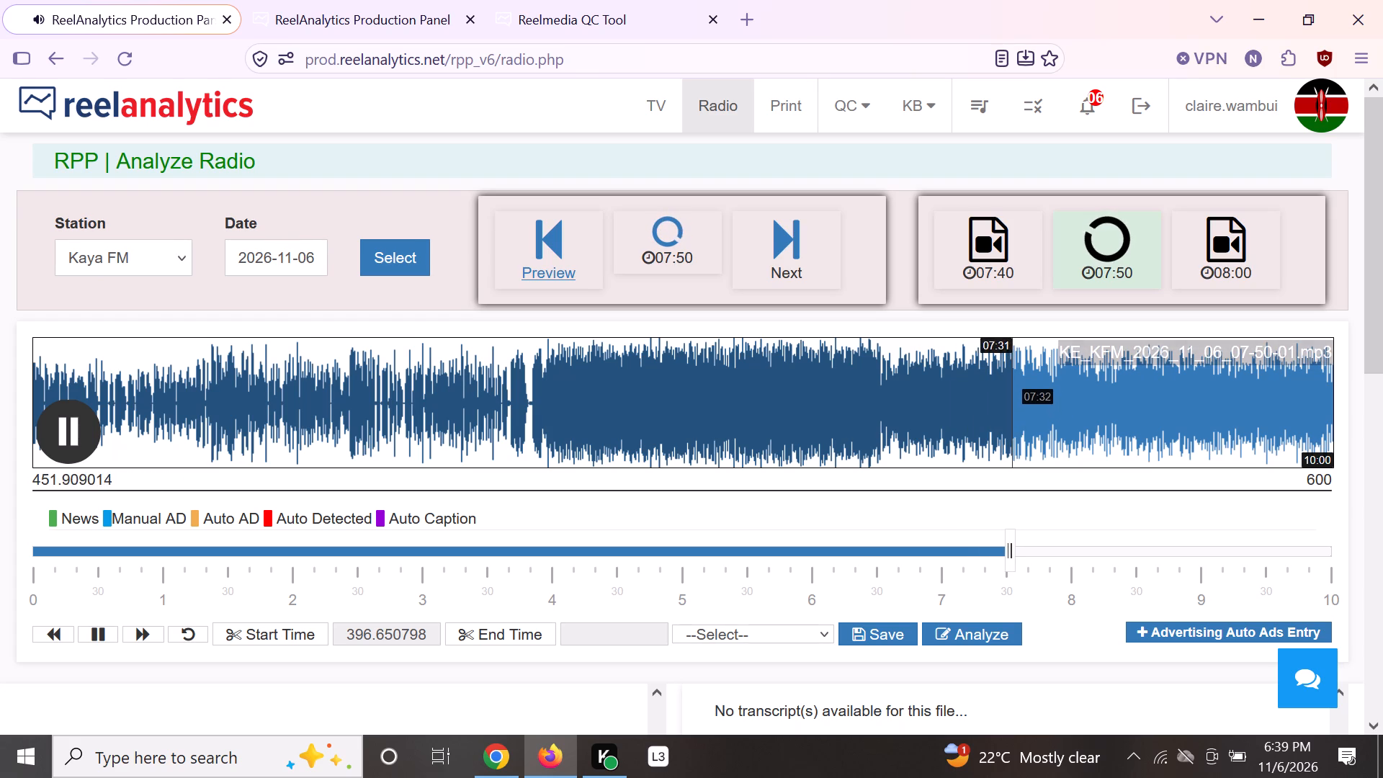
{"action": "left_click", "coordinate": [1005, 383]}
{"action": "left_click", "coordinate": [994, 385]}
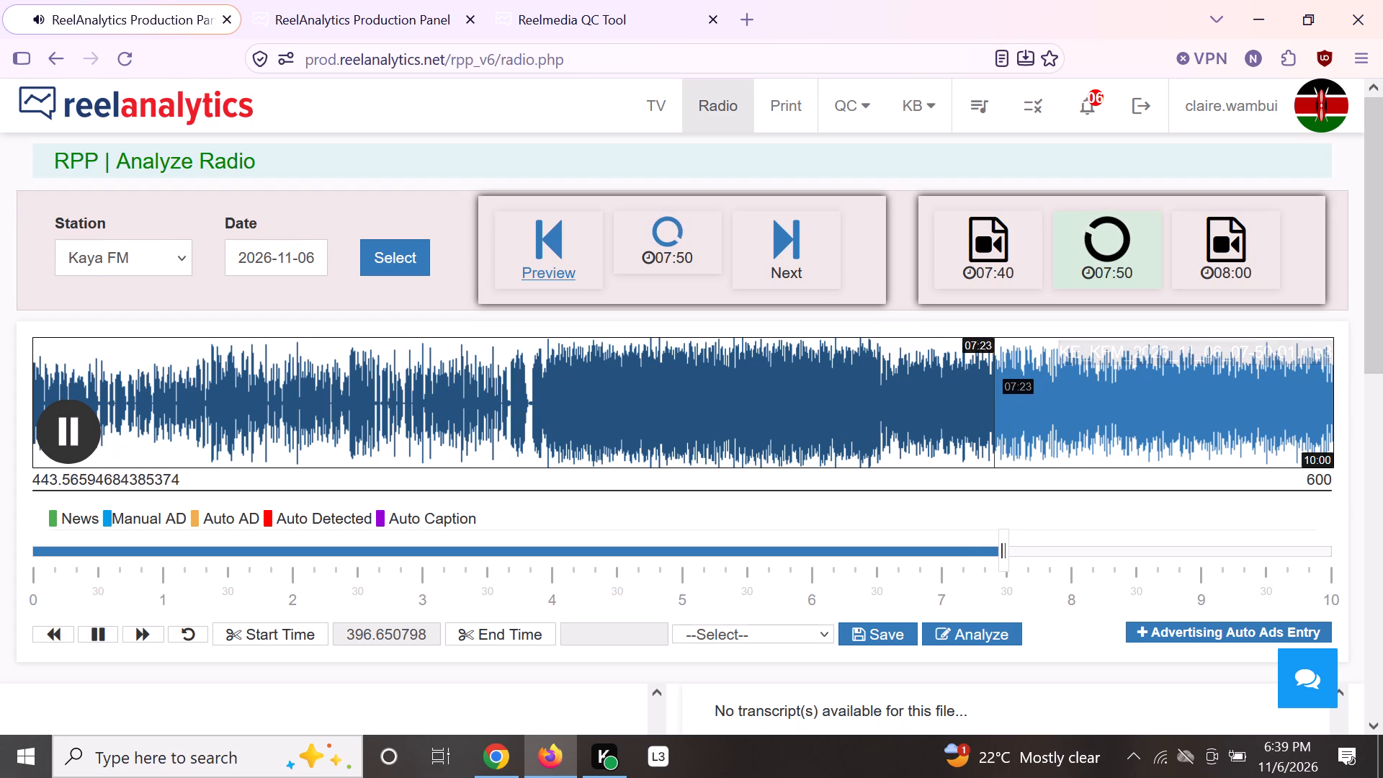
{"action": "key", "text": "space"}
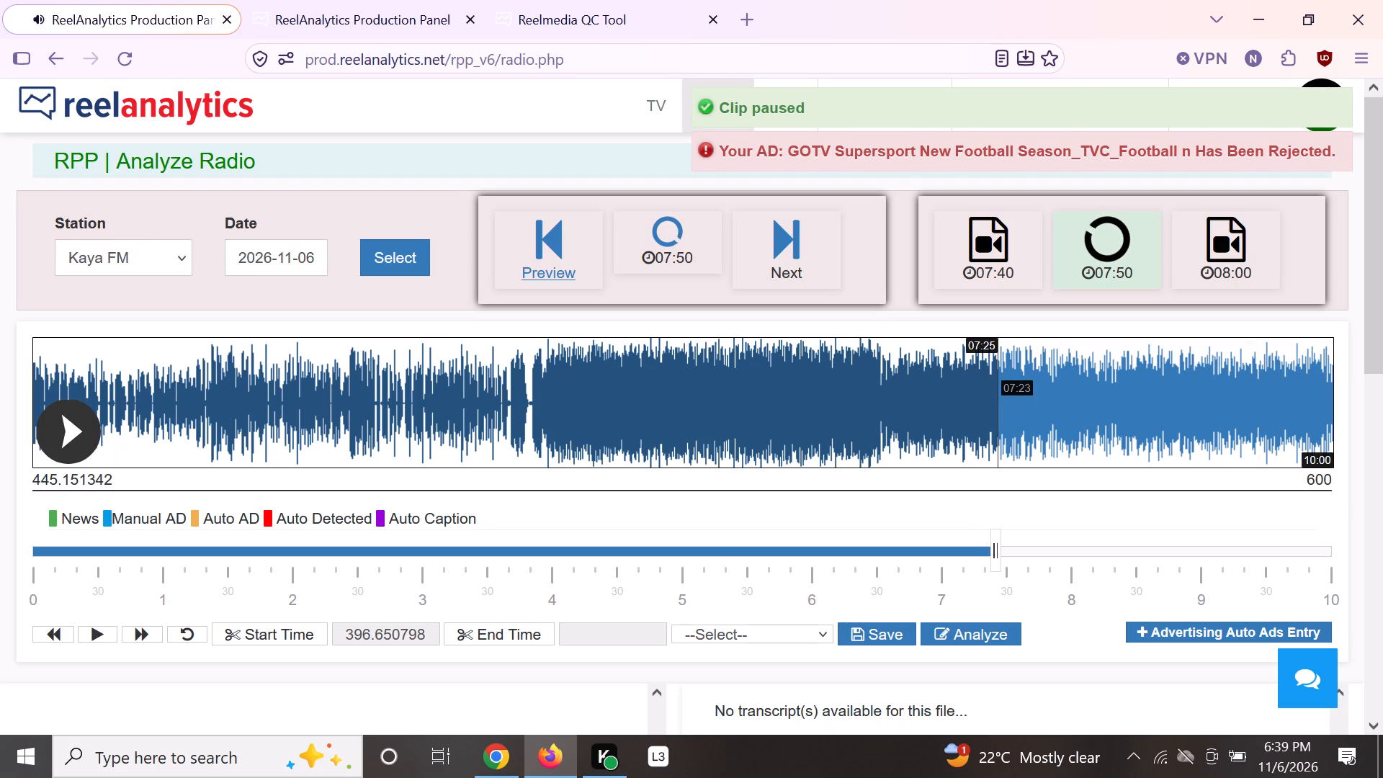
{"action": "key", "text": "space"}
{"action": "key", "text": "space"}
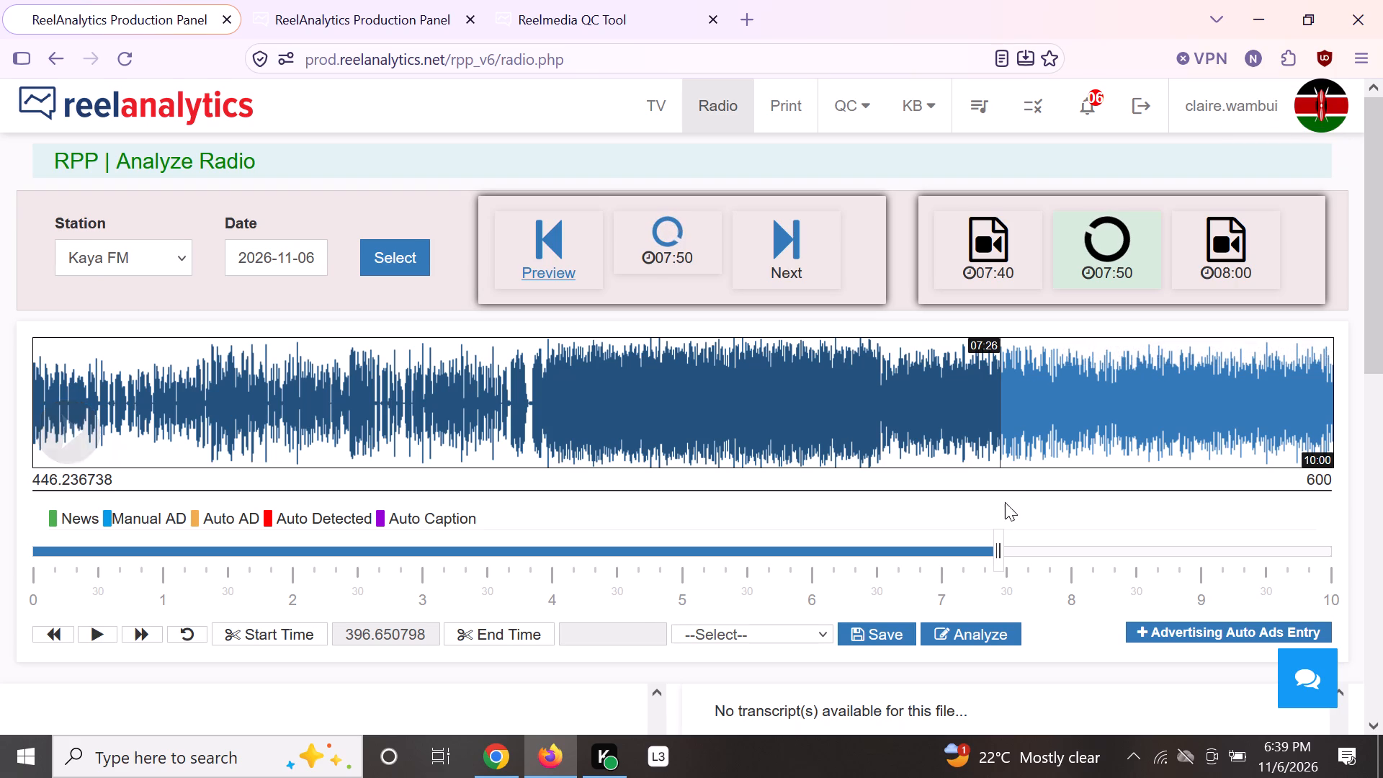
{"action": "key", "text": "space"}
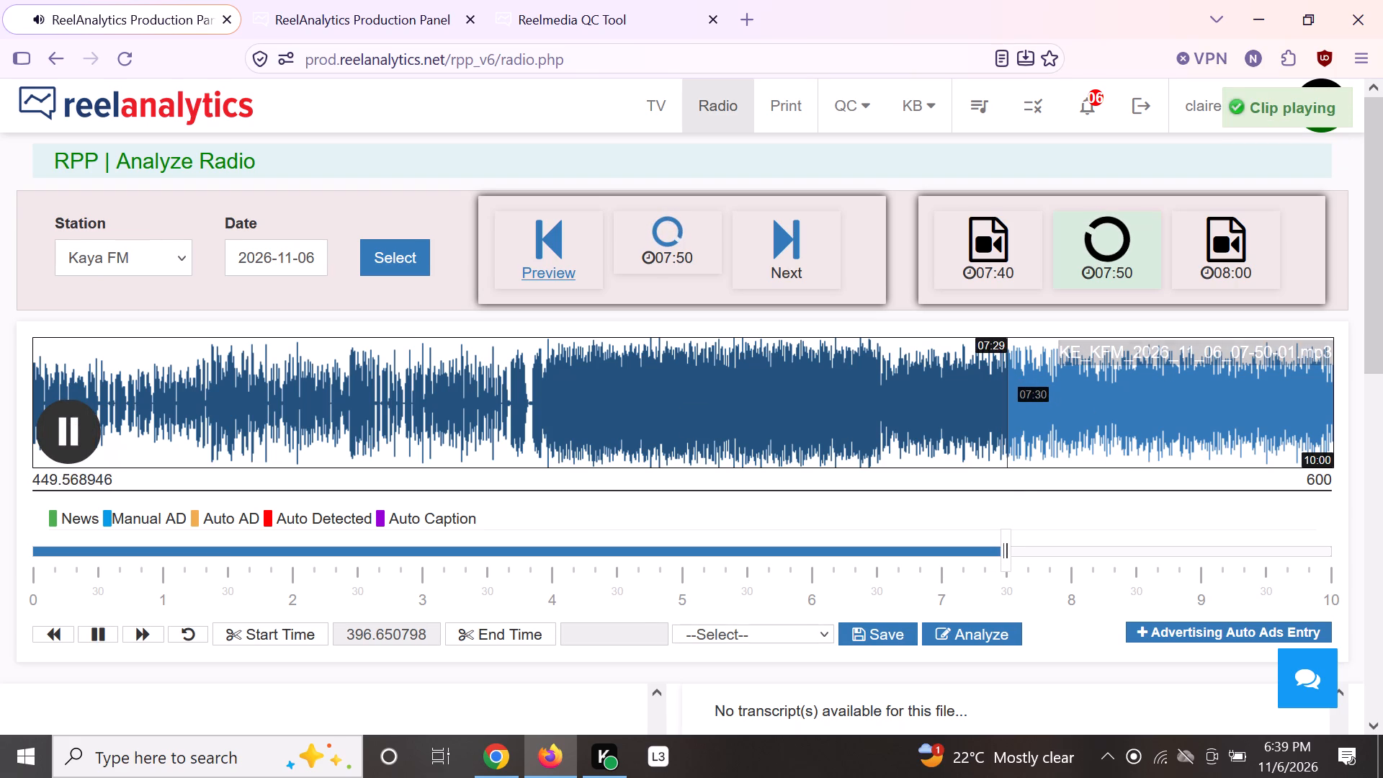
{"action": "key", "text": "space"}
{"action": "left_click", "coordinate": [527, 630]}
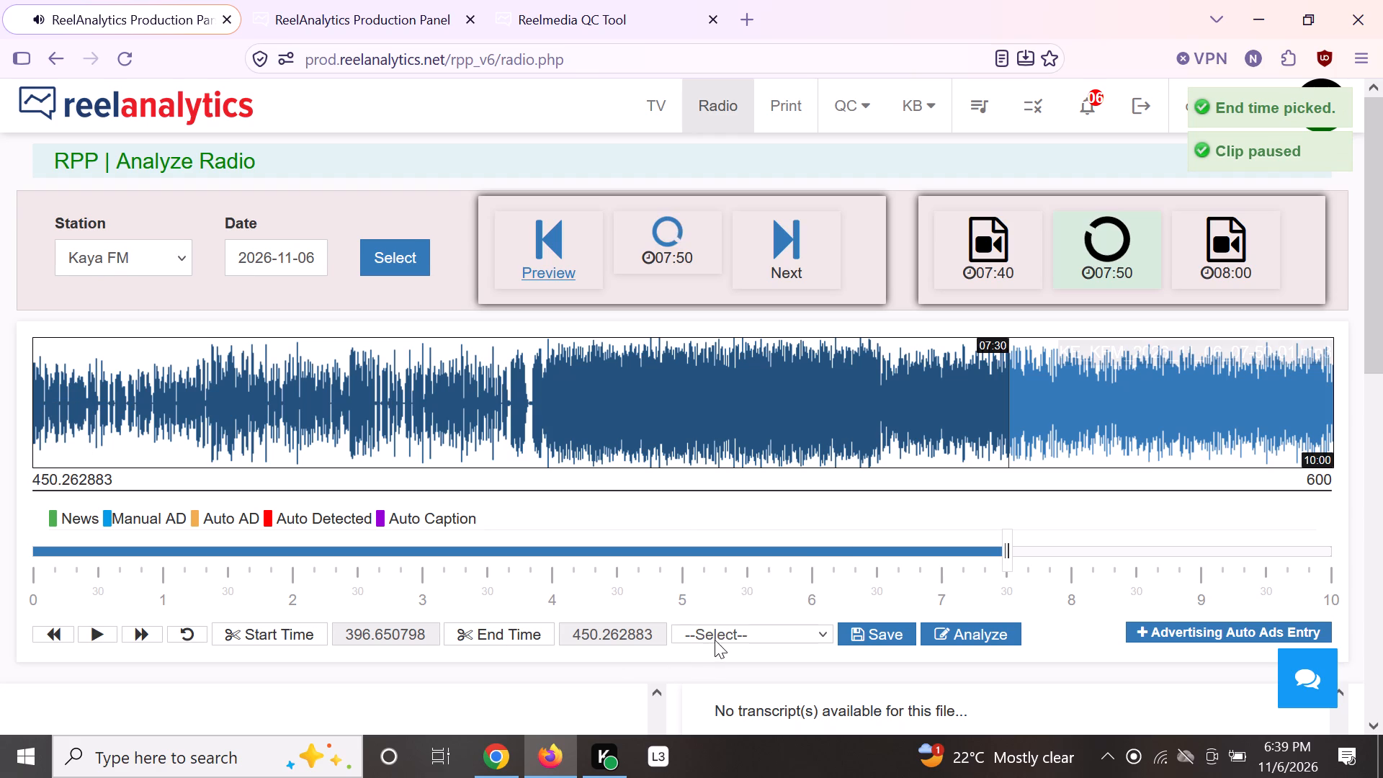
Save the marked section of the 07:50 recording as a Manual AD Entry.
{"action": "left_click", "coordinate": [715, 640]}
{"action": "left_click", "coordinate": [753, 601]}
{"action": "left_click", "coordinate": [879, 635]}
{"action": "key", "text": "space"}
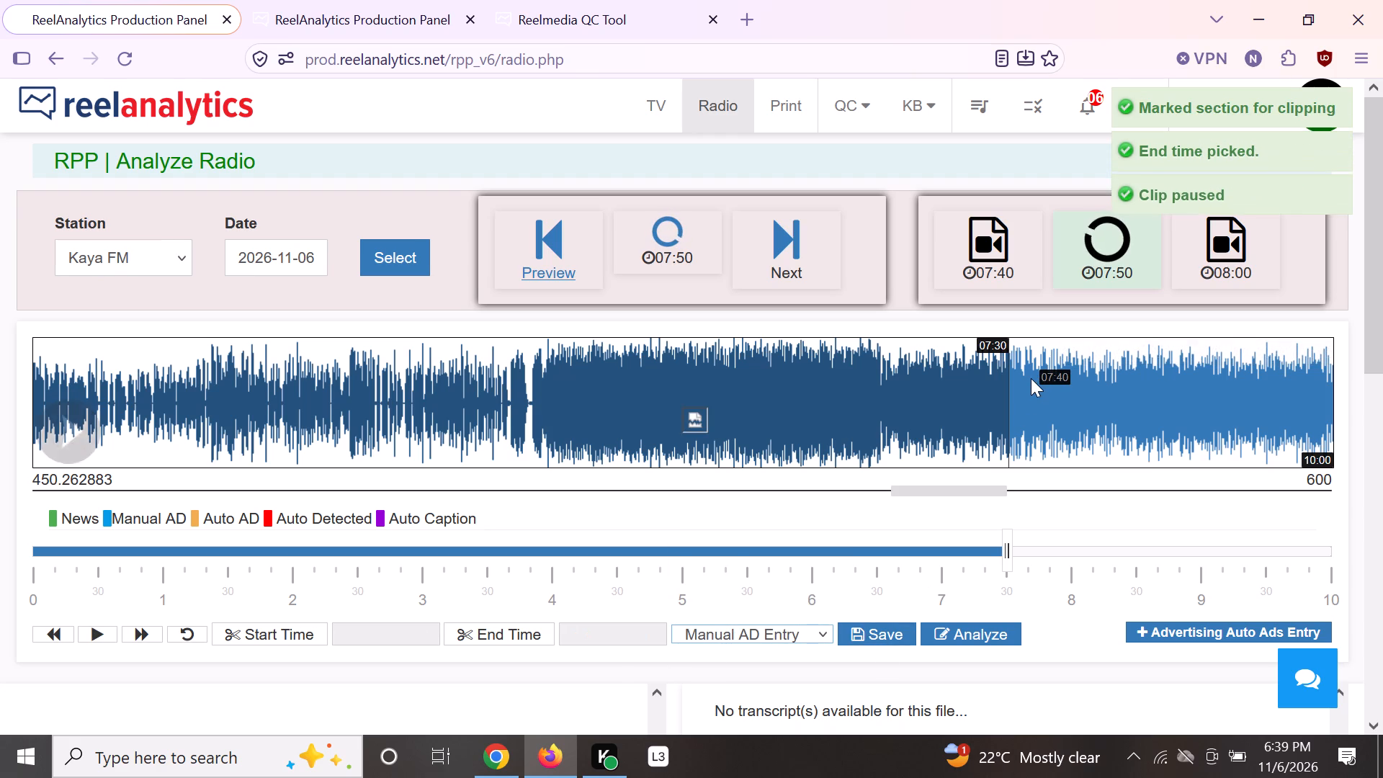
{"action": "left_click", "coordinate": [1066, 514]}
Resume playback and skim the rest of the 07:50 recording up to about 09:43 for further ads.
{"action": "key", "text": "space"}
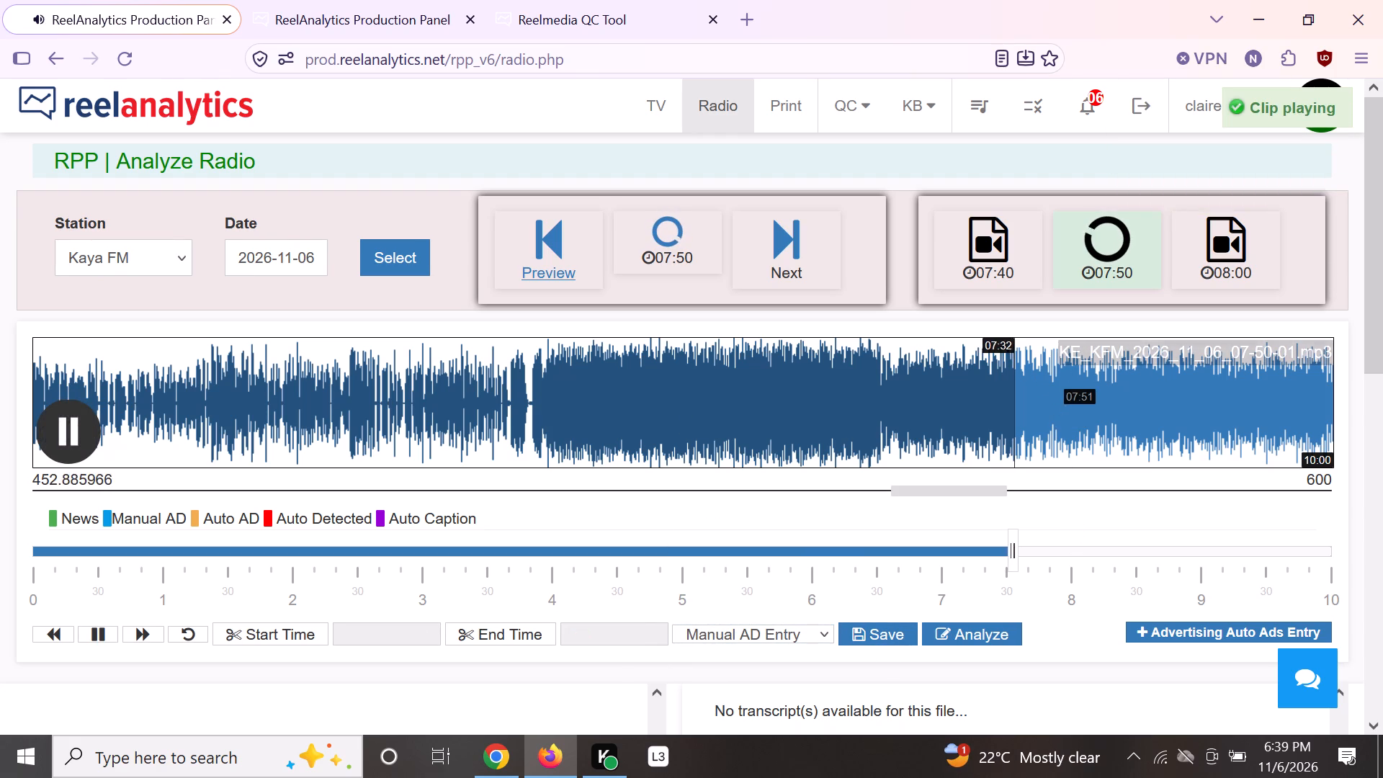
{"action": "left_click", "coordinate": [1057, 395]}
{"action": "left_click", "coordinate": [1083, 394]}
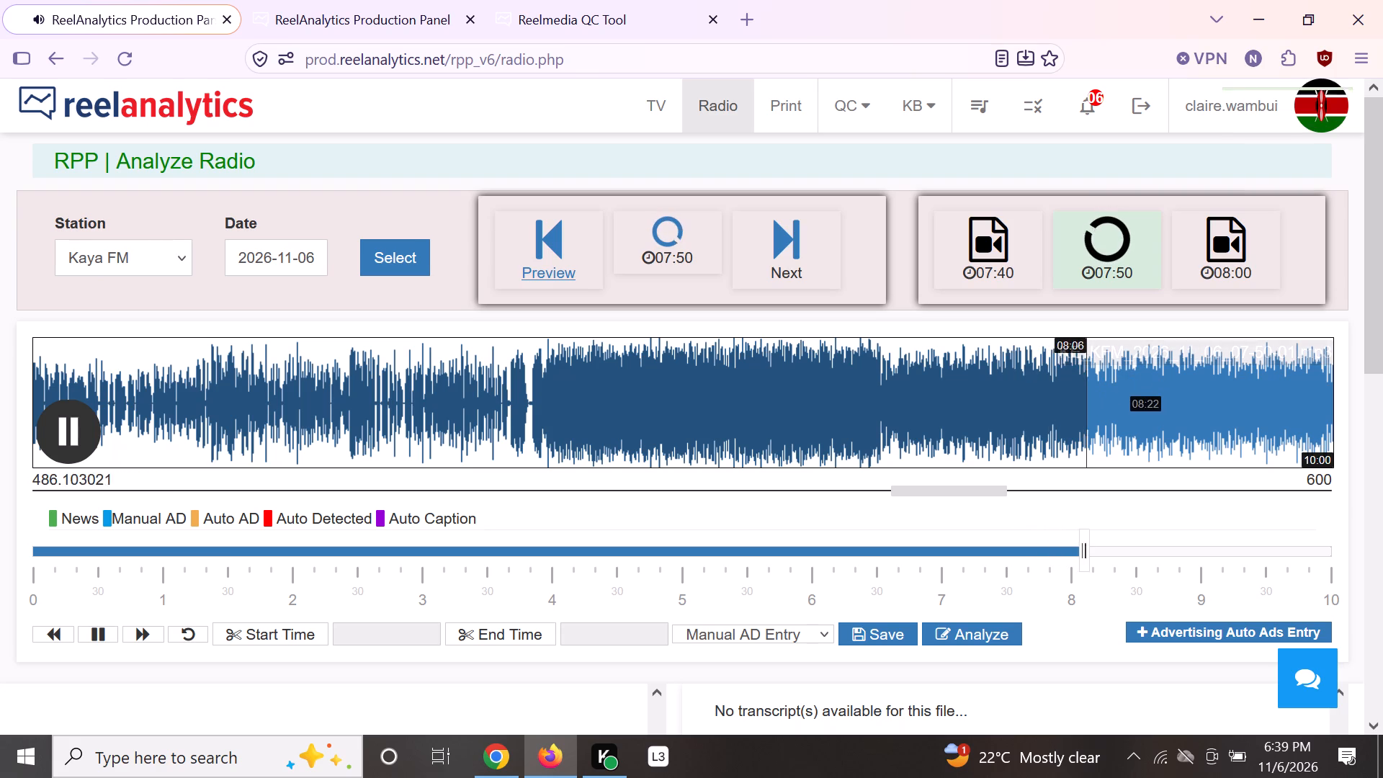
{"action": "left_click", "coordinate": [1127, 403]}
{"action": "left_click", "coordinate": [1177, 411]}
{"action": "left_click", "coordinate": [1258, 413]}
{"action": "left_click", "coordinate": [1298, 413]}
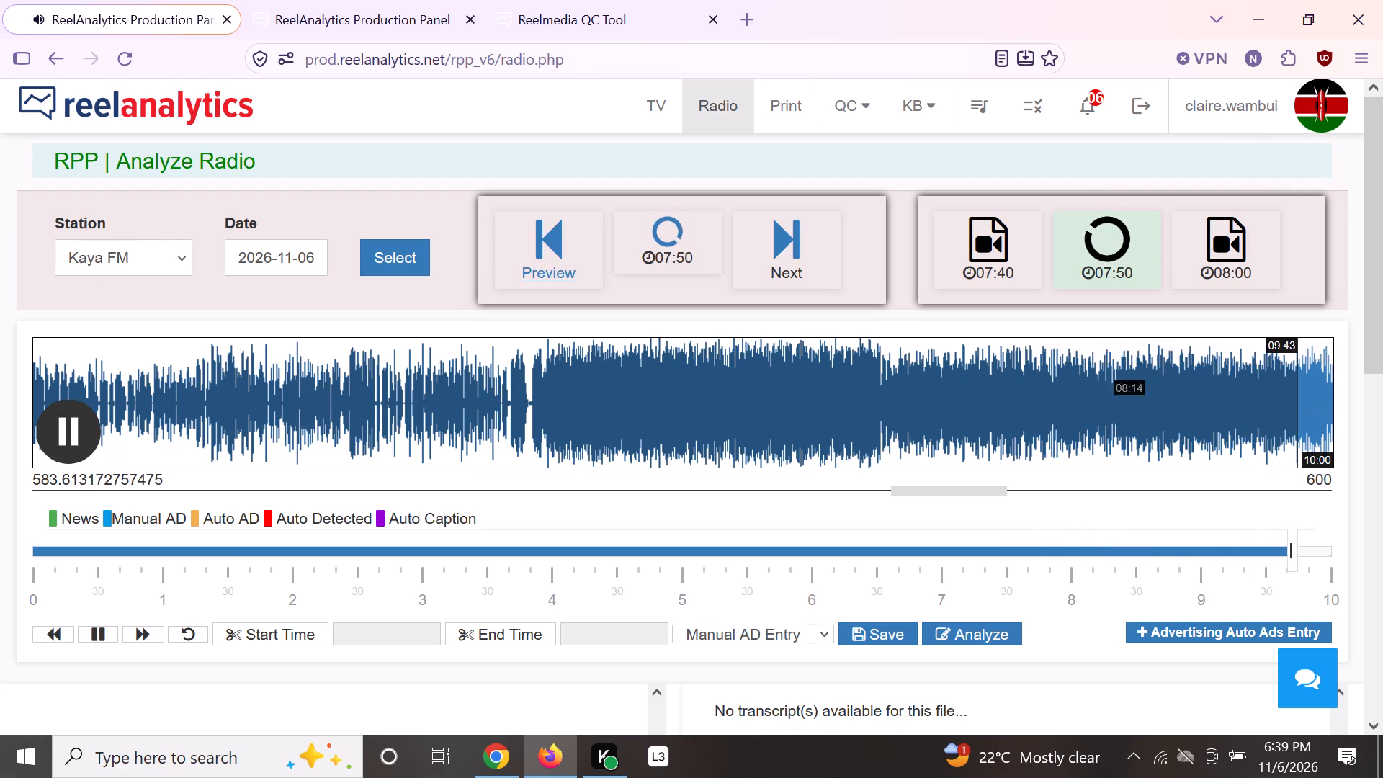
Advance to the 08:00 Kaya FM recording and load it for playback.
{"action": "left_click", "coordinate": [779, 236]}
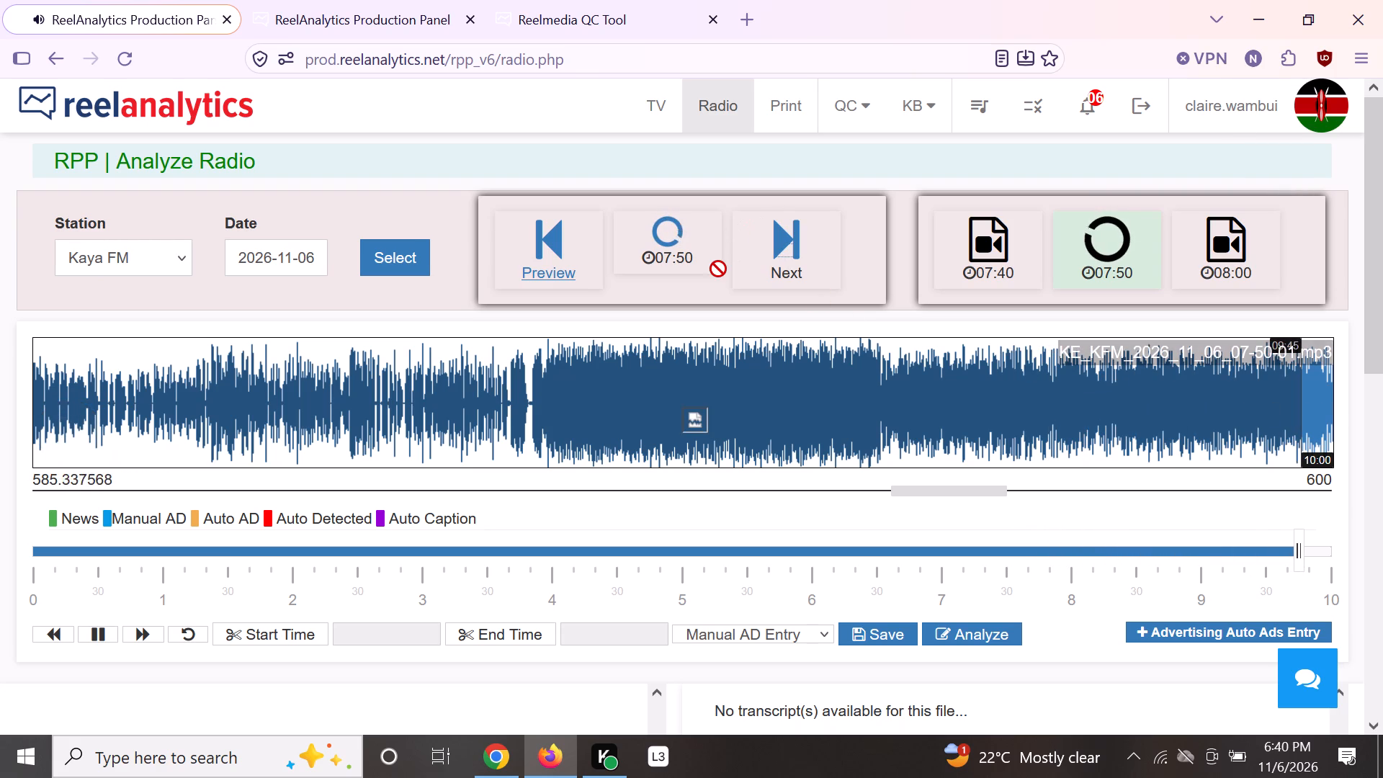
{"action": "left_click", "coordinate": [655, 231]}
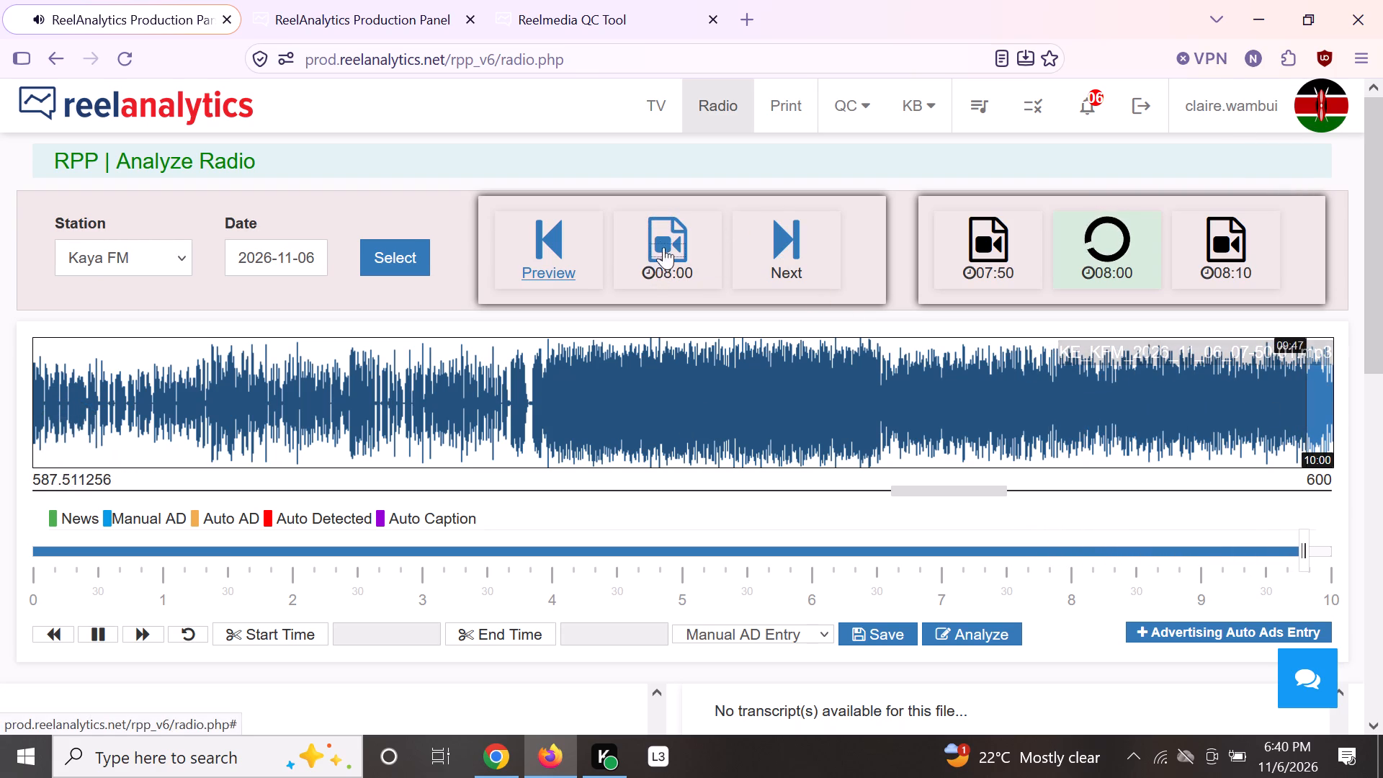
{"action": "left_click", "coordinate": [664, 237]}
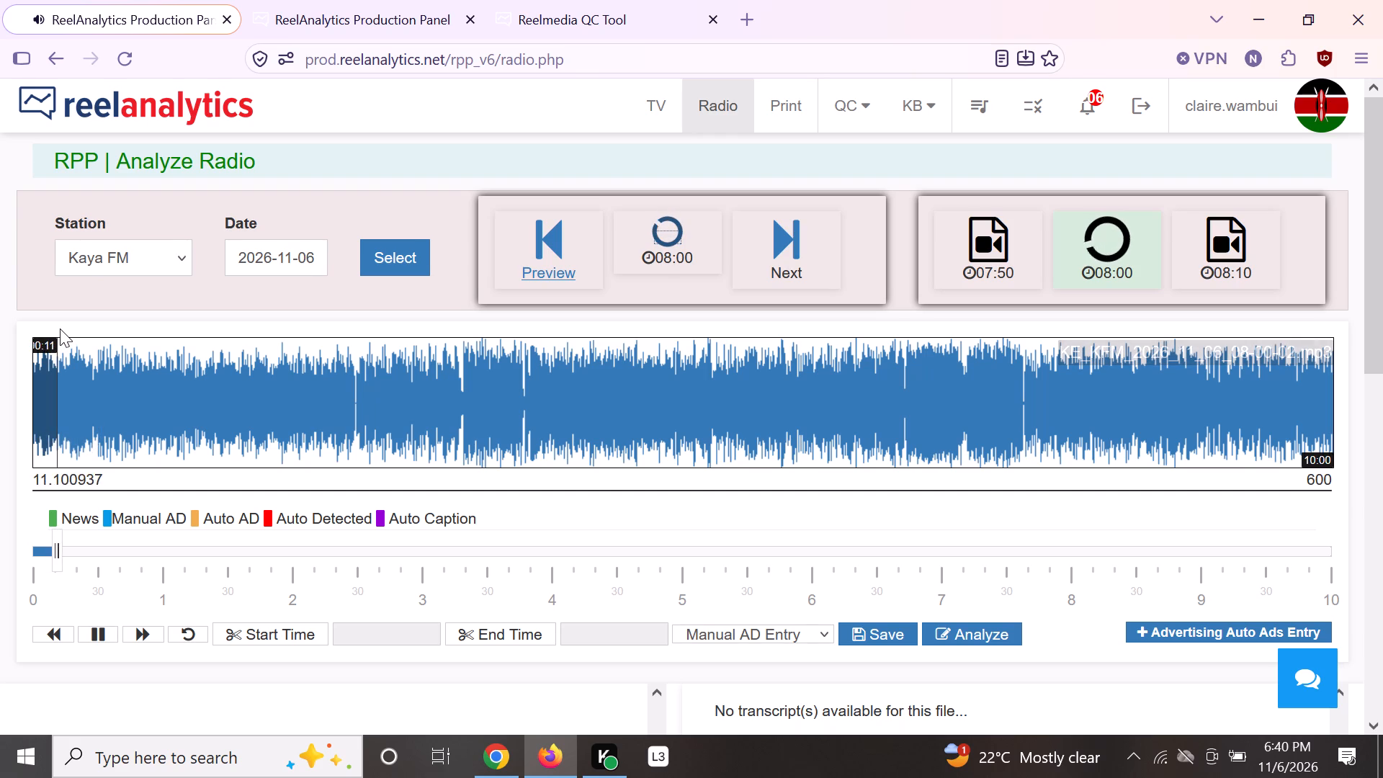
Go back to the 07:50 Kaya FM recording.
{"action": "left_click", "coordinate": [544, 236]}
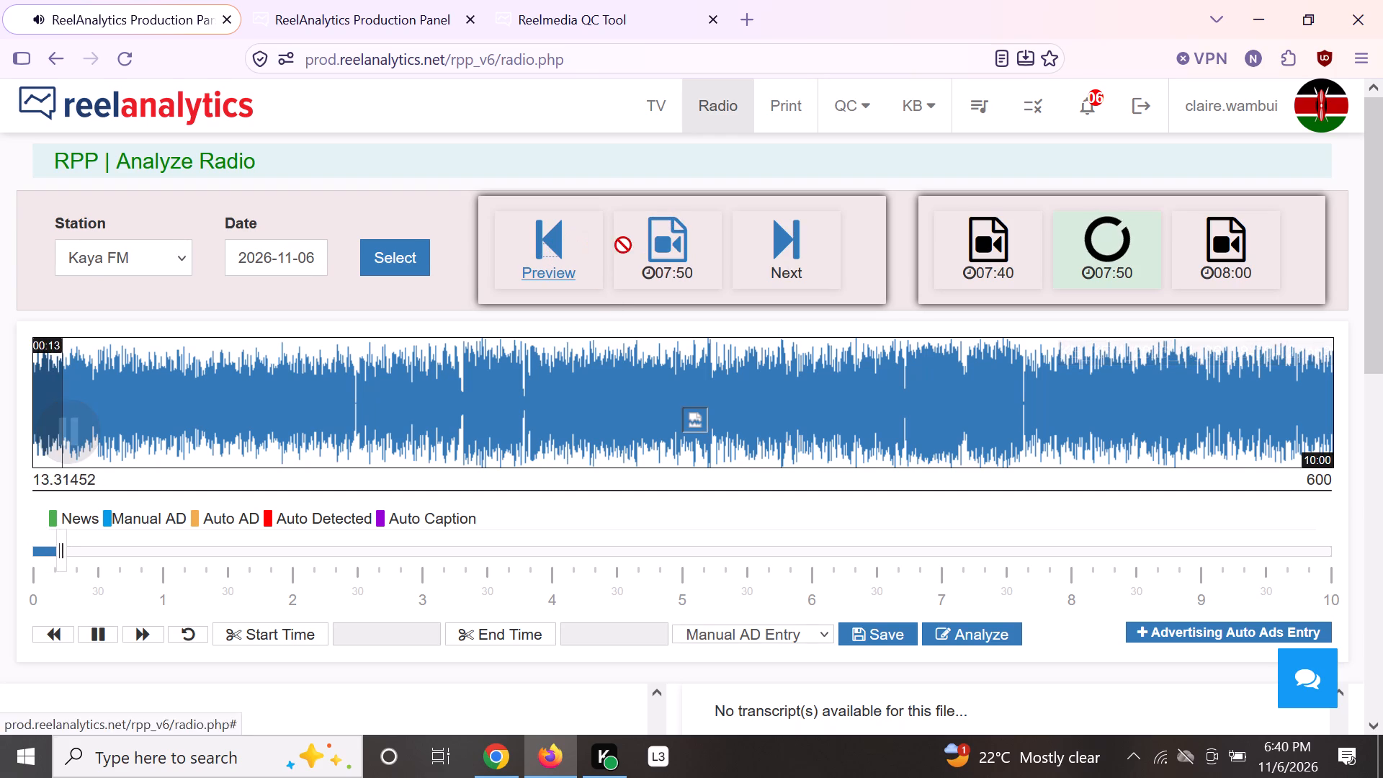
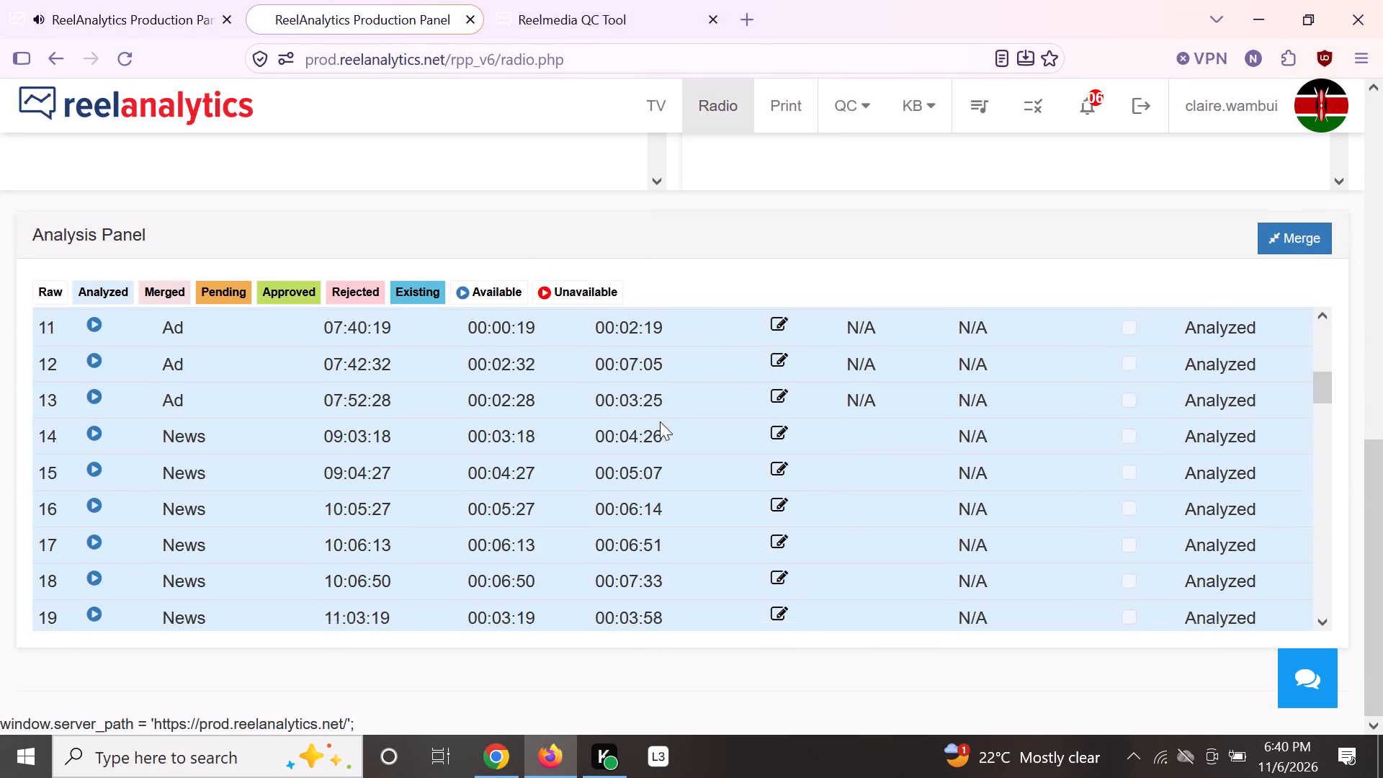
Examine the logged ad and news entries in the Analysis Panel for Kaya FM on 2026-10-30.
{"action": "scroll", "coordinate": [660, 420], "scroll_direction": "down", "scroll_amount": 2}
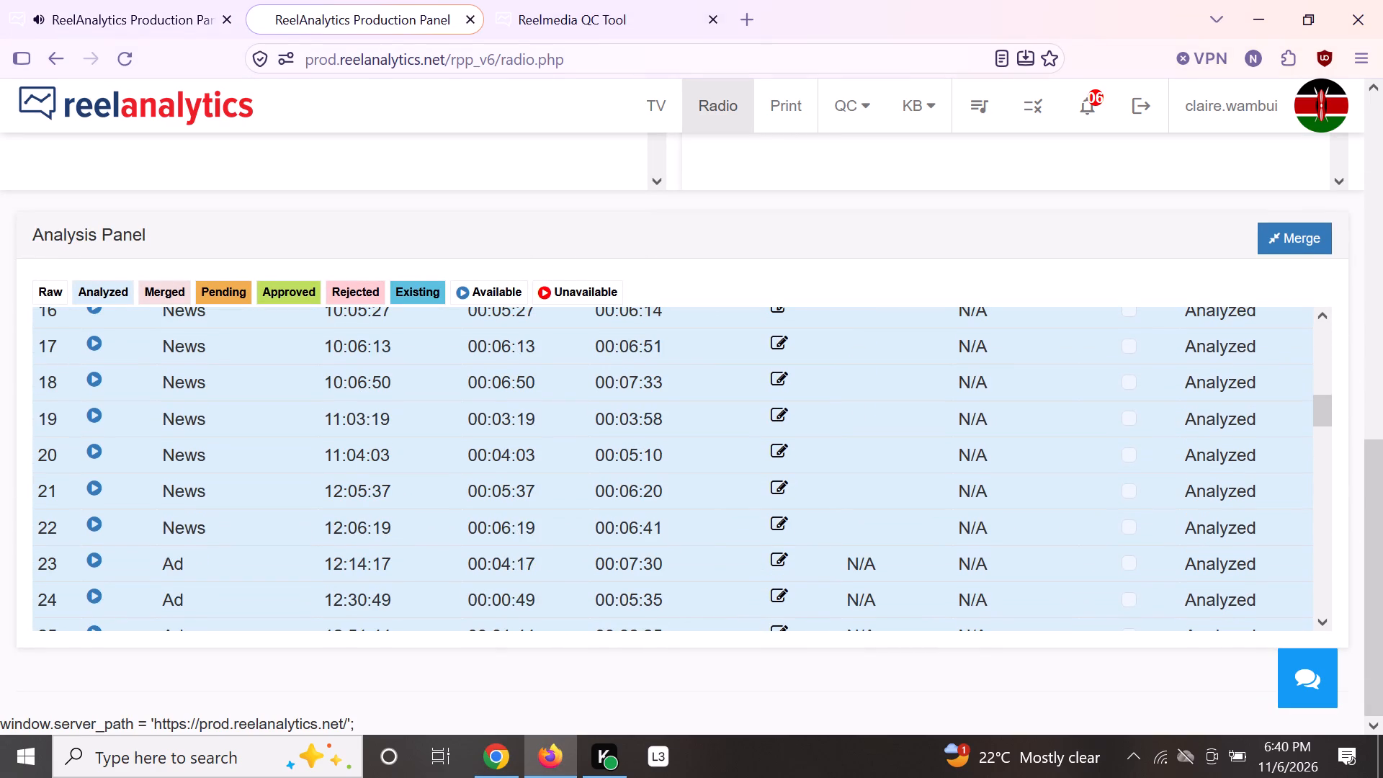
{"action": "scroll", "coordinate": [684, 380], "scroll_direction": "down", "scroll_amount": 2}
{"action": "scroll", "coordinate": [684, 383], "scroll_direction": "up", "scroll_amount": 1}
{"action": "scroll", "coordinate": [684, 383], "scroll_direction": "down", "scroll_amount": 1}
{"action": "scroll", "coordinate": [581, 277], "scroll_direction": "up", "scroll_amount": 2}
{"action": "scroll", "coordinate": [581, 275], "scroll_direction": "down", "scroll_amount": 1}
{"action": "scroll", "coordinate": [581, 275], "scroll_direction": "up", "scroll_amount": 1}
{"action": "scroll", "coordinate": [581, 275], "scroll_direction": "down", "scroll_amount": 1}
{"action": "scroll", "coordinate": [581, 275], "scroll_direction": "up", "scroll_amount": 4}
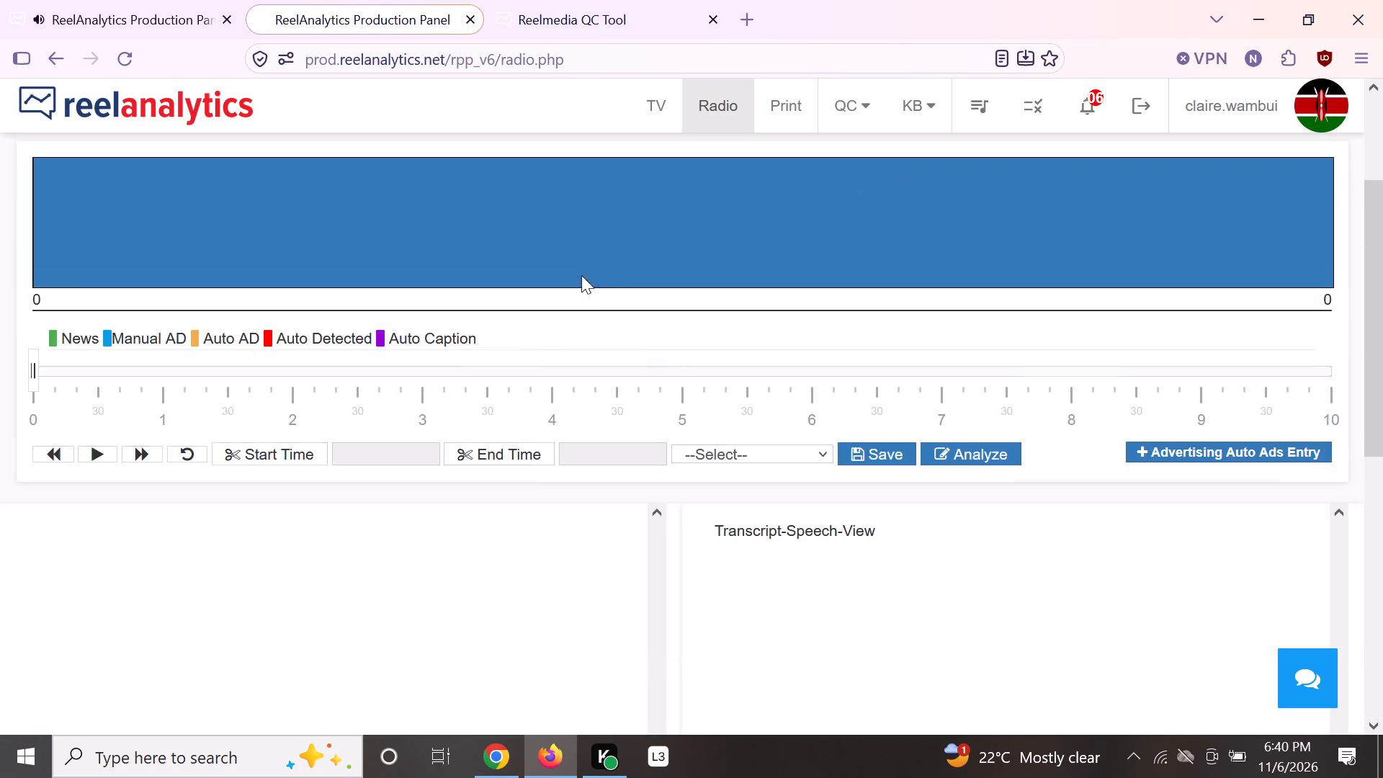
Load Kaya FM's data for 2026-10-23 and look through that date's logged entries in the Analysis Panel.
{"action": "scroll", "coordinate": [527, 350], "scroll_direction": "up", "scroll_amount": 7}
{"action": "scroll", "coordinate": [527, 349], "scroll_direction": "down", "scroll_amount": 1}
{"action": "scroll", "coordinate": [527, 349], "scroll_direction": "up", "scroll_amount": 1}
{"action": "left_click", "coordinate": [320, 251]}
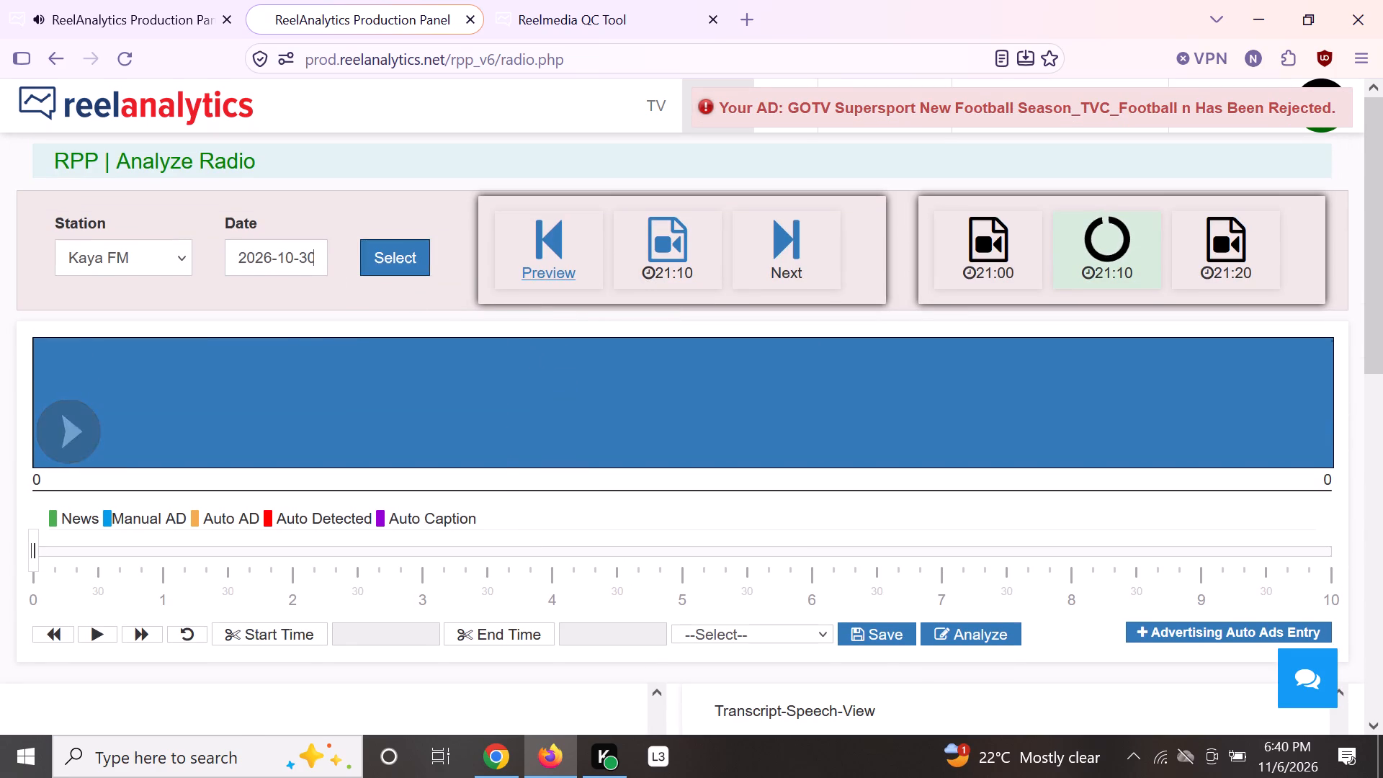
{"action": "left_click", "coordinate": [450, 447]}
{"action": "left_click", "coordinate": [394, 251]}
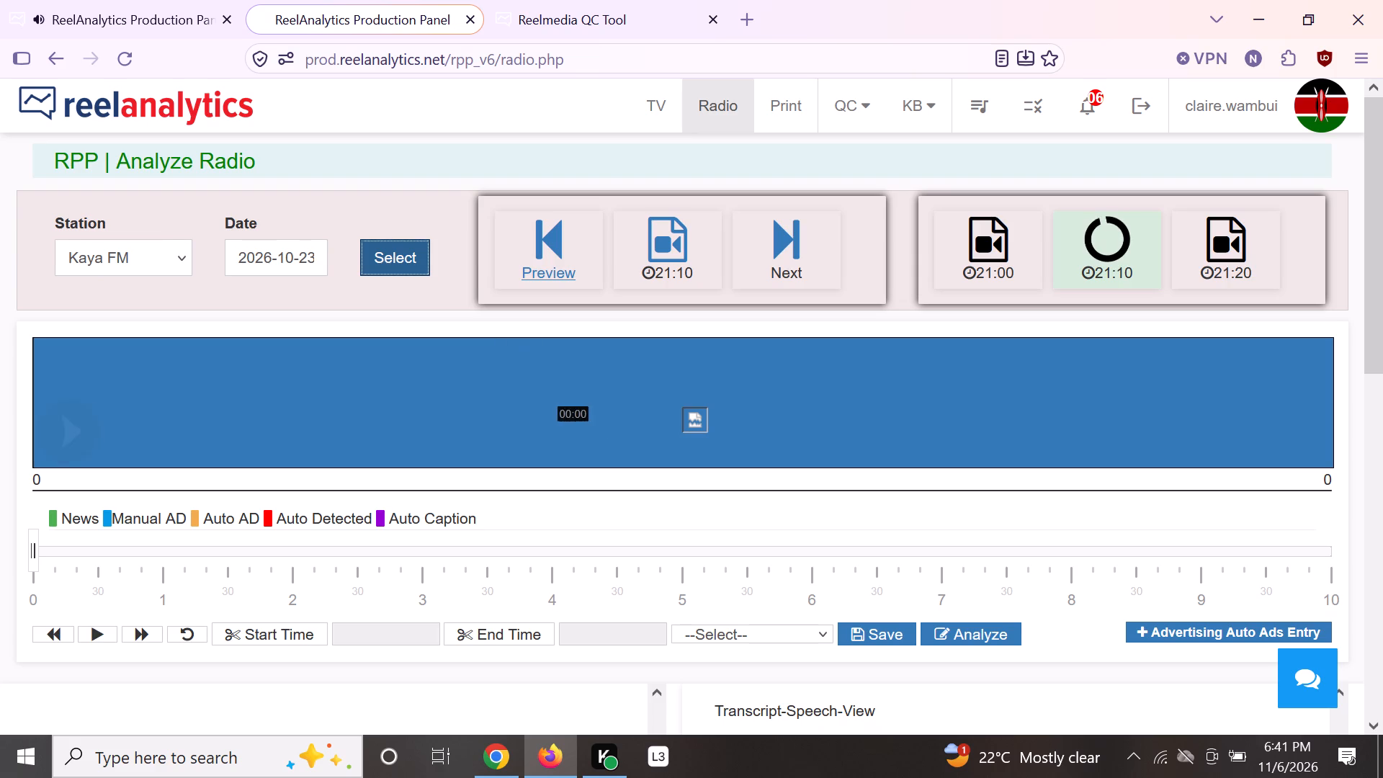
{"action": "scroll", "coordinate": [619, 436], "scroll_direction": "down", "scroll_amount": 4}
{"action": "scroll", "coordinate": [623, 439], "scroll_direction": "up", "scroll_amount": 2}
{"action": "scroll", "coordinate": [623, 439], "scroll_direction": "down", "scroll_amount": 3}
{"action": "scroll", "coordinate": [622, 426], "scroll_direction": "up", "scroll_amount": 3}
{"action": "scroll", "coordinate": [622, 431], "scroll_direction": "down", "scroll_amount": 3}
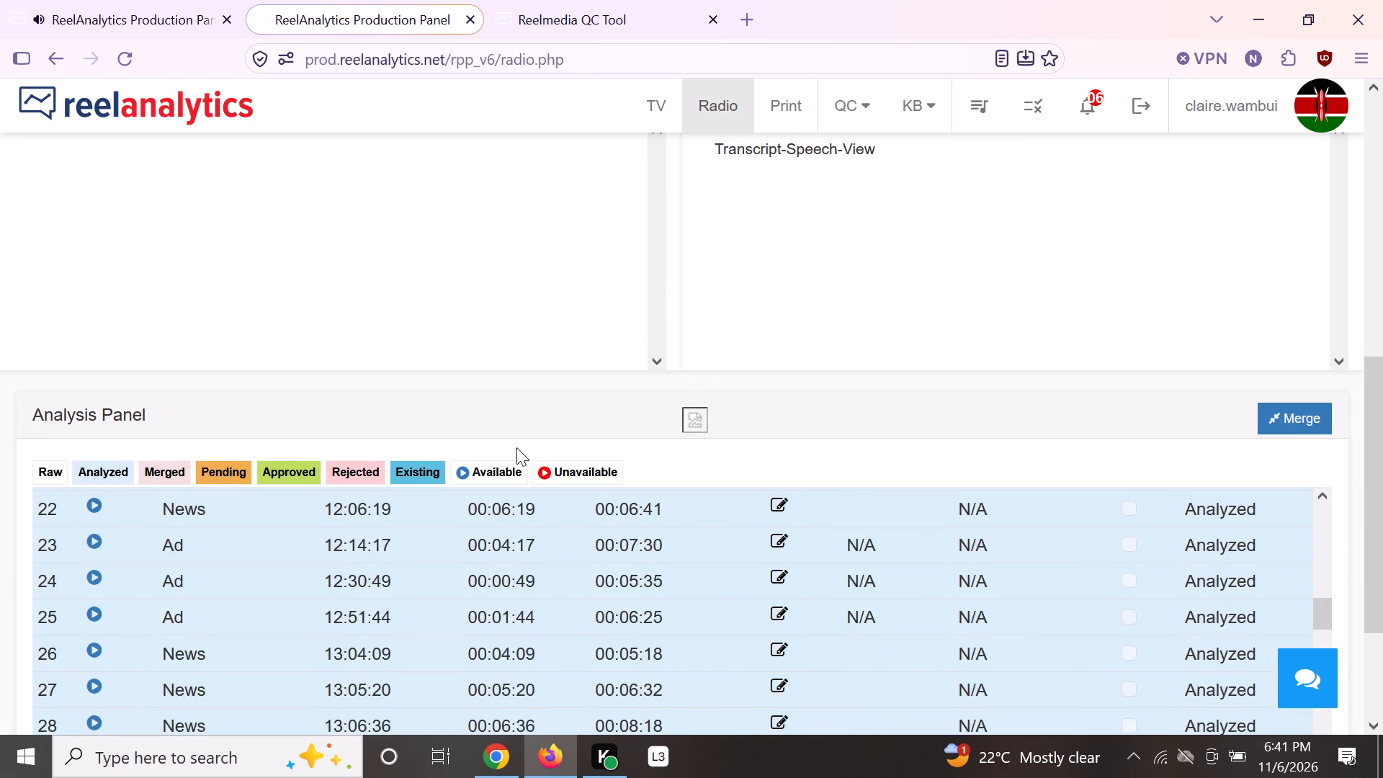
Return to the 2026-11-06 session and skim the 07:50 recording from about 08:04 to 09:35 for ads.
{"action": "left_click", "coordinate": [144, 16]}
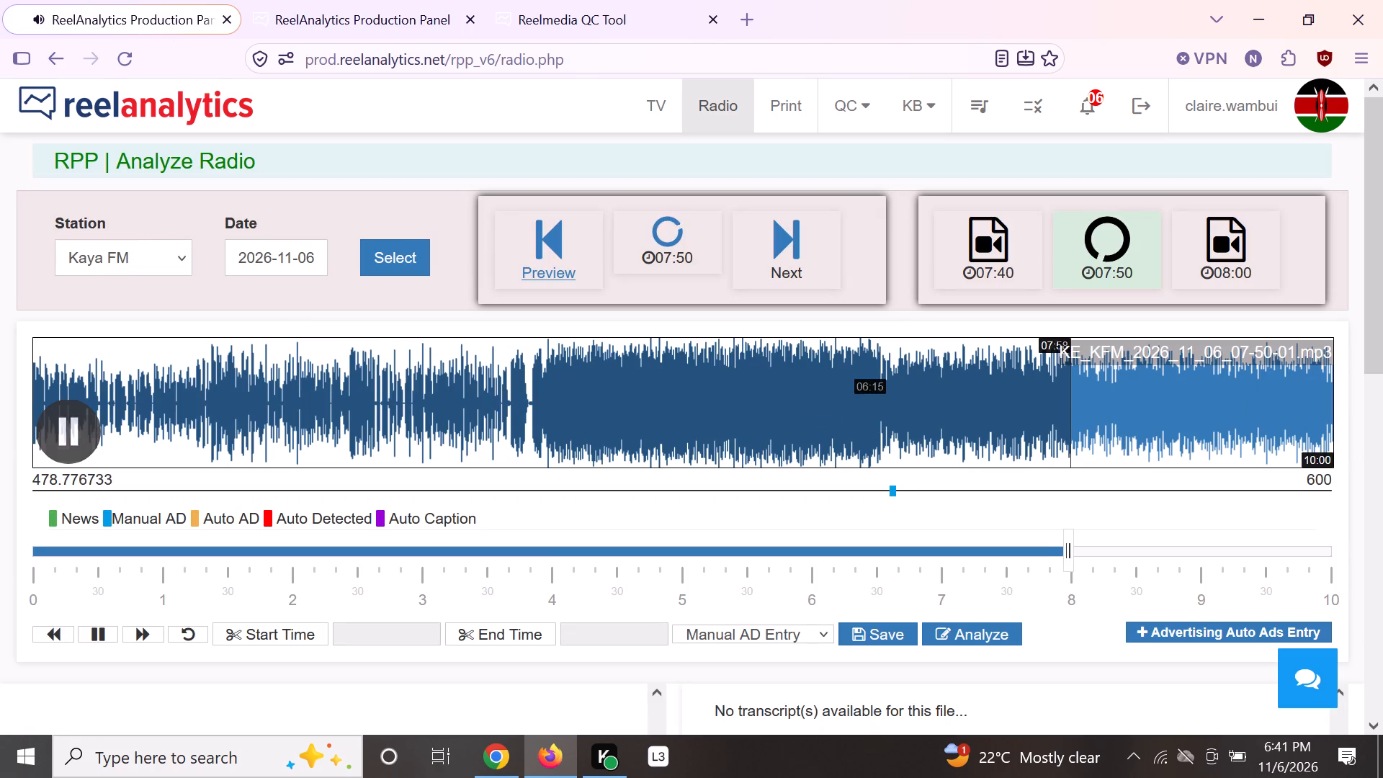
{"action": "left_click", "coordinate": [1101, 405]}
{"action": "left_click", "coordinate": [1124, 401]}
{"action": "left_click", "coordinate": [1166, 405]}
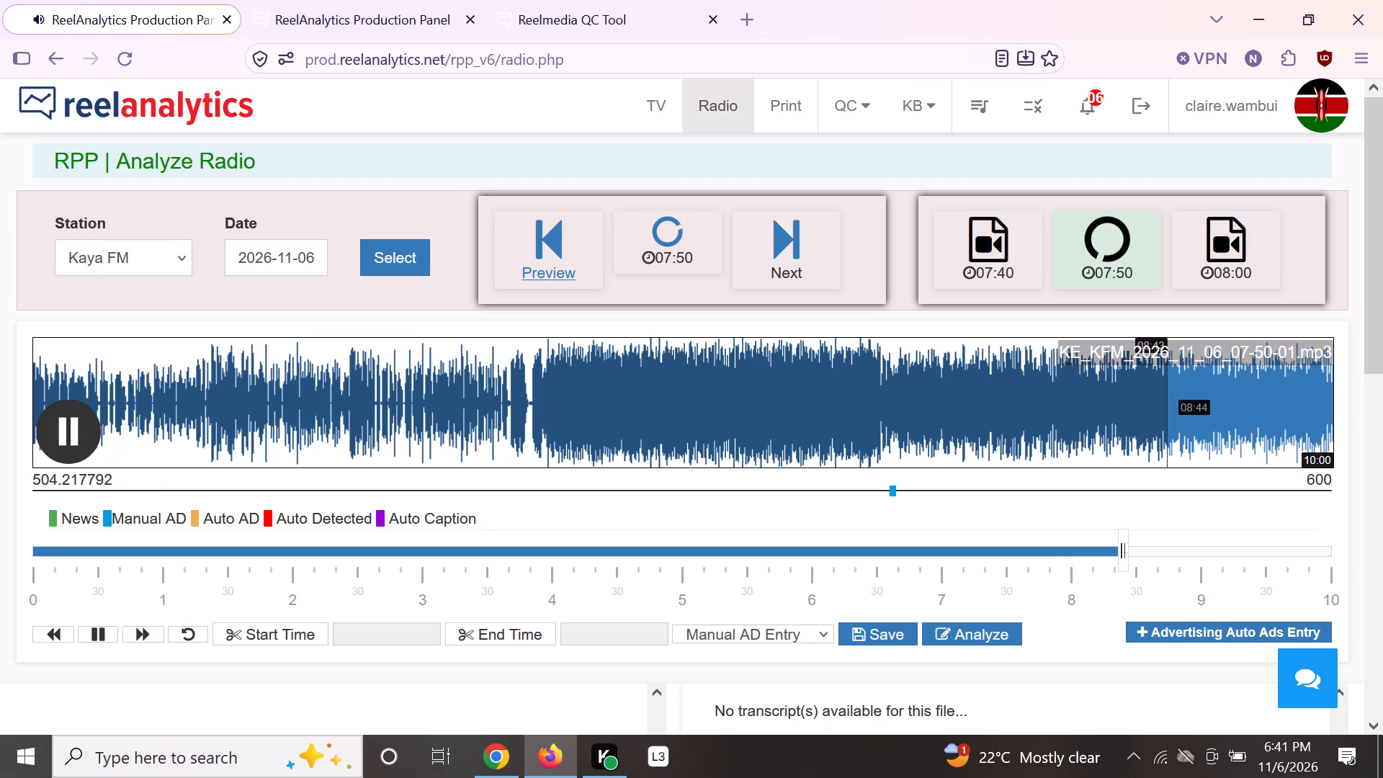
{"action": "left_click", "coordinate": [1215, 406]}
{"action": "left_click", "coordinate": [1276, 408]}
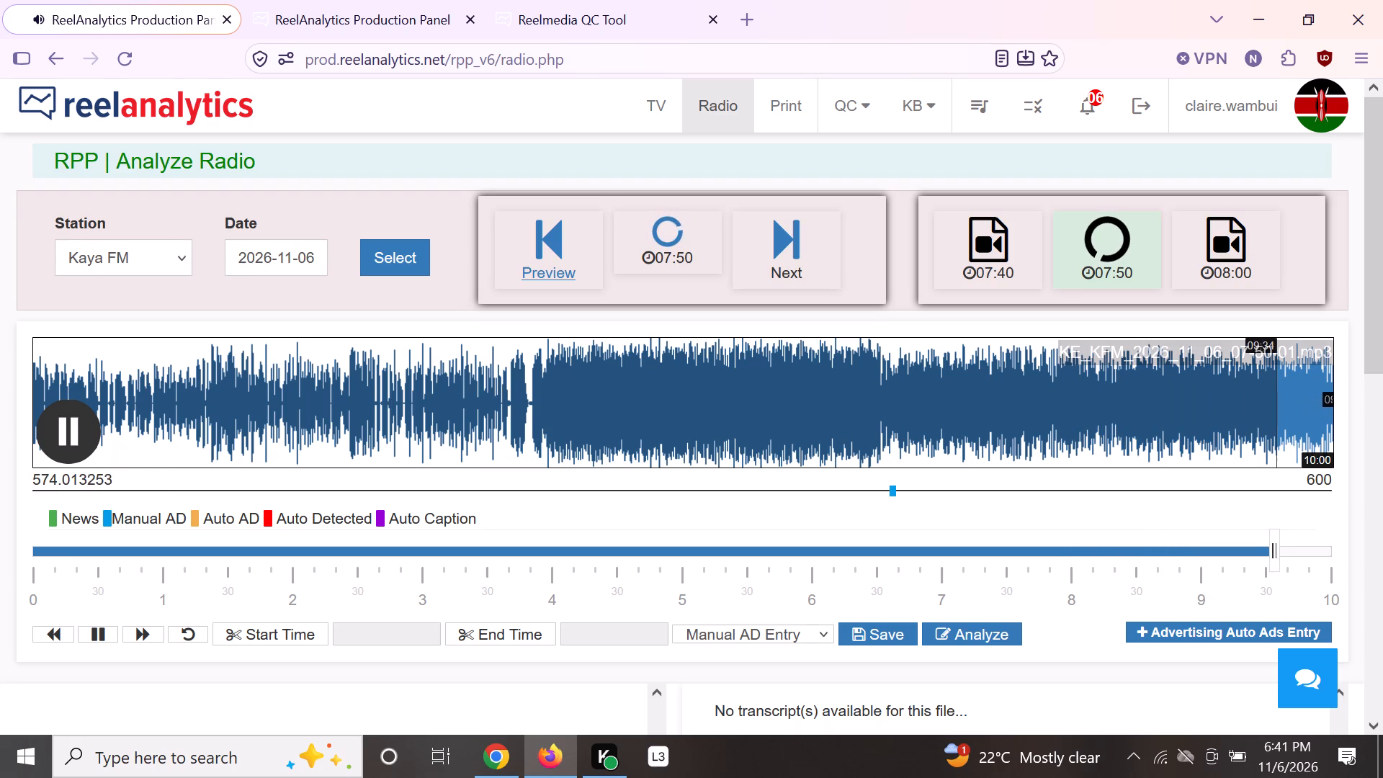
{"action": "left_click", "coordinate": [1255, 398]}
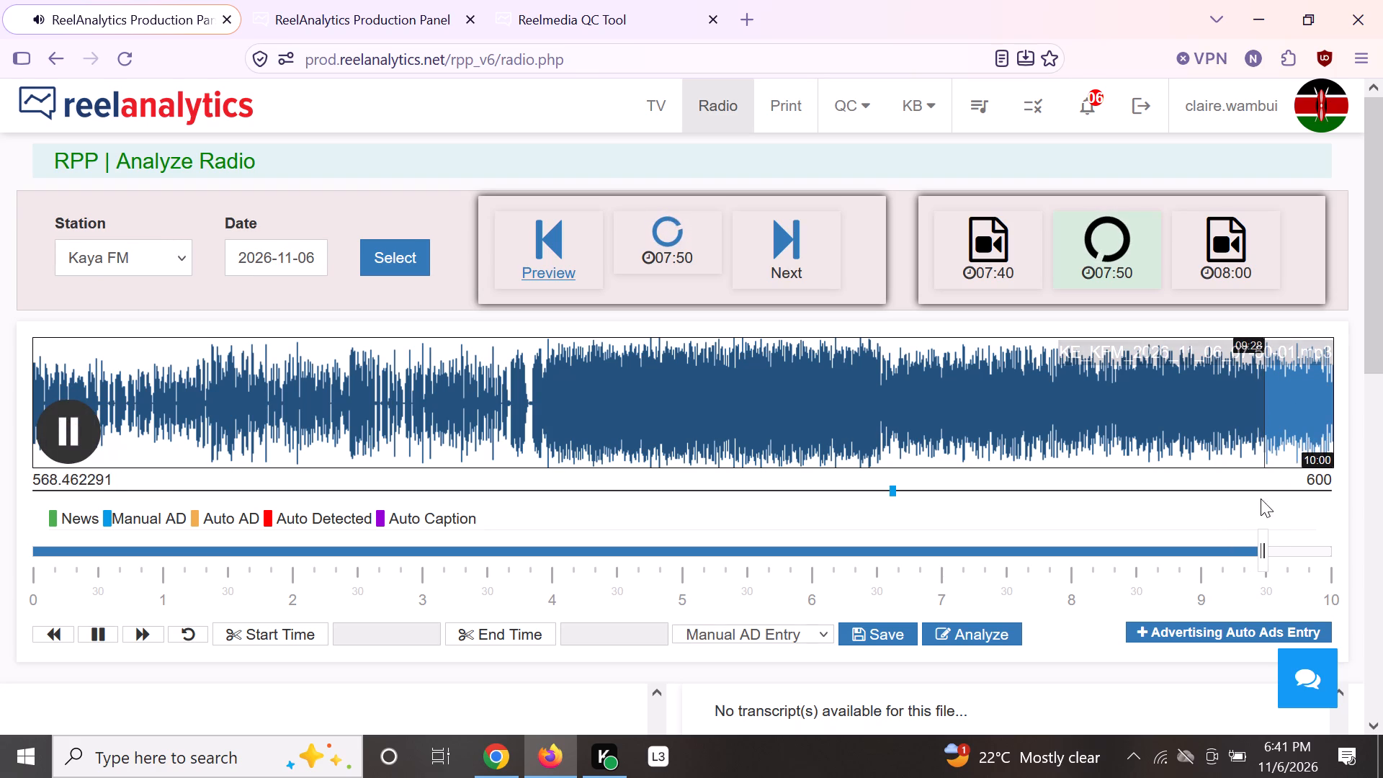
Examine the saved 2026-11-06 entries in the Analysis Panel and move the 07:50 recording's playback to about 09:44.
{"action": "scroll", "coordinate": [1281, 483], "scroll_direction": "down", "scroll_amount": 3}
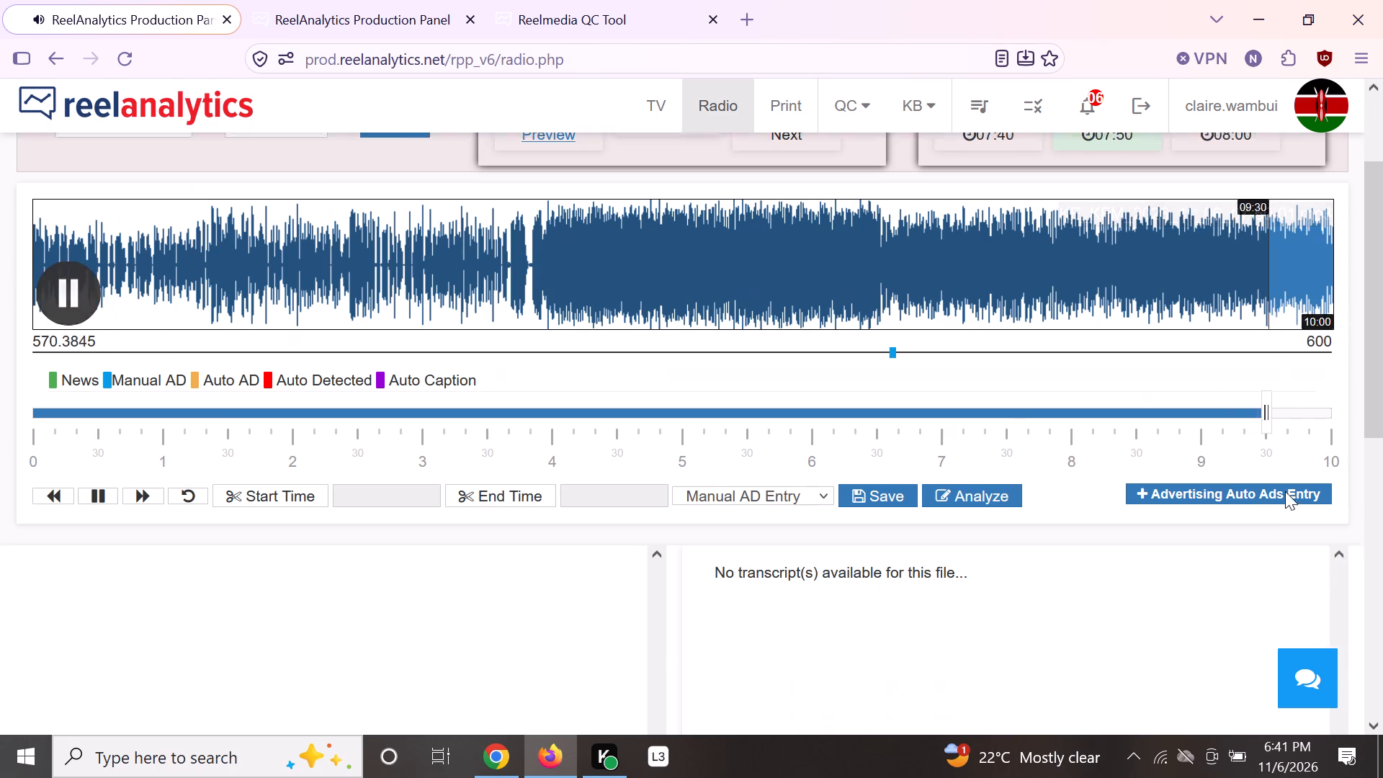
{"action": "scroll", "coordinate": [1286, 491], "scroll_direction": "down", "scroll_amount": 1}
{"action": "scroll", "coordinate": [1286, 491], "scroll_direction": "up", "scroll_amount": 1}
{"action": "scroll", "coordinate": [1286, 493], "scroll_direction": "down", "scroll_amount": 10}
{"action": "scroll", "coordinate": [1249, 527], "scroll_direction": "up", "scroll_amount": 2}
{"action": "scroll", "coordinate": [1249, 527], "scroll_direction": "down", "scroll_amount": 1}
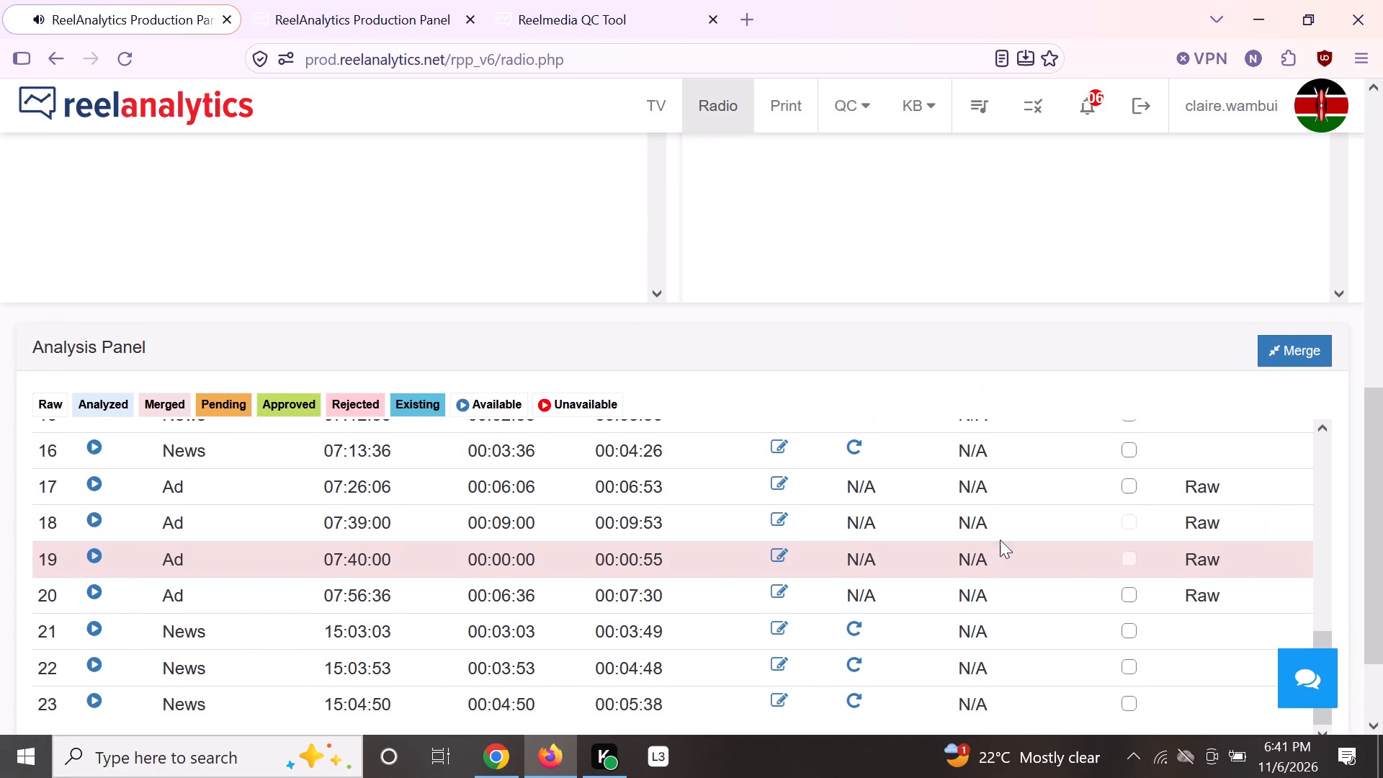
{"action": "scroll", "coordinate": [853, 367], "scroll_direction": "up", "scroll_amount": 6}
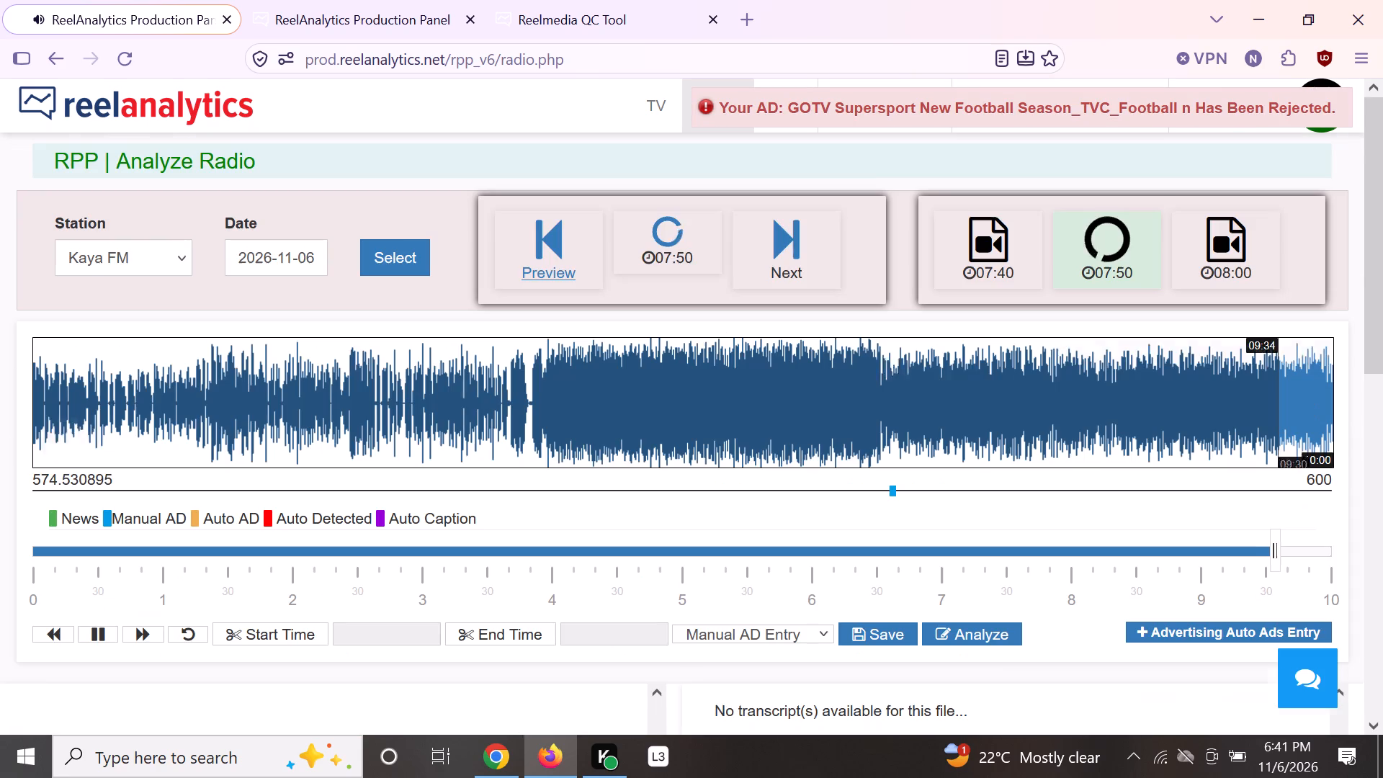
{"action": "scroll", "coordinate": [861, 364], "scroll_direction": "up", "scroll_amount": 5}
{"action": "left_click", "coordinate": [1299, 389]}
Pause the recording, open the 15:03:53 news entry for analysis, sample its audio, and close it.
{"action": "scroll", "coordinate": [987, 498], "scroll_direction": "down", "scroll_amount": 5}
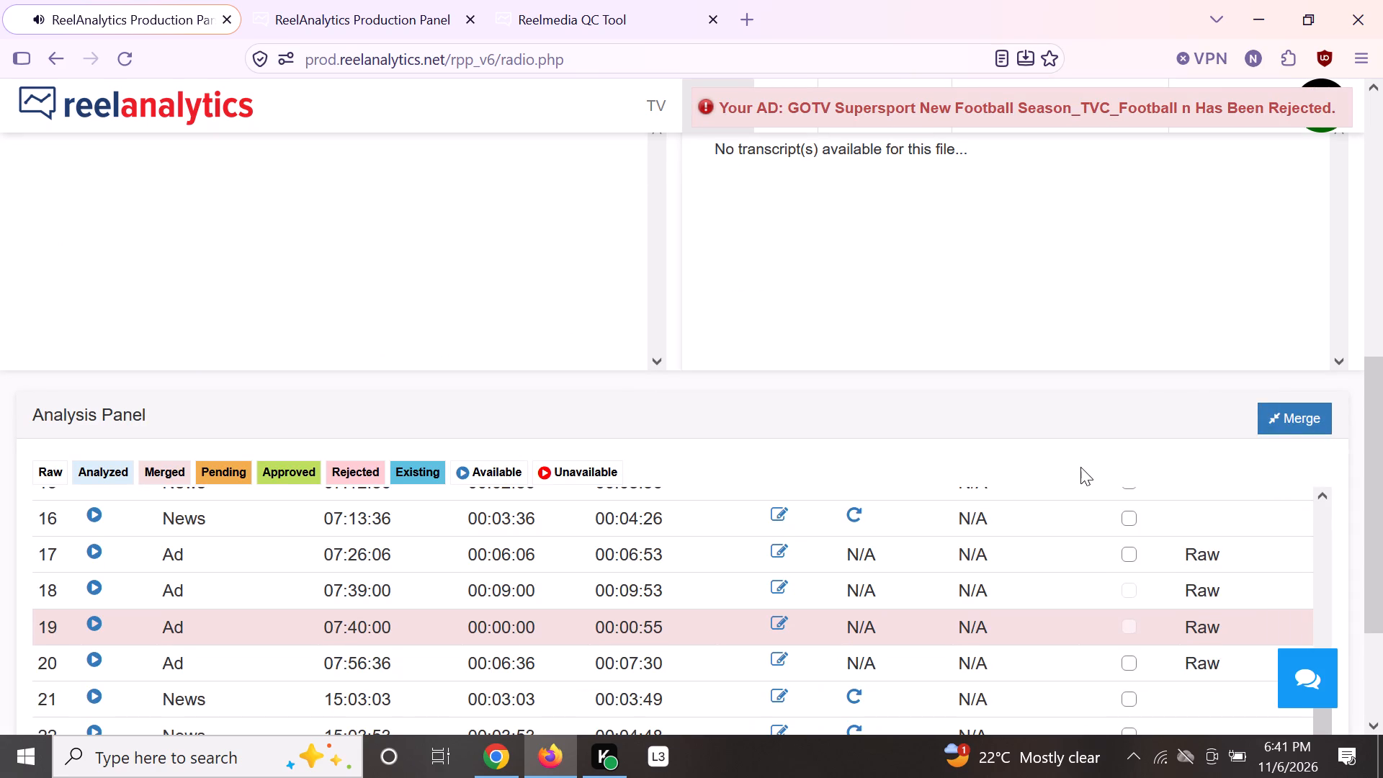
{"action": "key", "text": "space"}
{"action": "scroll", "coordinate": [1203, 383], "scroll_direction": "down", "scroll_amount": 9}
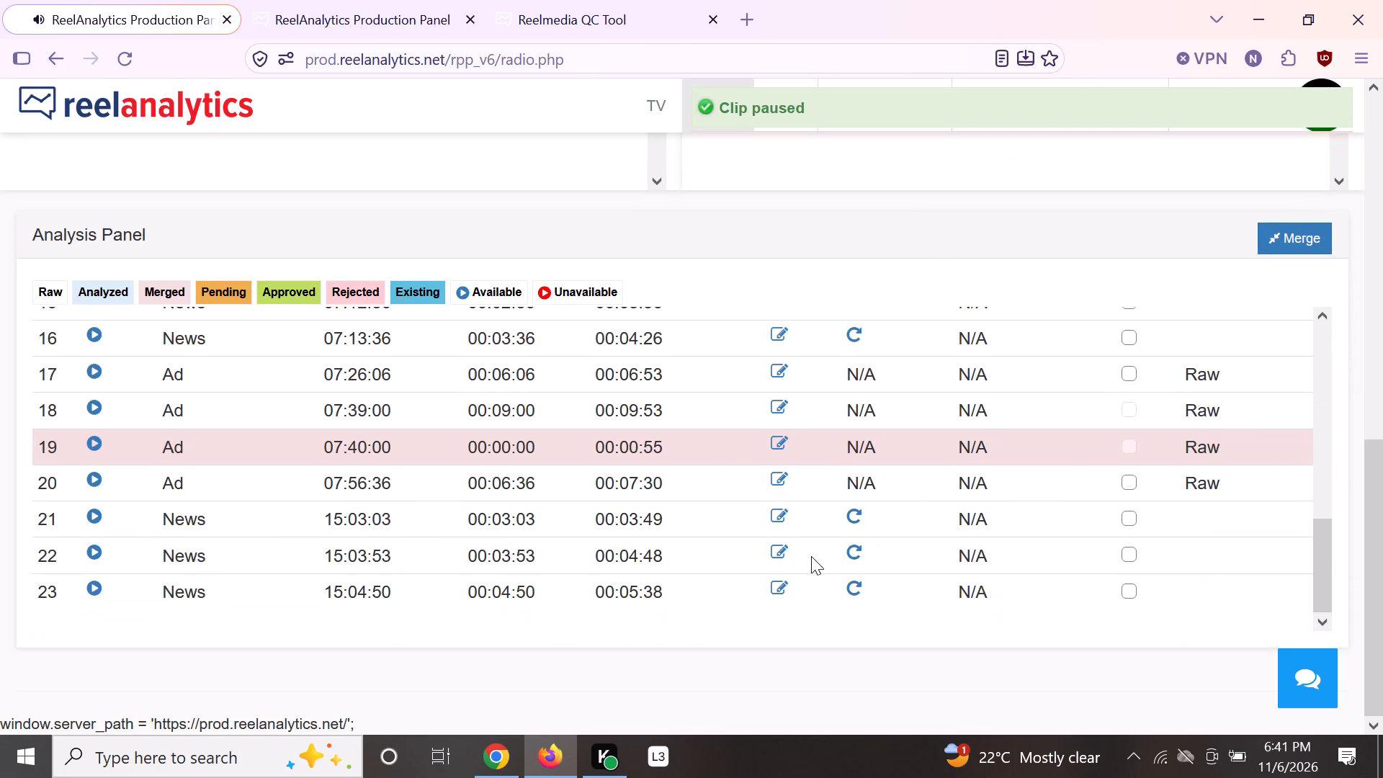
{"action": "left_click", "coordinate": [774, 551]}
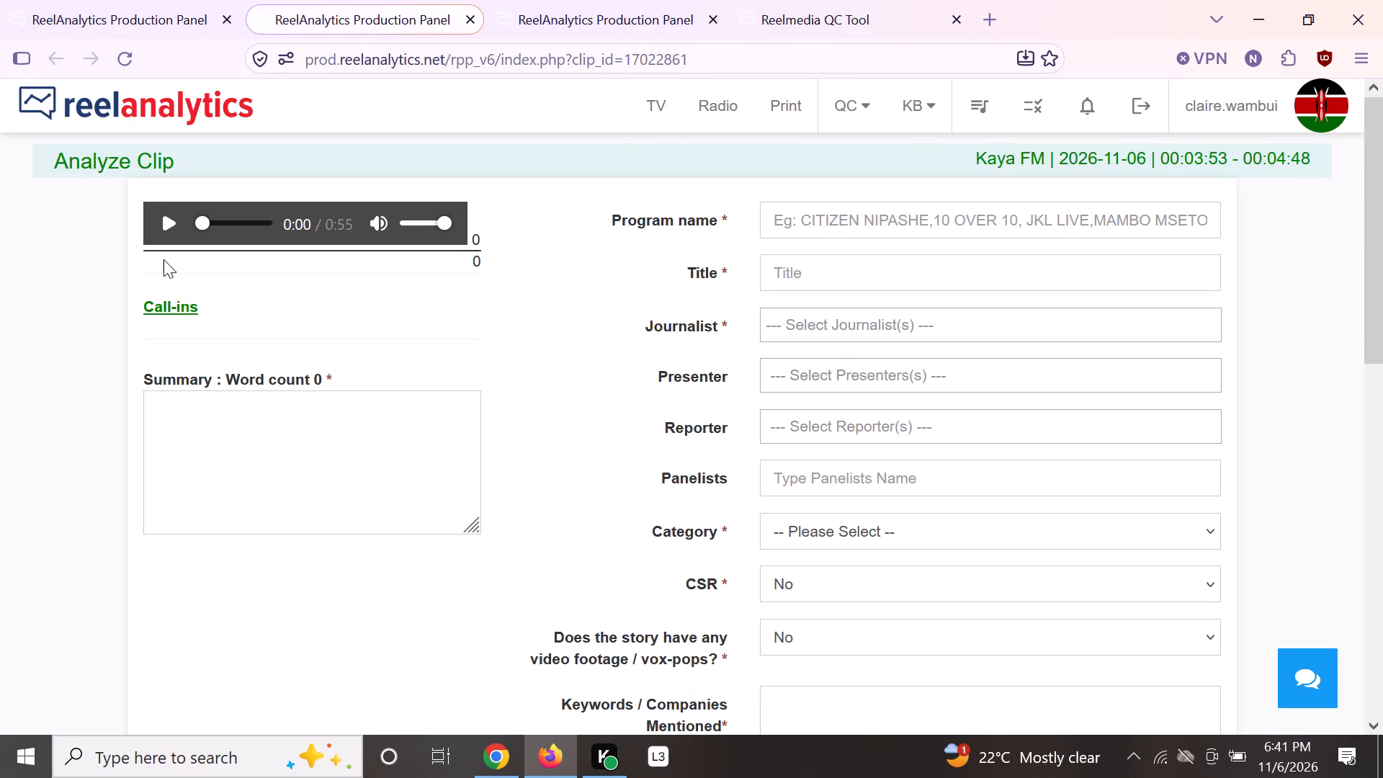
{"action": "left_click", "coordinate": [169, 225]}
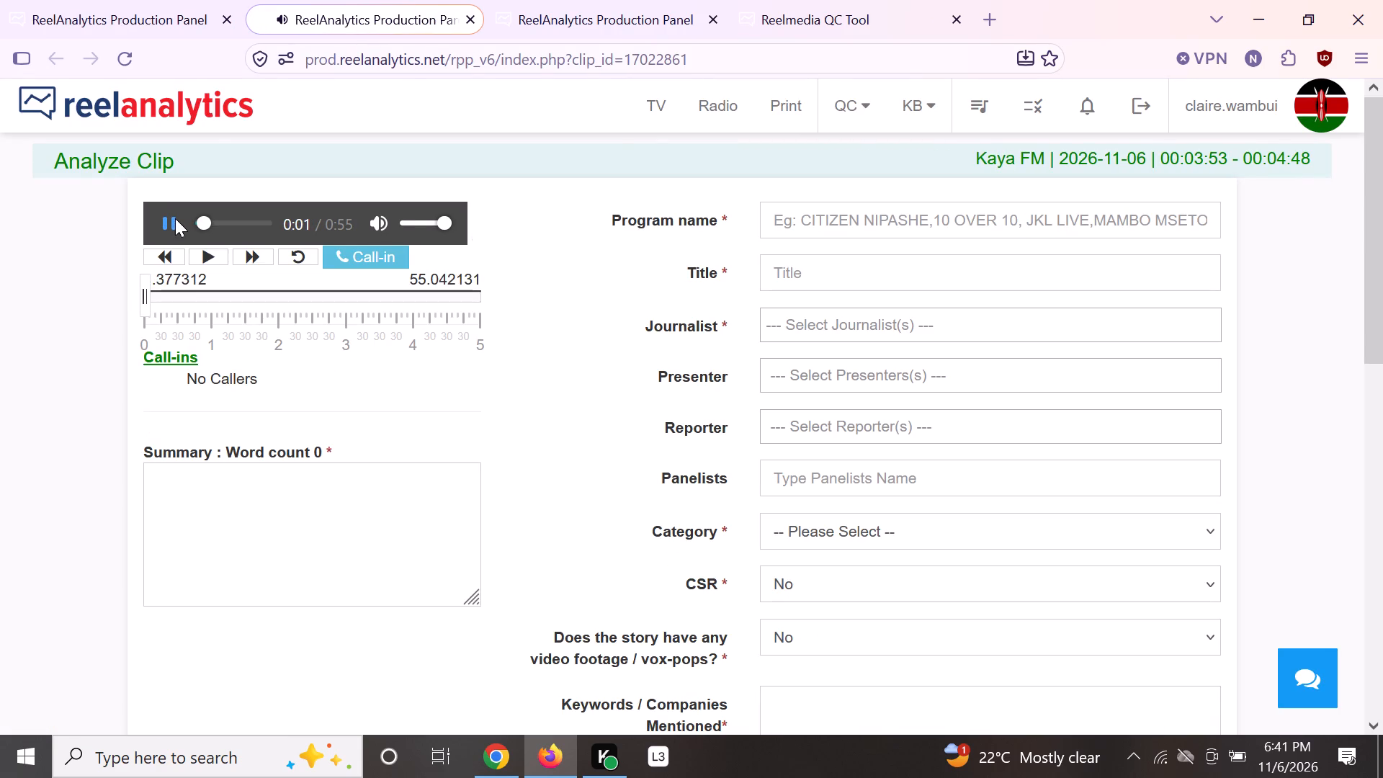
{"action": "left_click", "coordinate": [469, 21]}
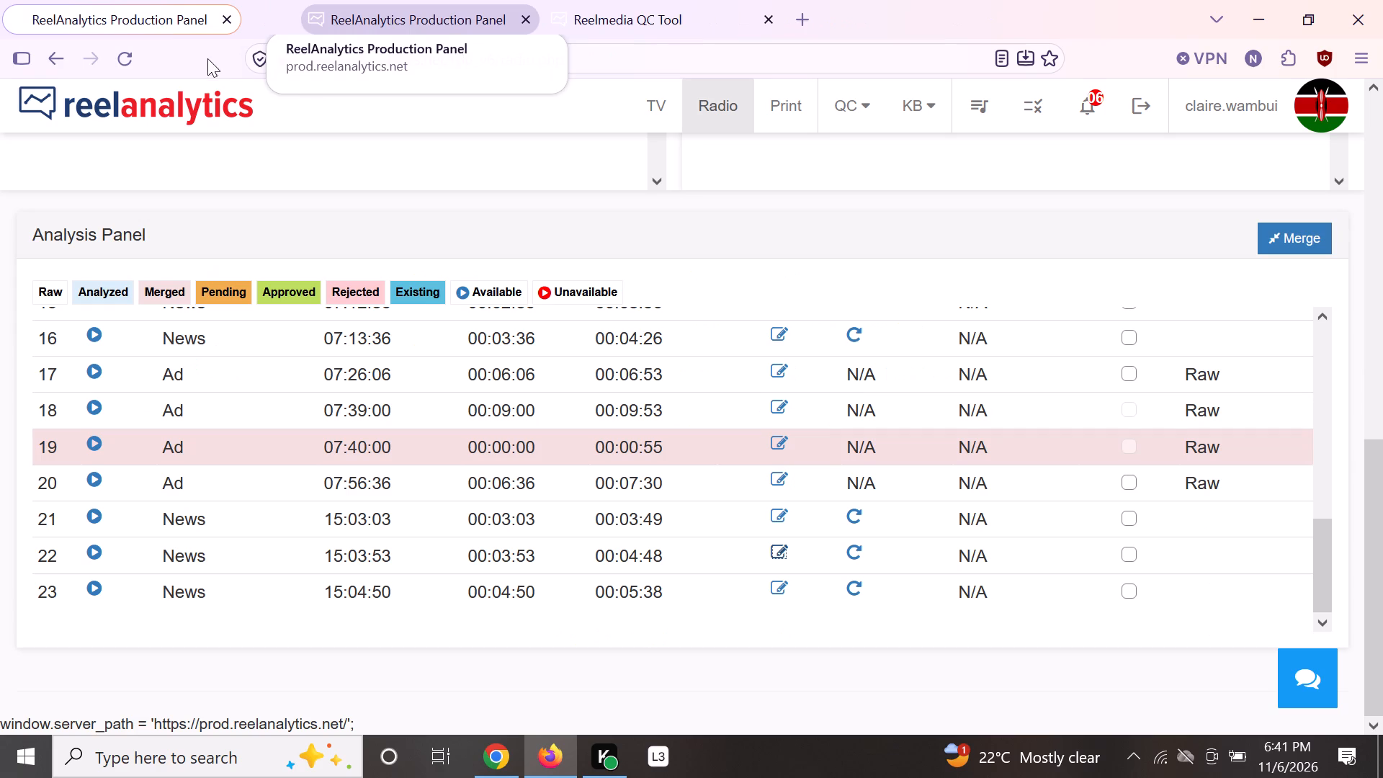
Resume the 07:50 recording, advance to the 08:00 Kaya FM recording and load it for playback.
{"action": "left_click", "coordinate": [151, 23]}
{"action": "key", "text": "space"}
{"action": "scroll", "coordinate": [1132, 226], "scroll_direction": "up", "scroll_amount": 1}
{"action": "scroll", "coordinate": [1132, 226], "scroll_direction": "down", "scroll_amount": 1}
{"action": "scroll", "coordinate": [1132, 226], "scroll_direction": "up", "scroll_amount": 4}
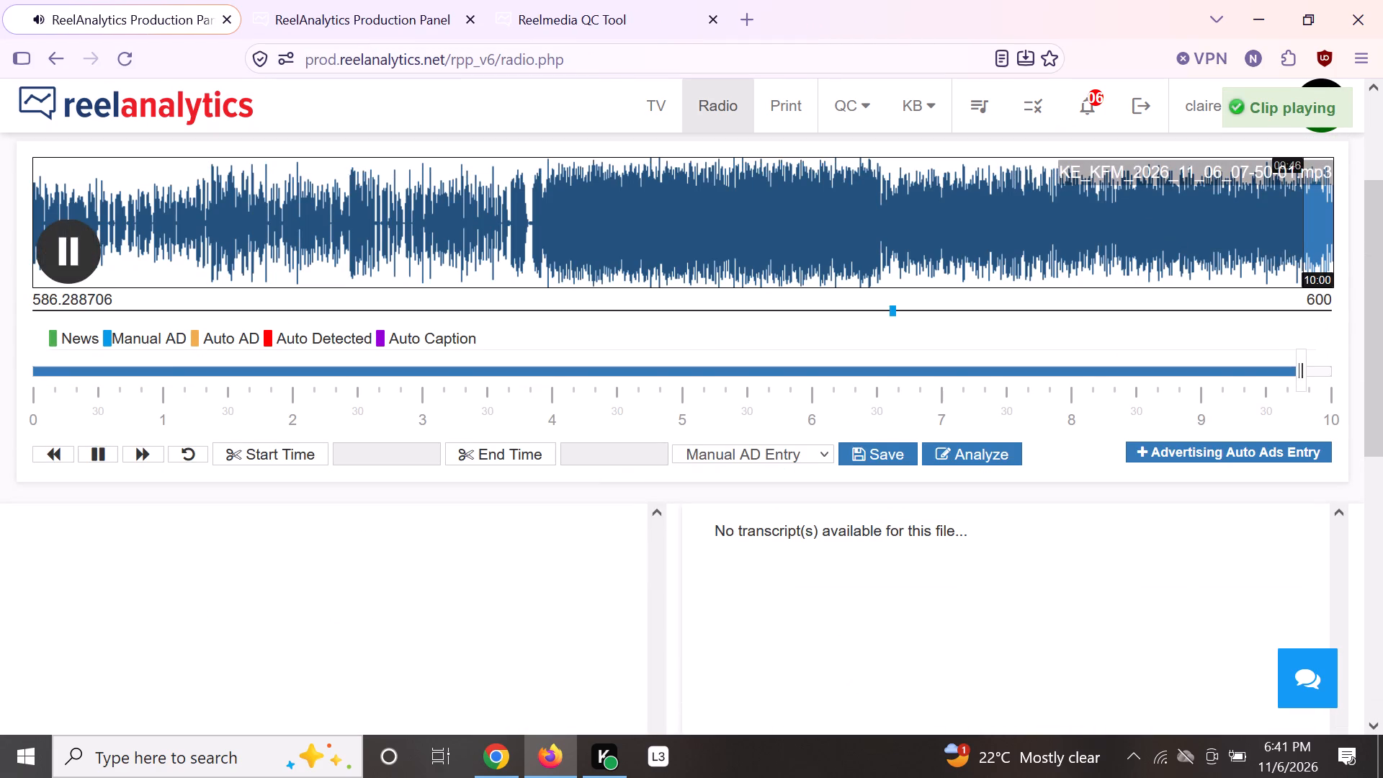
{"action": "scroll", "coordinate": [657, 264], "scroll_direction": "up", "scroll_amount": 7}
{"action": "left_click", "coordinate": [789, 233]}
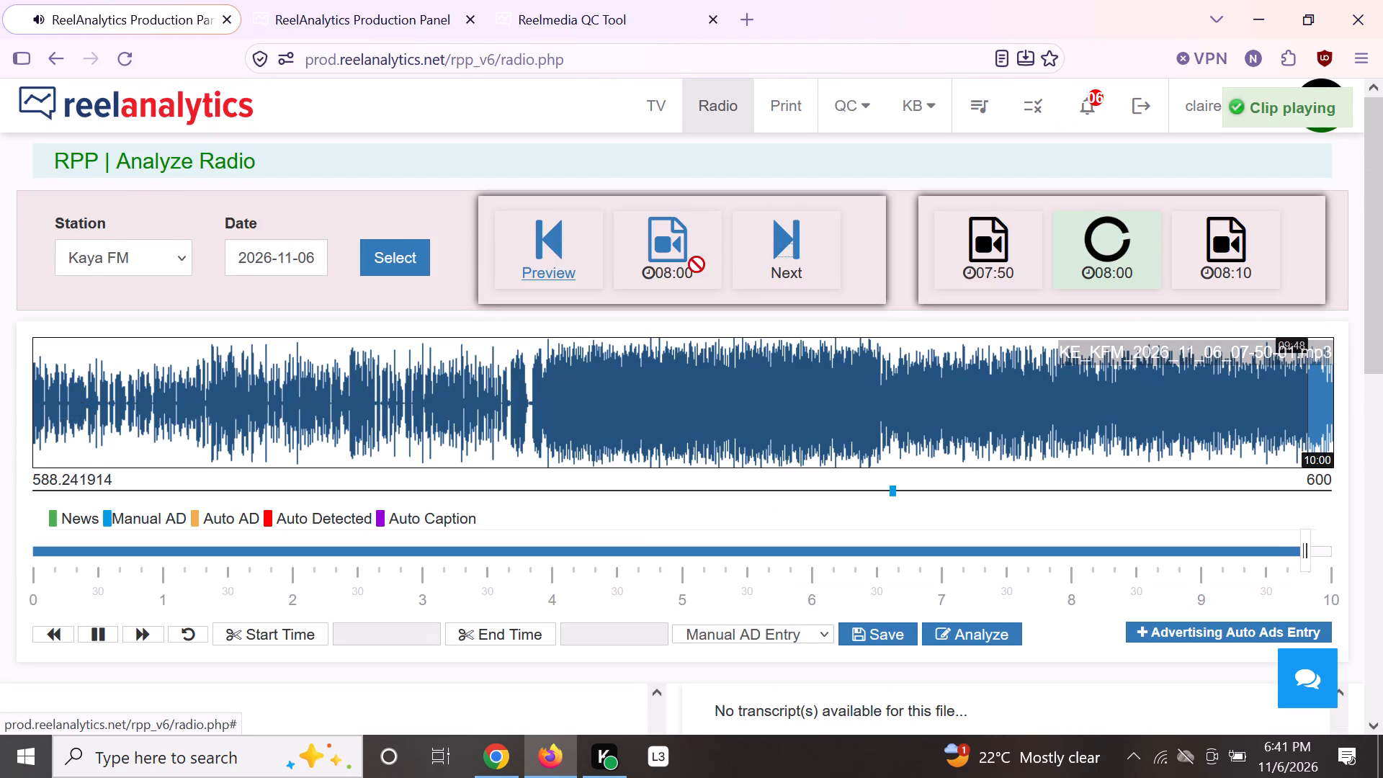
{"action": "left_click", "coordinate": [671, 249]}
Skim the 08:00 recording up to about 05:47 for ads and recheck the part between 04:30 and 04:55.
{"action": "left_click", "coordinate": [146, 385]}
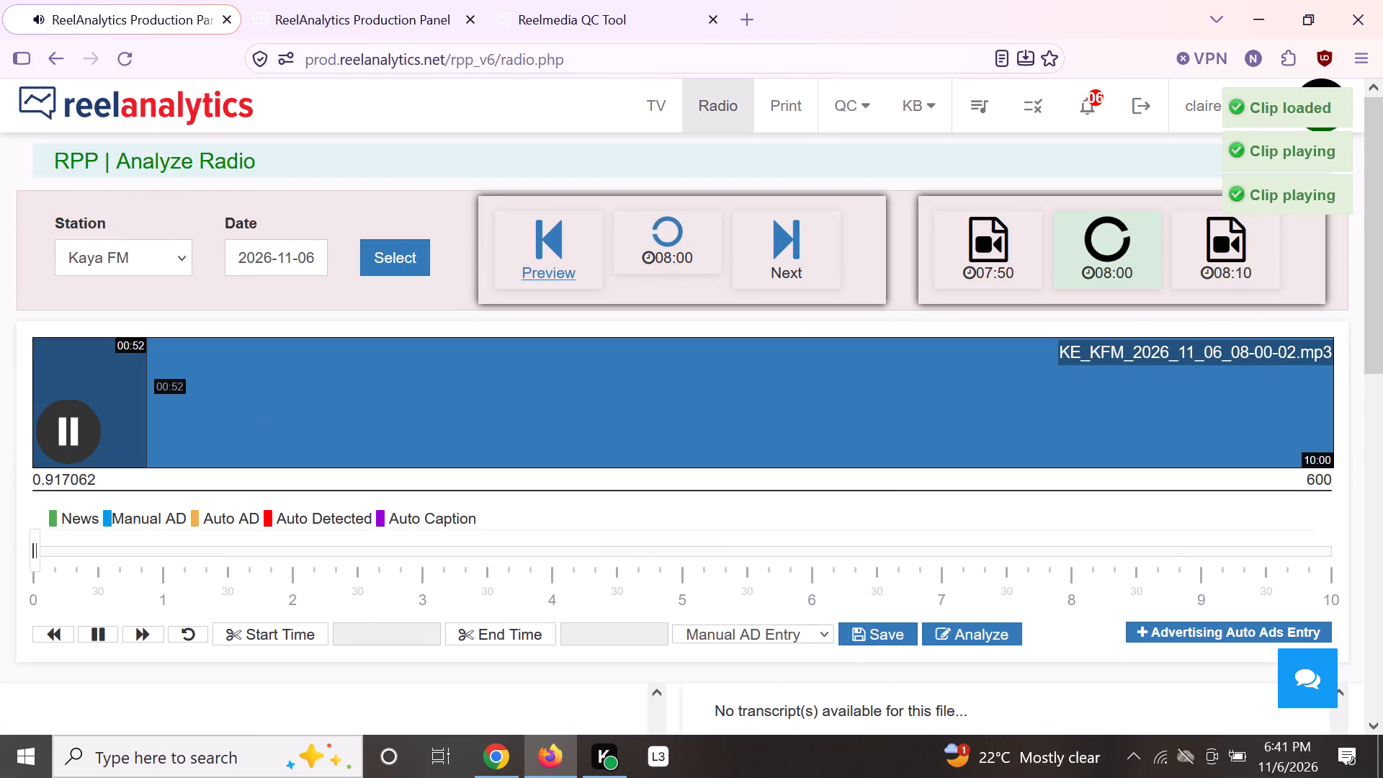
{"action": "left_click", "coordinate": [283, 385]}
{"action": "left_click", "coordinate": [480, 393]}
{"action": "left_click", "coordinate": [519, 399]}
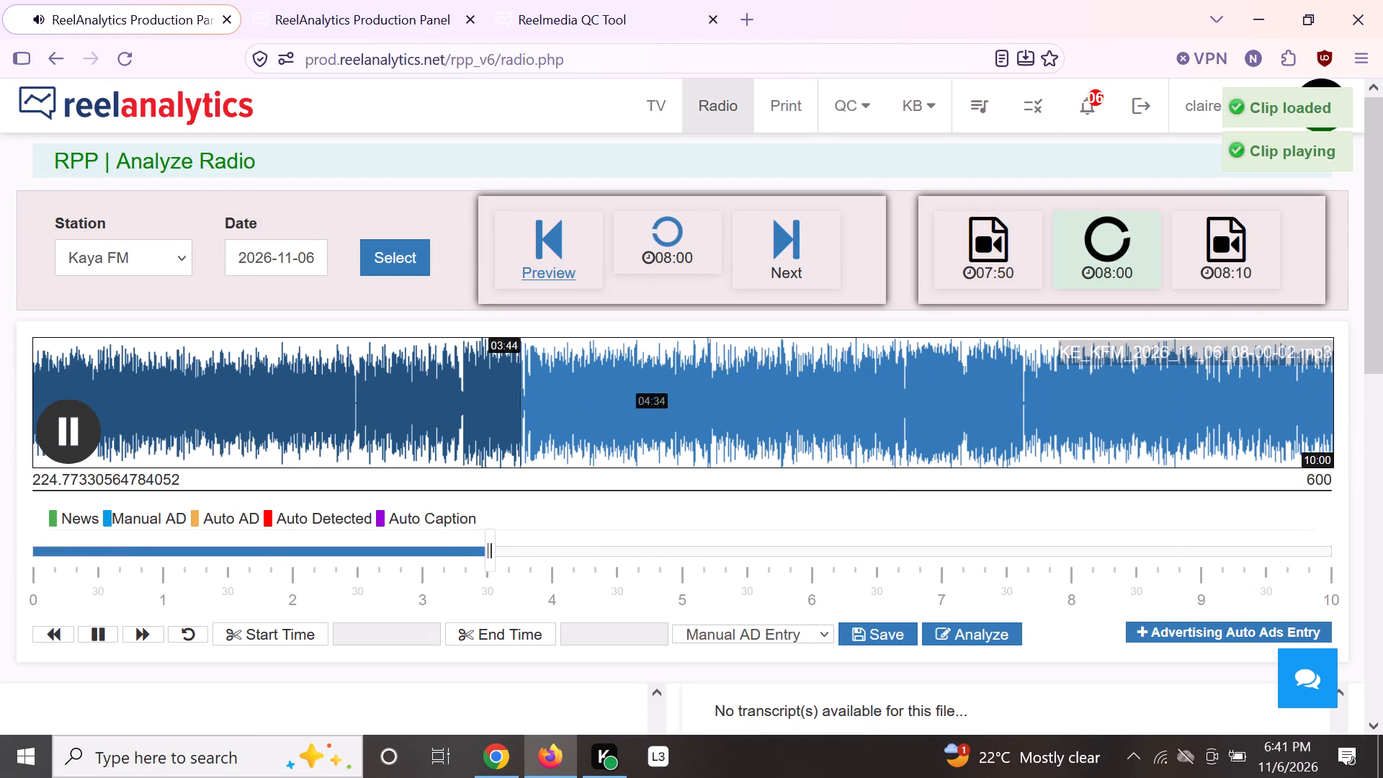
{"action": "left_click", "coordinate": [666, 401]}
{"action": "left_click", "coordinate": [777, 405]}
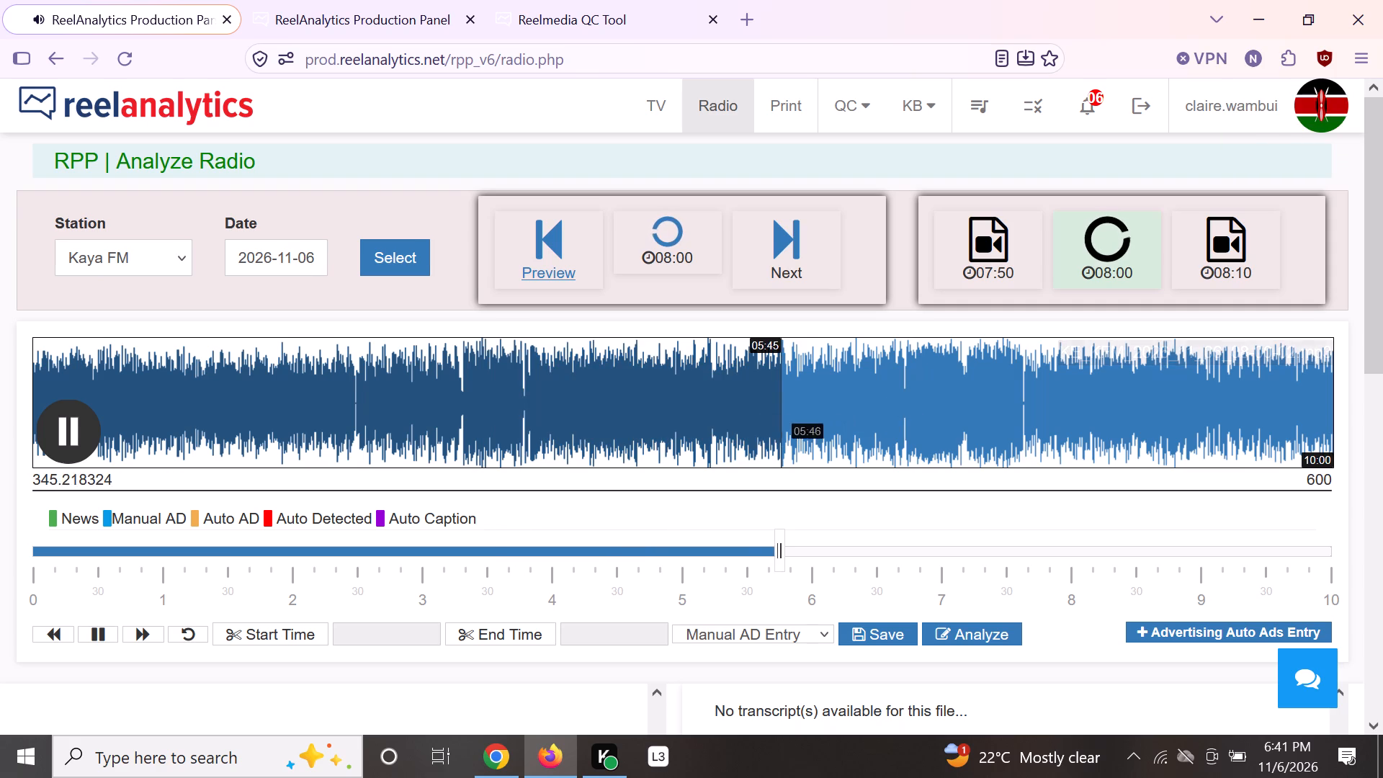
{"action": "left_click", "coordinate": [672, 388]}
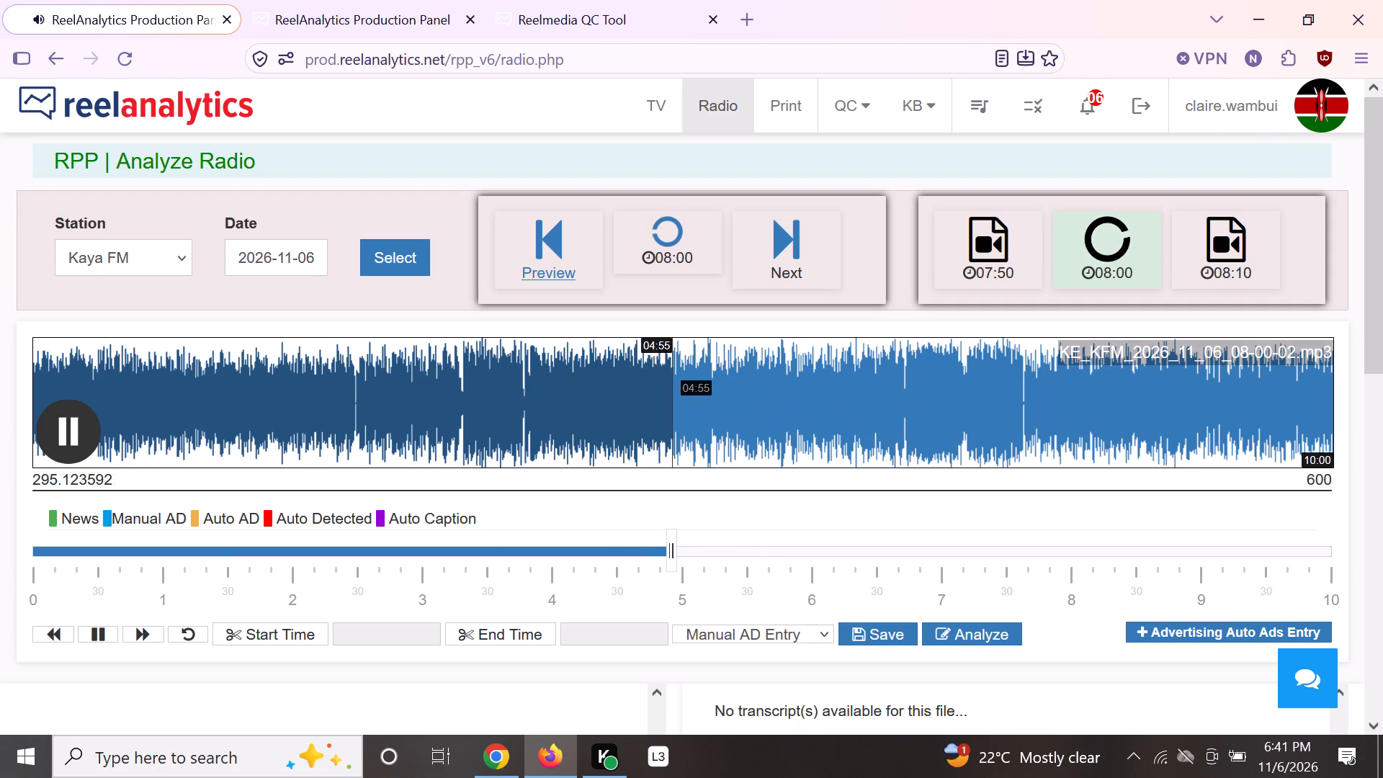
{"action": "left_click", "coordinate": [614, 388]}
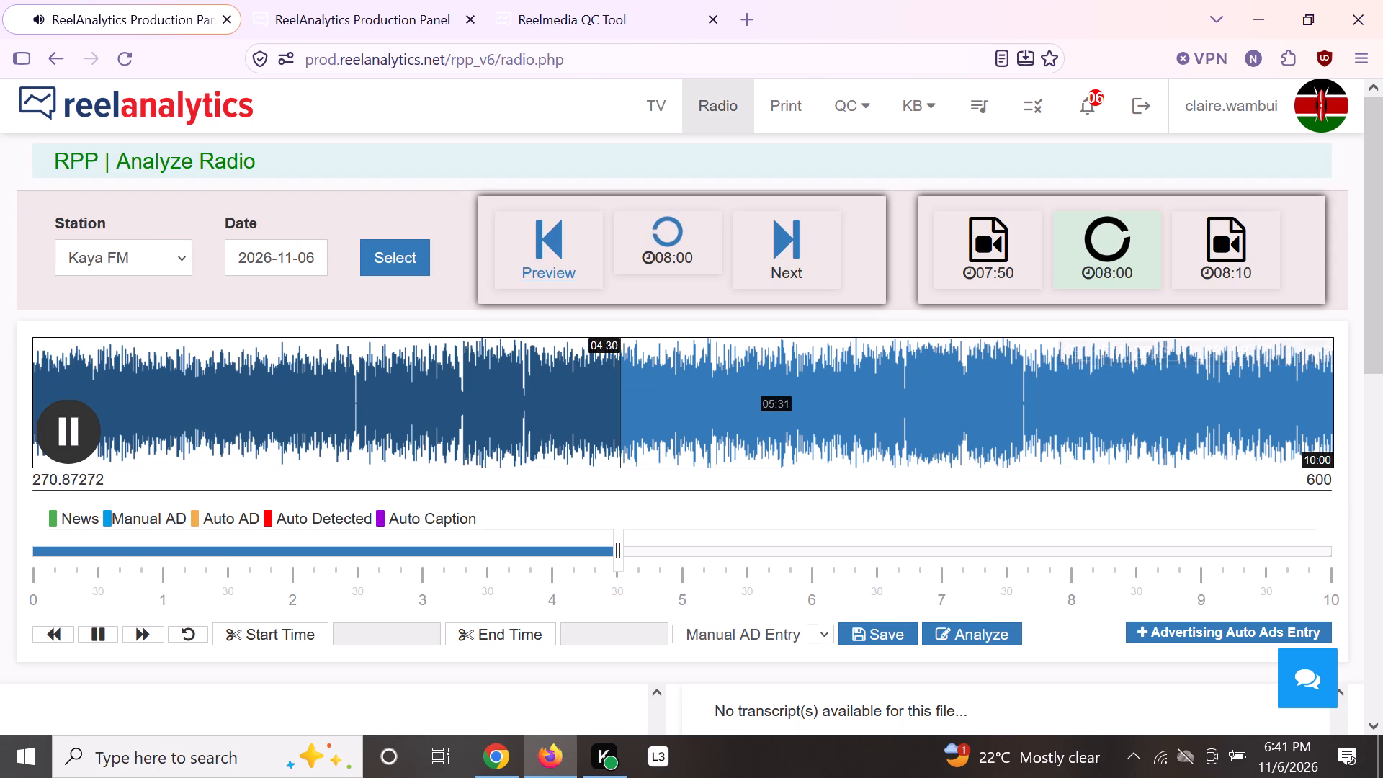
Skim the rest of the 08:00 recording up to about 09:37 for ads.
{"action": "left_click", "coordinate": [730, 407]}
{"action": "left_click", "coordinate": [793, 411]}
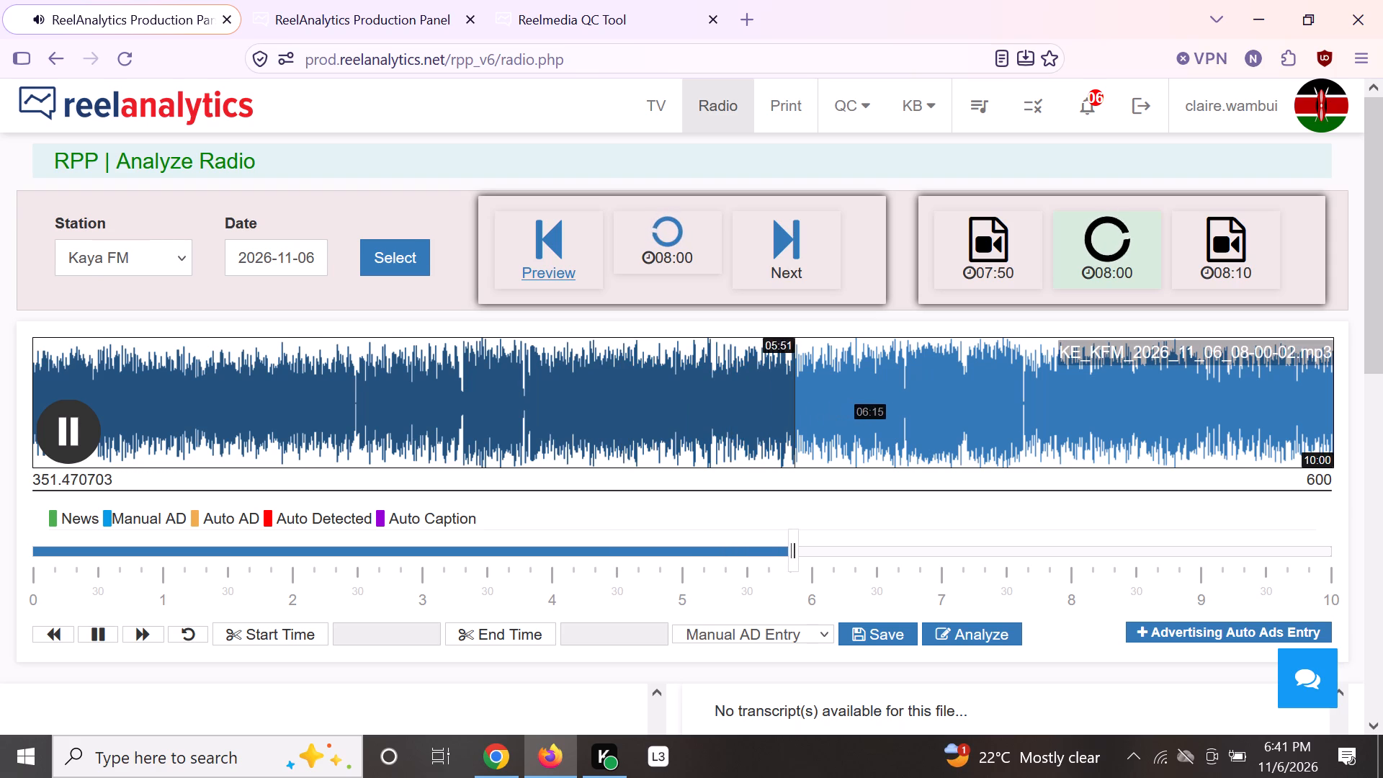
{"action": "left_click", "coordinate": [853, 411]}
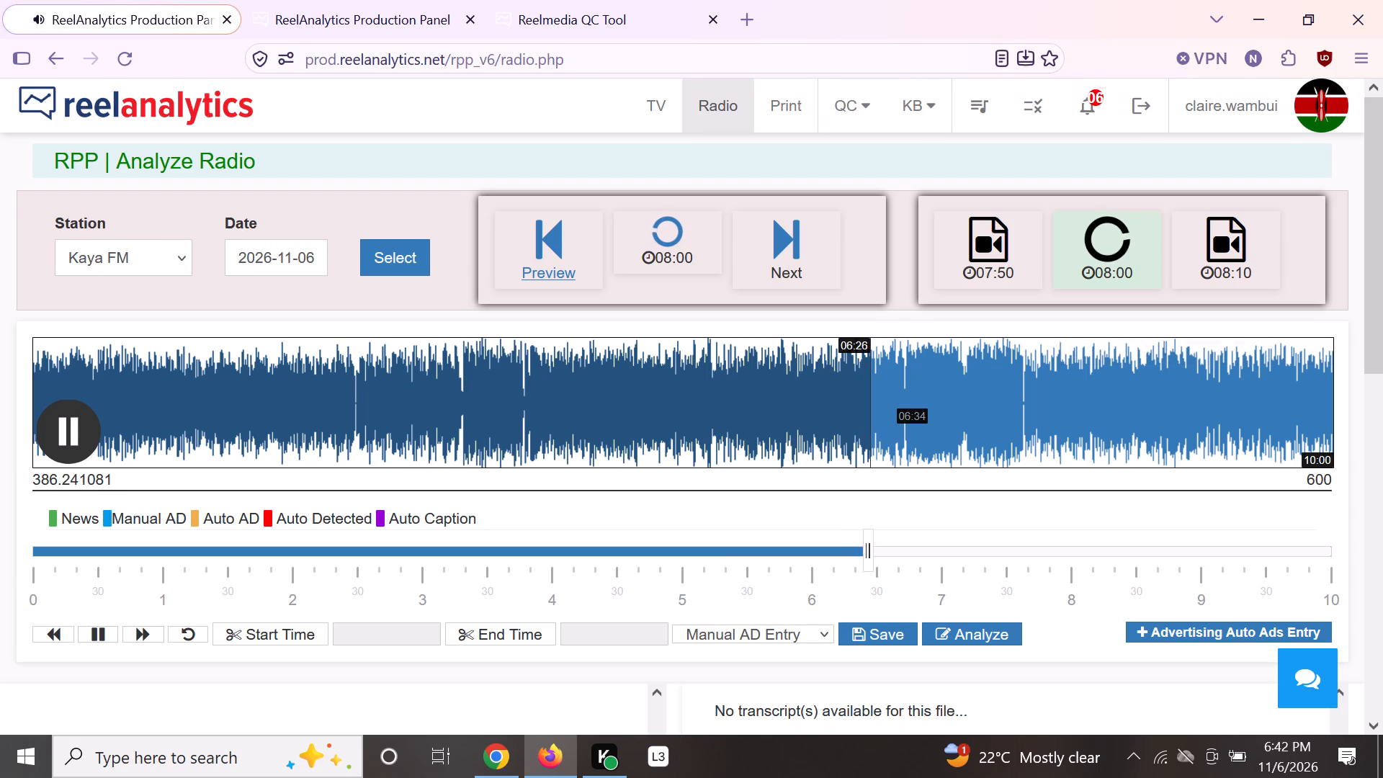
{"action": "left_click", "coordinate": [888, 411]}
{"action": "left_click", "coordinate": [936, 406]}
{"action": "left_click", "coordinate": [1057, 408]}
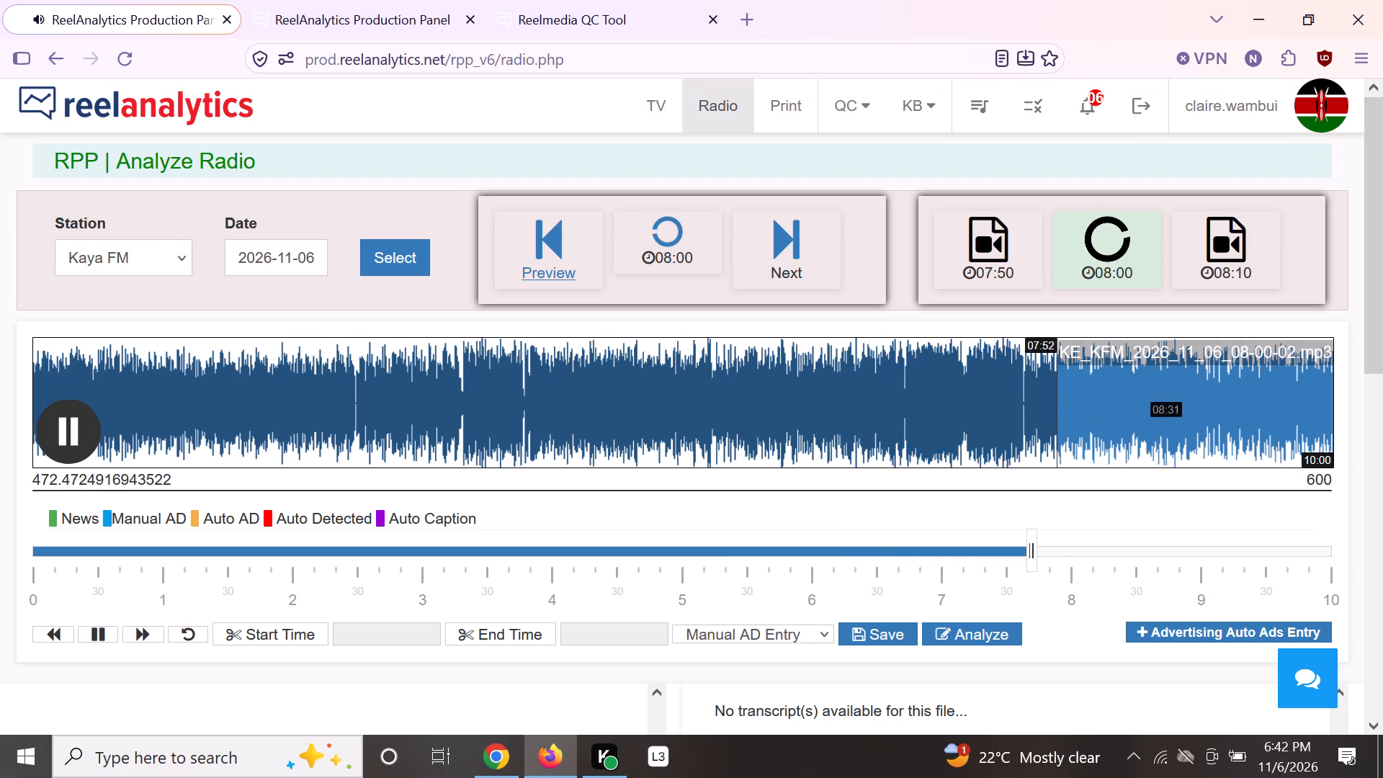
{"action": "left_click", "coordinate": [1183, 408]}
{"action": "left_click", "coordinate": [1283, 396]}
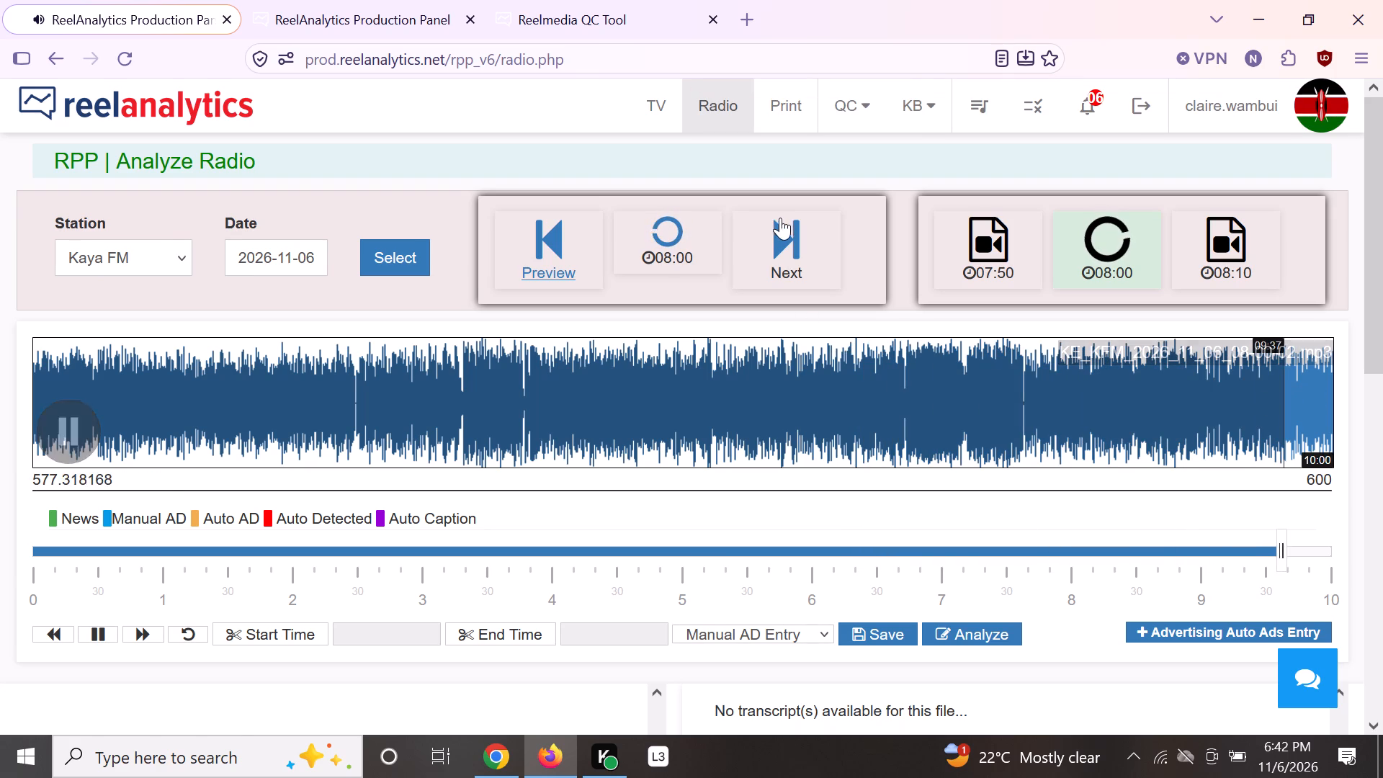
Log Presenter Stories as the 08:00 recording's missing activity reason and load the 08:10 recording.
{"action": "left_click", "coordinate": [780, 218]}
{"action": "left_click", "coordinate": [694, 210]}
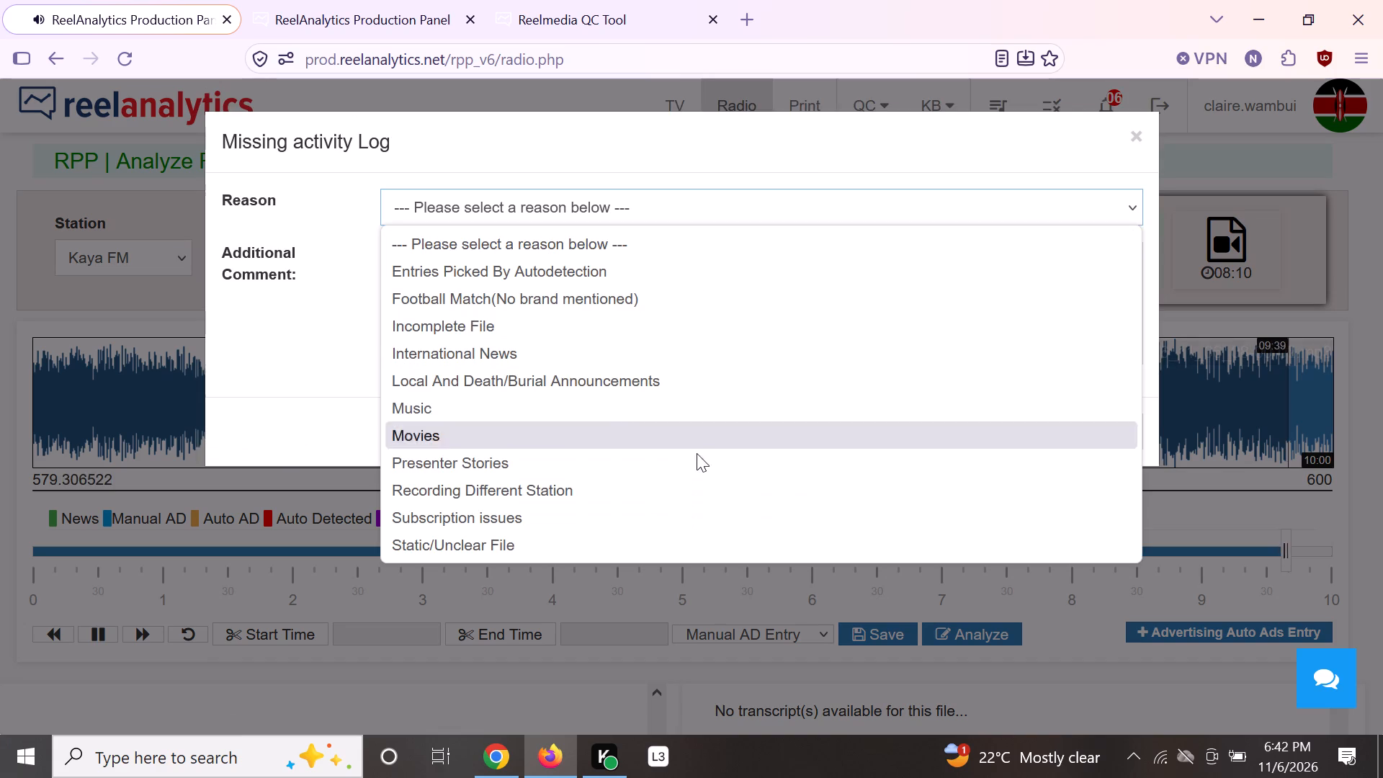
{"action": "left_click", "coordinate": [697, 455]}
{"action": "left_click", "coordinate": [927, 432]}
{"action": "left_click", "coordinate": [653, 227]}
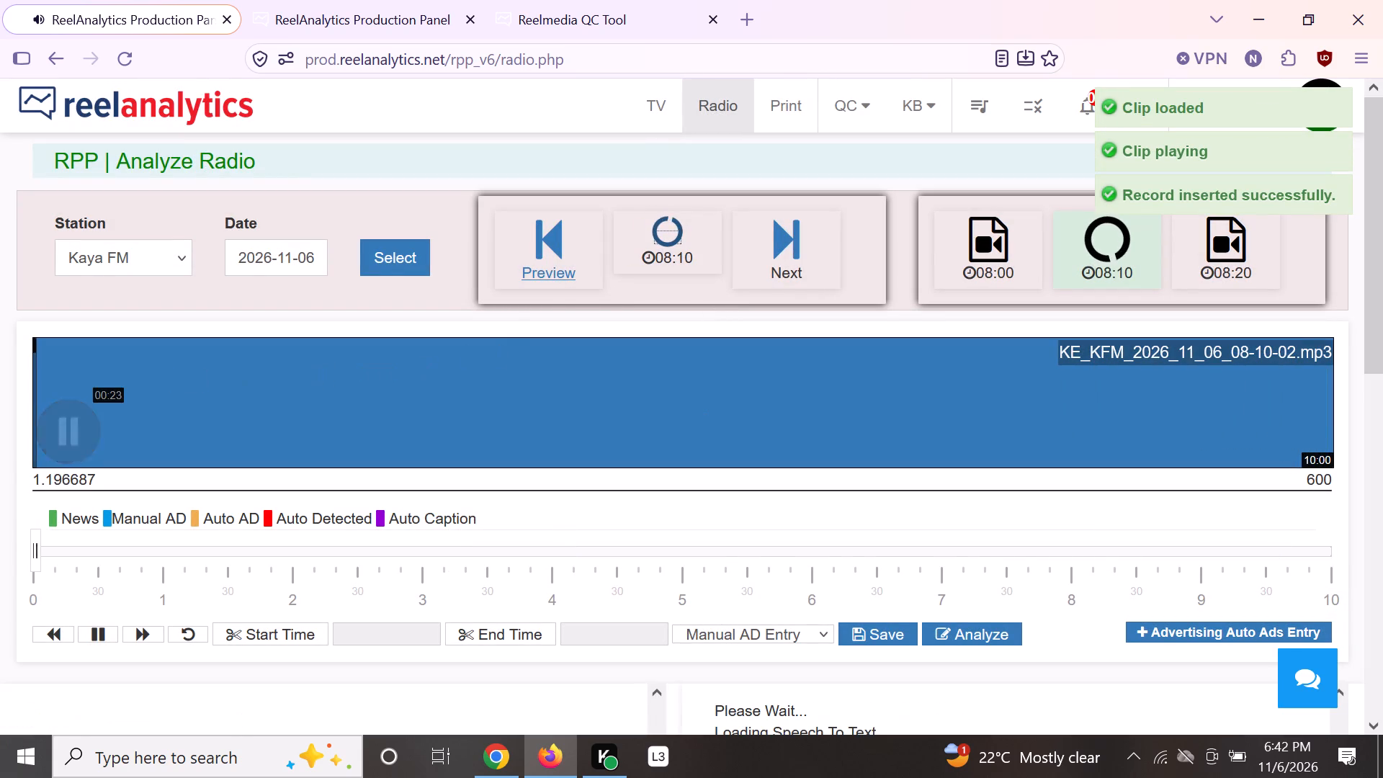
Skim the 08:10 recording from the start up to about 04:05 for ads.
{"action": "left_click", "coordinate": [84, 385]}
{"action": "left_click", "coordinate": [141, 378]}
{"action": "left_click", "coordinate": [226, 385]}
{"action": "left_click", "coordinate": [325, 391]}
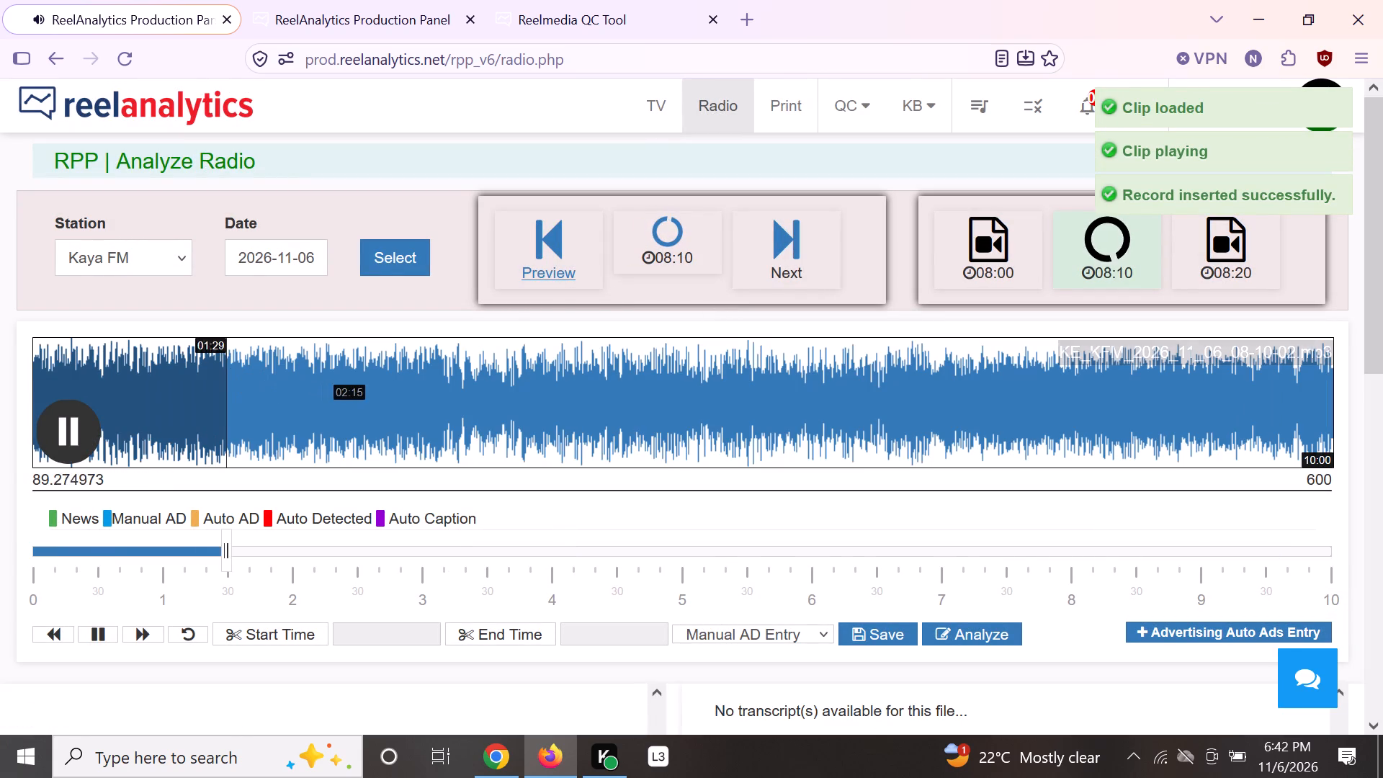
{"action": "left_click", "coordinate": [410, 391]}
{"action": "left_click", "coordinate": [470, 396]}
{"action": "left_click", "coordinate": [563, 403]}
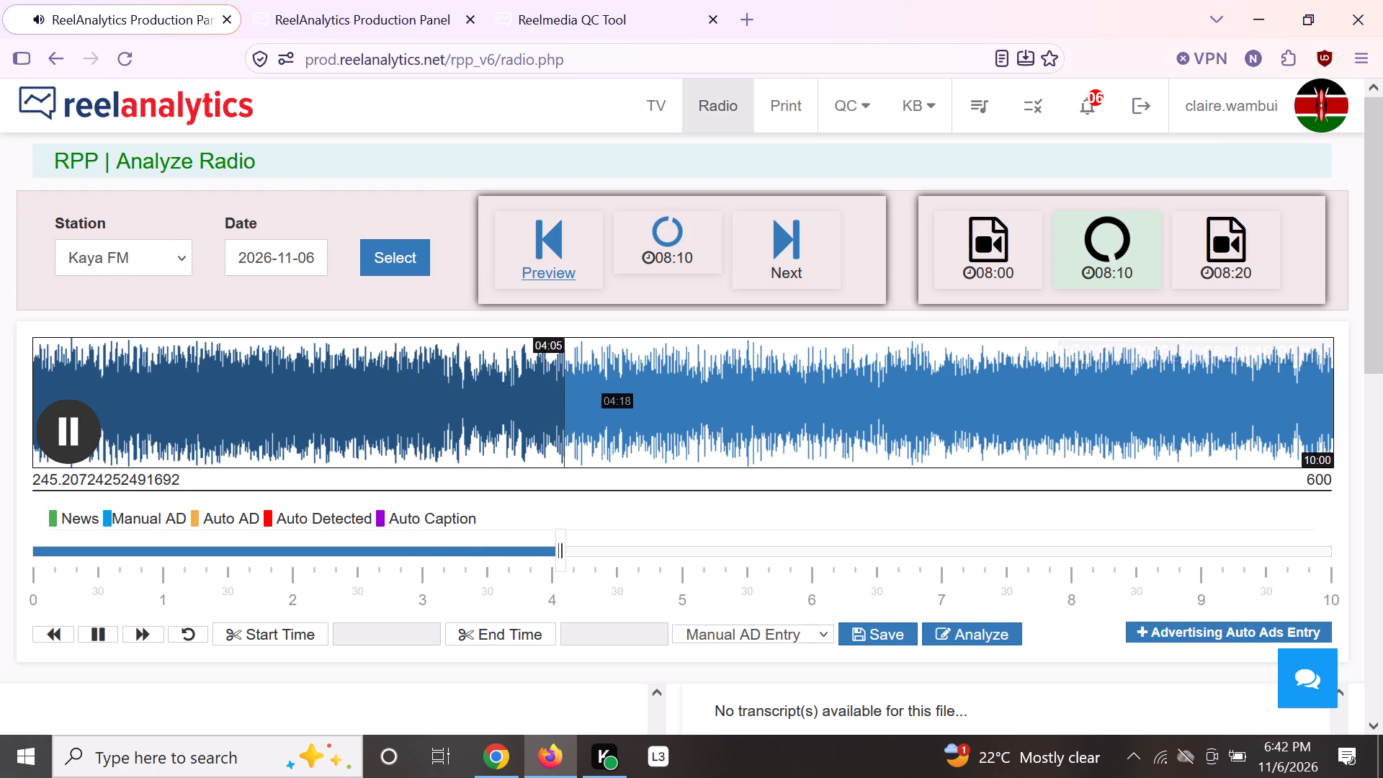
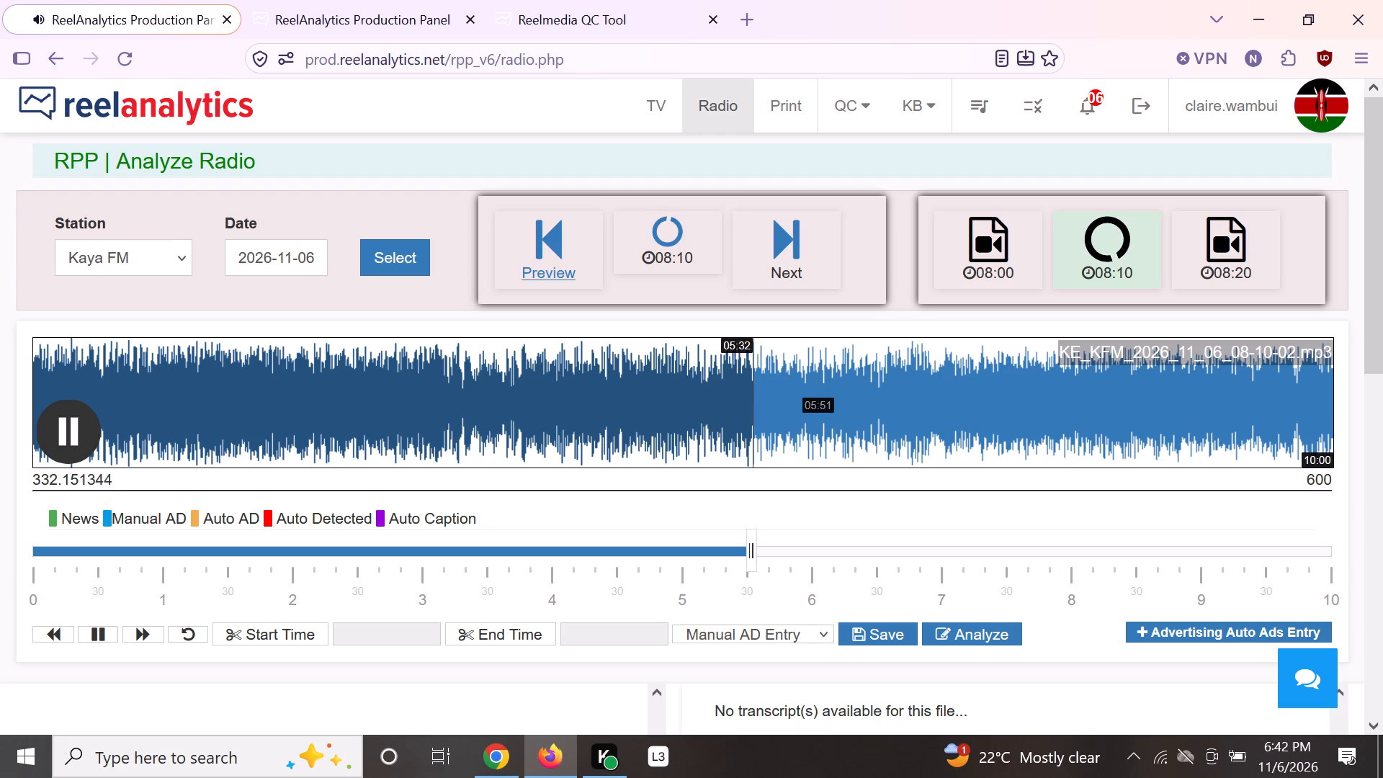
Skim the rest of the 08:10 recording up to about 09:47 for ads.
{"action": "left_click", "coordinate": [843, 399]}
{"action": "left_click", "coordinate": [928, 408]}
{"action": "left_click", "coordinate": [998, 415]}
{"action": "left_click", "coordinate": [1066, 414]}
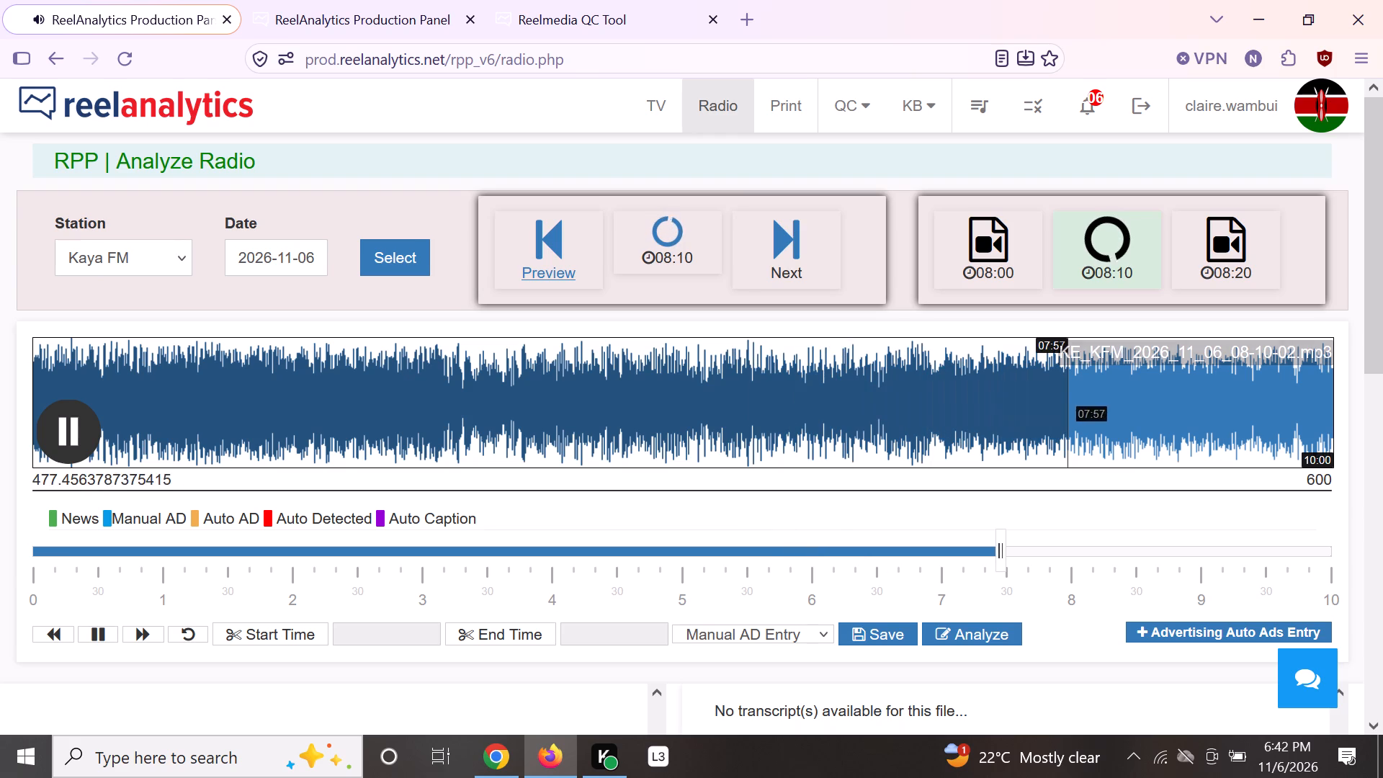
{"action": "left_click", "coordinate": [1116, 402]}
{"action": "left_click", "coordinate": [1178, 410]}
{"action": "left_click", "coordinate": [1254, 403]}
{"action": "left_click", "coordinate": [1307, 391]}
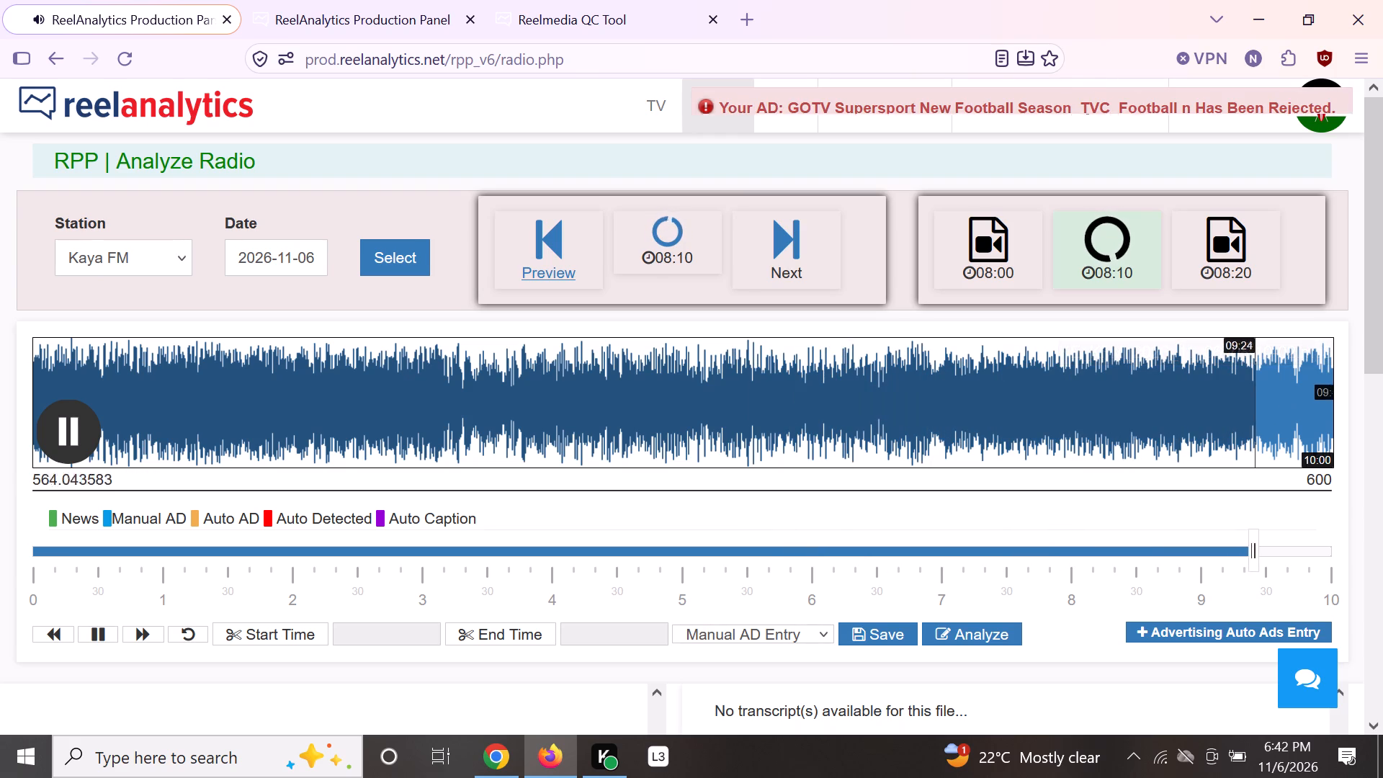
Log Presenter Stories as the 08:10 recording's missing activity reason and load the 08:20 recording.
{"action": "left_click", "coordinate": [784, 230]}
{"action": "left_click", "coordinate": [712, 209]}
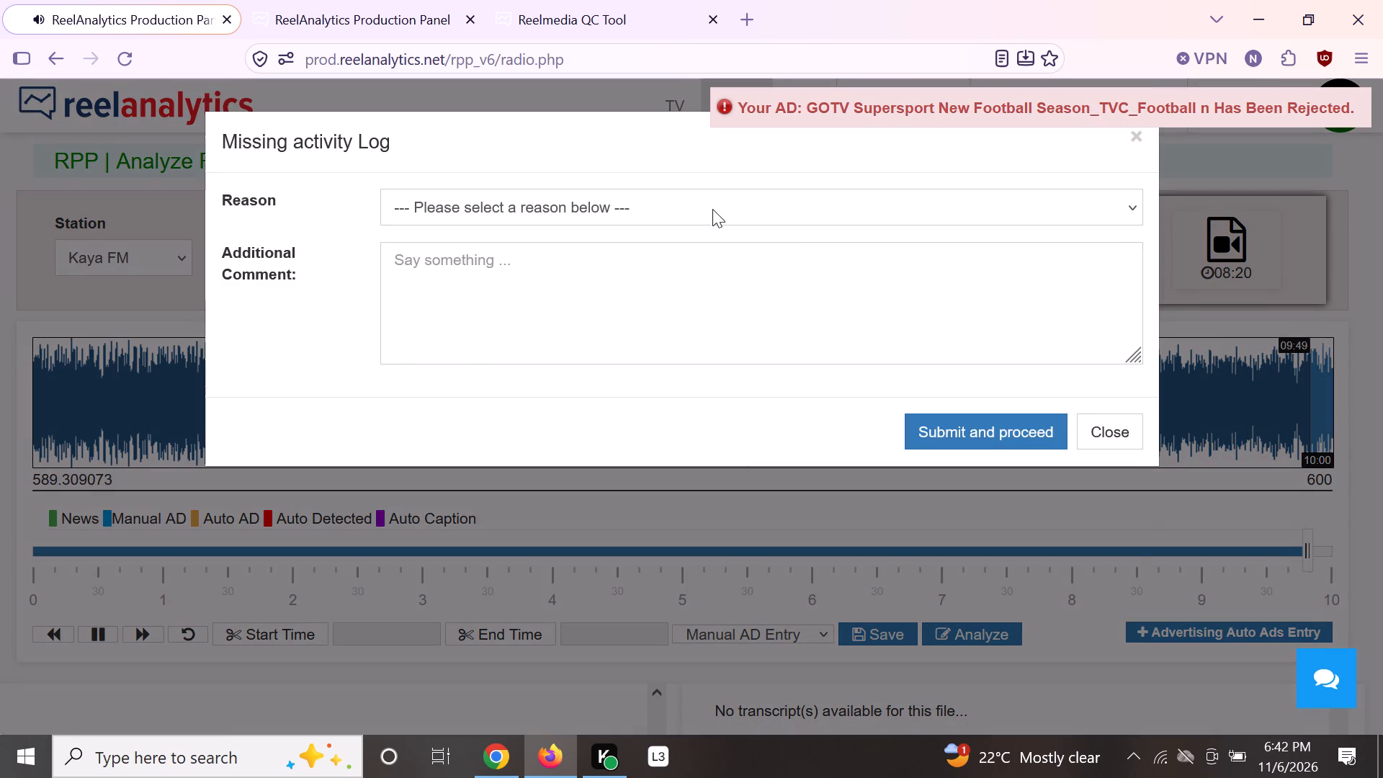
{"action": "left_click", "coordinate": [668, 464]}
{"action": "left_click", "coordinate": [965, 416]}
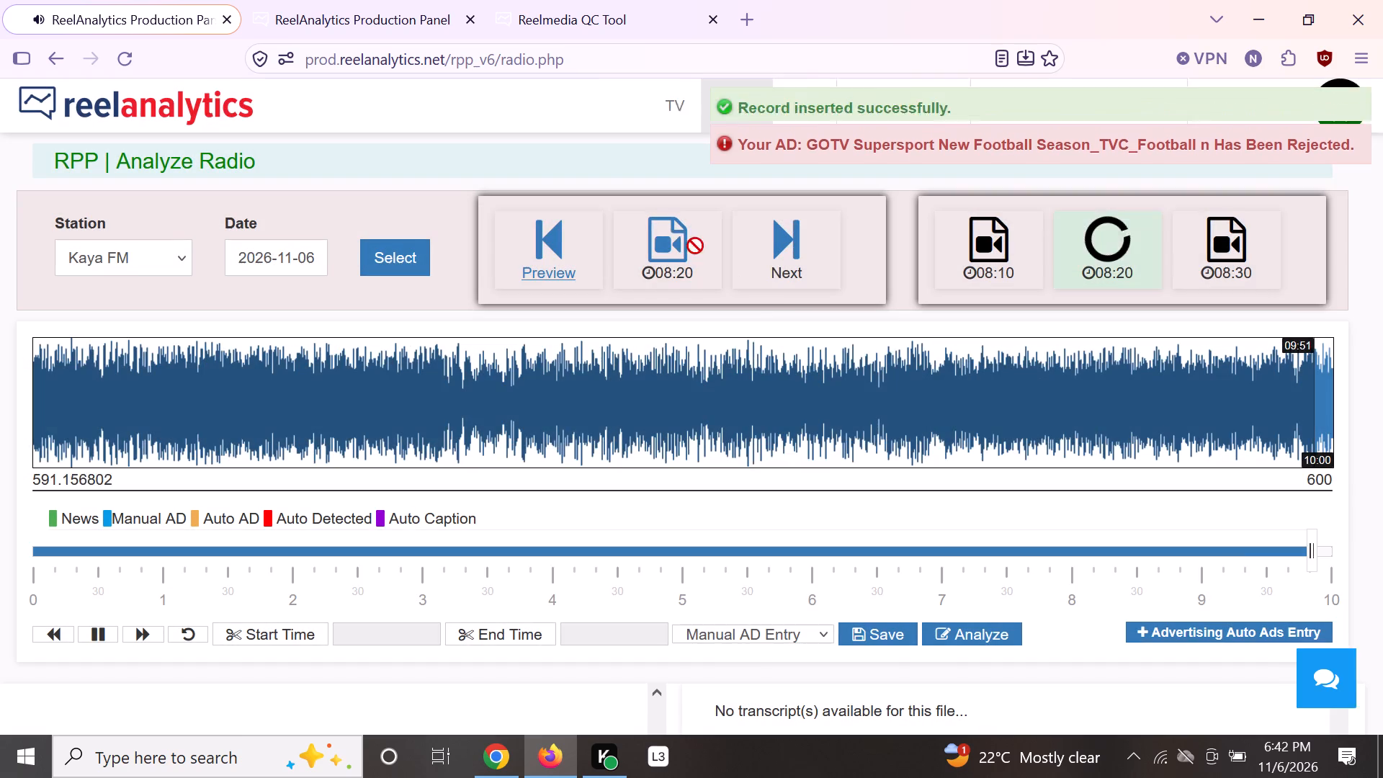
{"action": "left_click", "coordinate": [670, 233]}
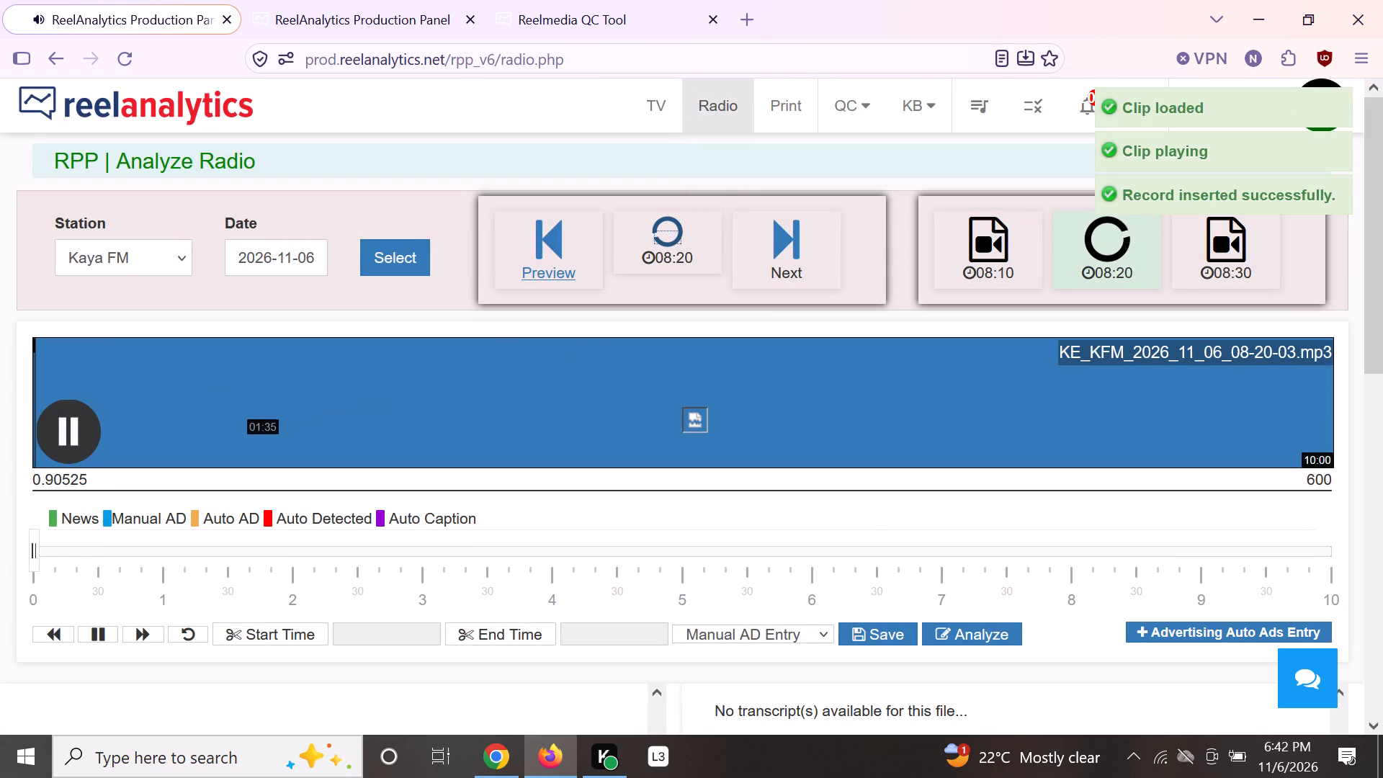
Skim the 08:20 recording up to about 04:56 for ads and recheck the part between about 02:24 and 03:57.
{"action": "left_click", "coordinate": [86, 377]}
{"action": "left_click", "coordinate": [211, 381]}
{"action": "left_click", "coordinate": [326, 390]}
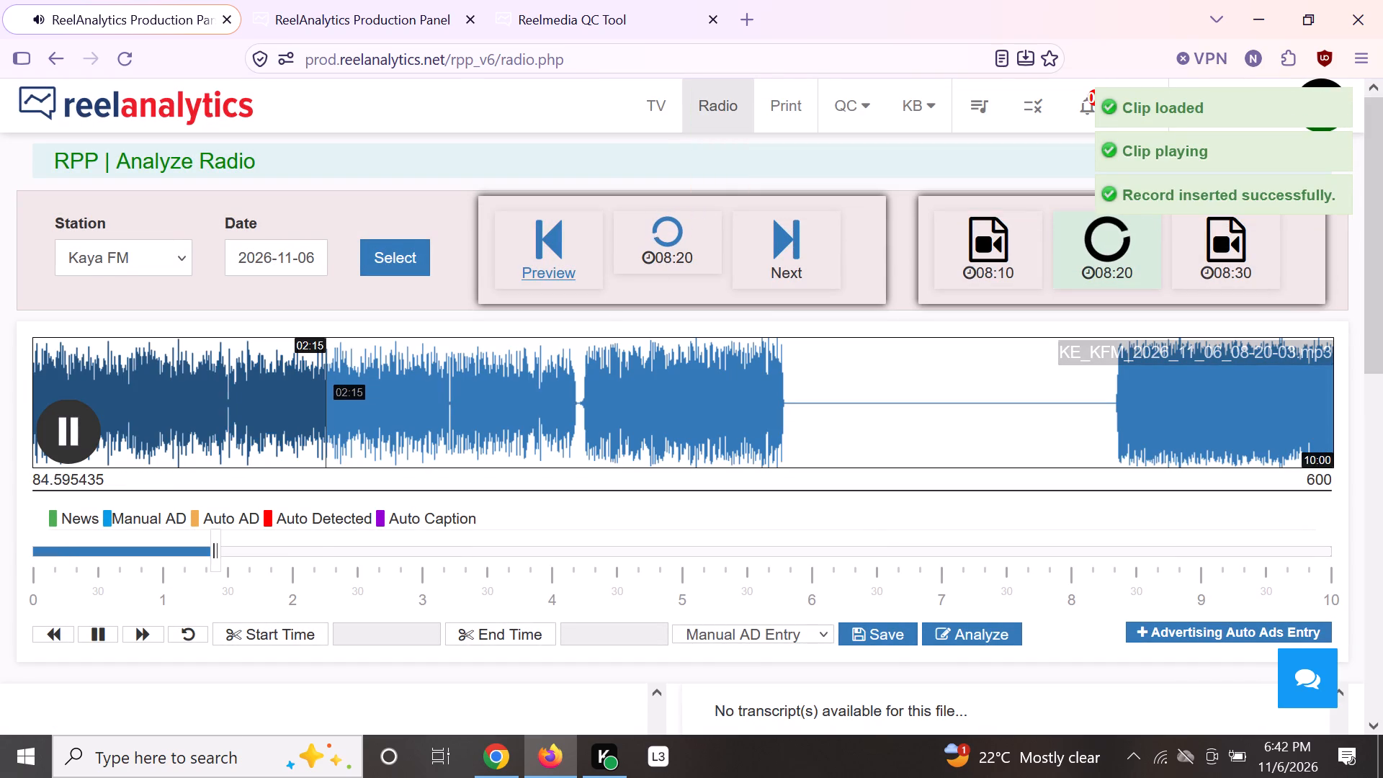
{"action": "left_click", "coordinate": [442, 401]}
{"action": "left_click", "coordinate": [537, 412]}
{"action": "left_click", "coordinate": [673, 423]}
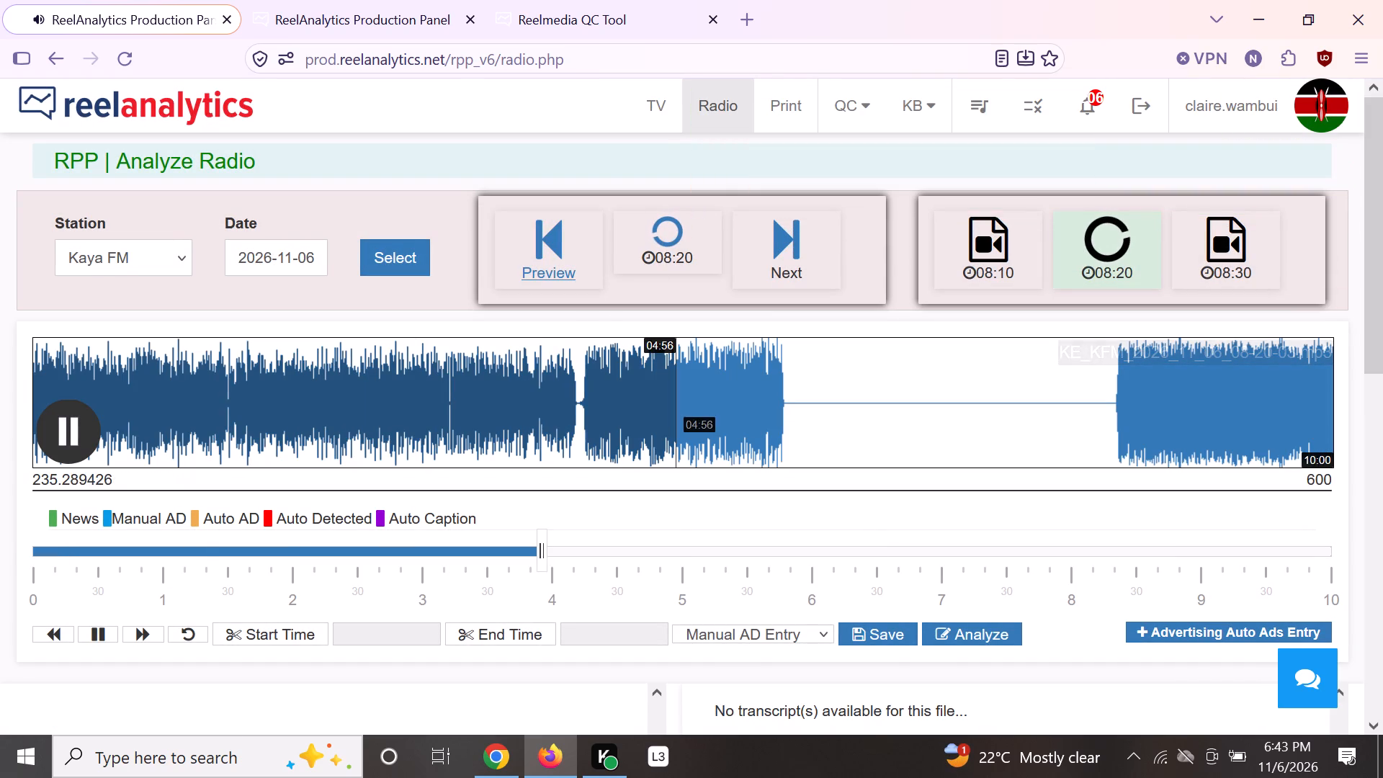
{"action": "left_click", "coordinate": [547, 393]}
{"action": "left_click", "coordinate": [485, 388]}
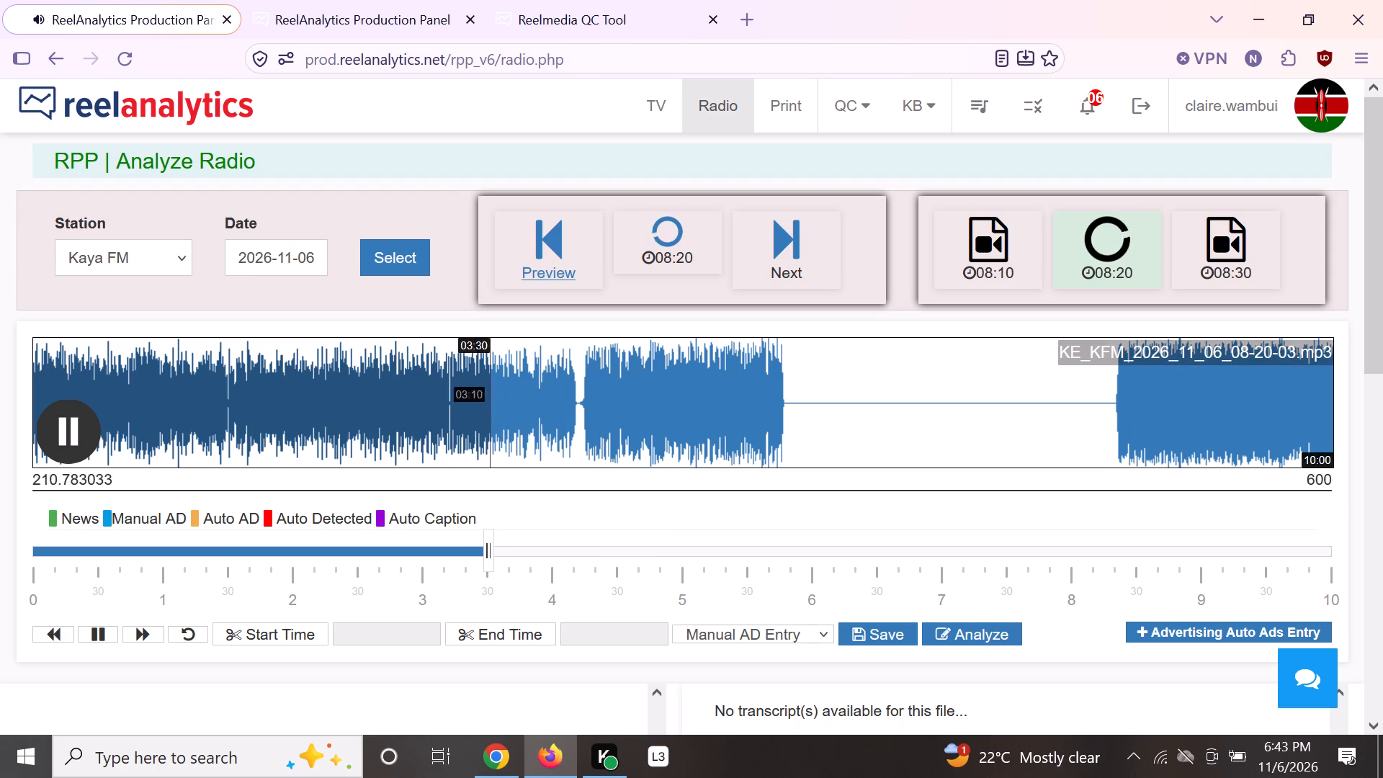
{"action": "left_click", "coordinate": [345, 370]}
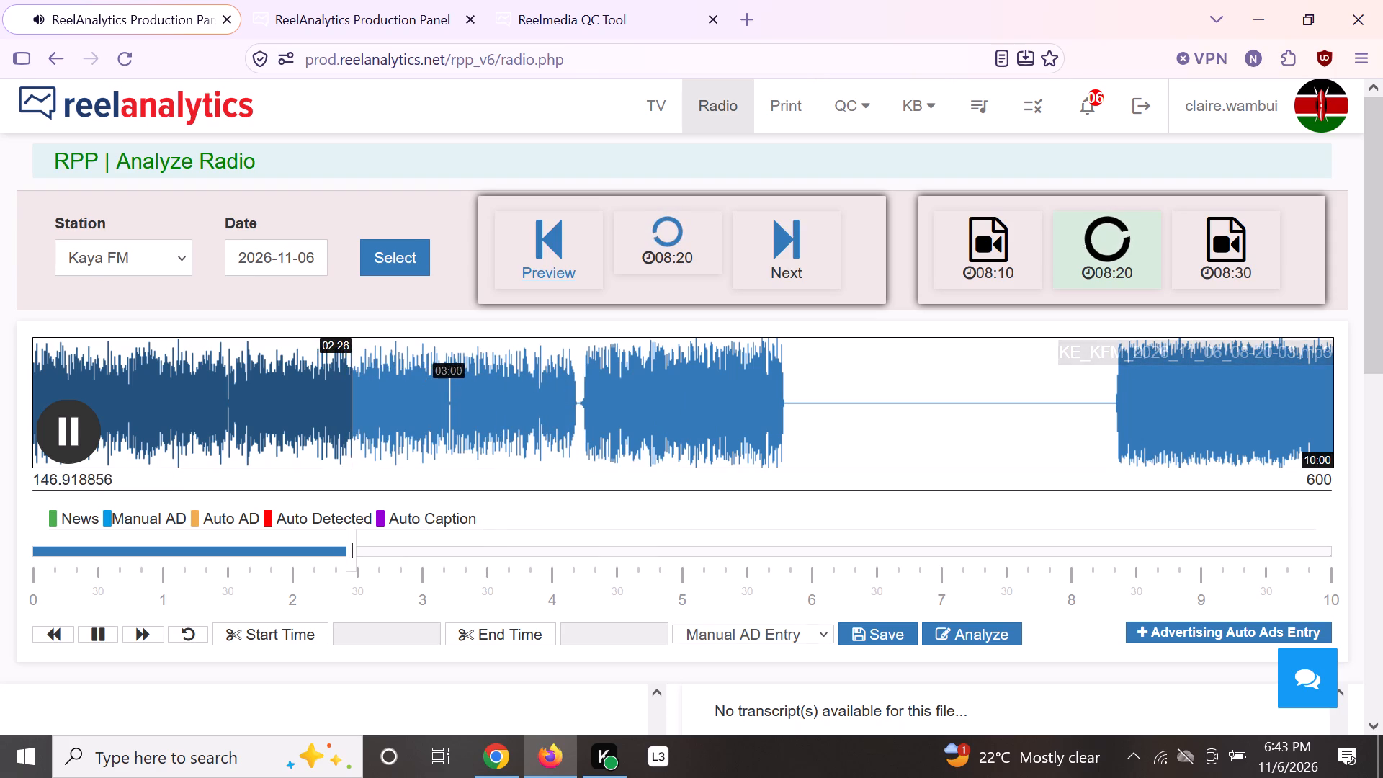
{"action": "left_click", "coordinate": [411, 388]}
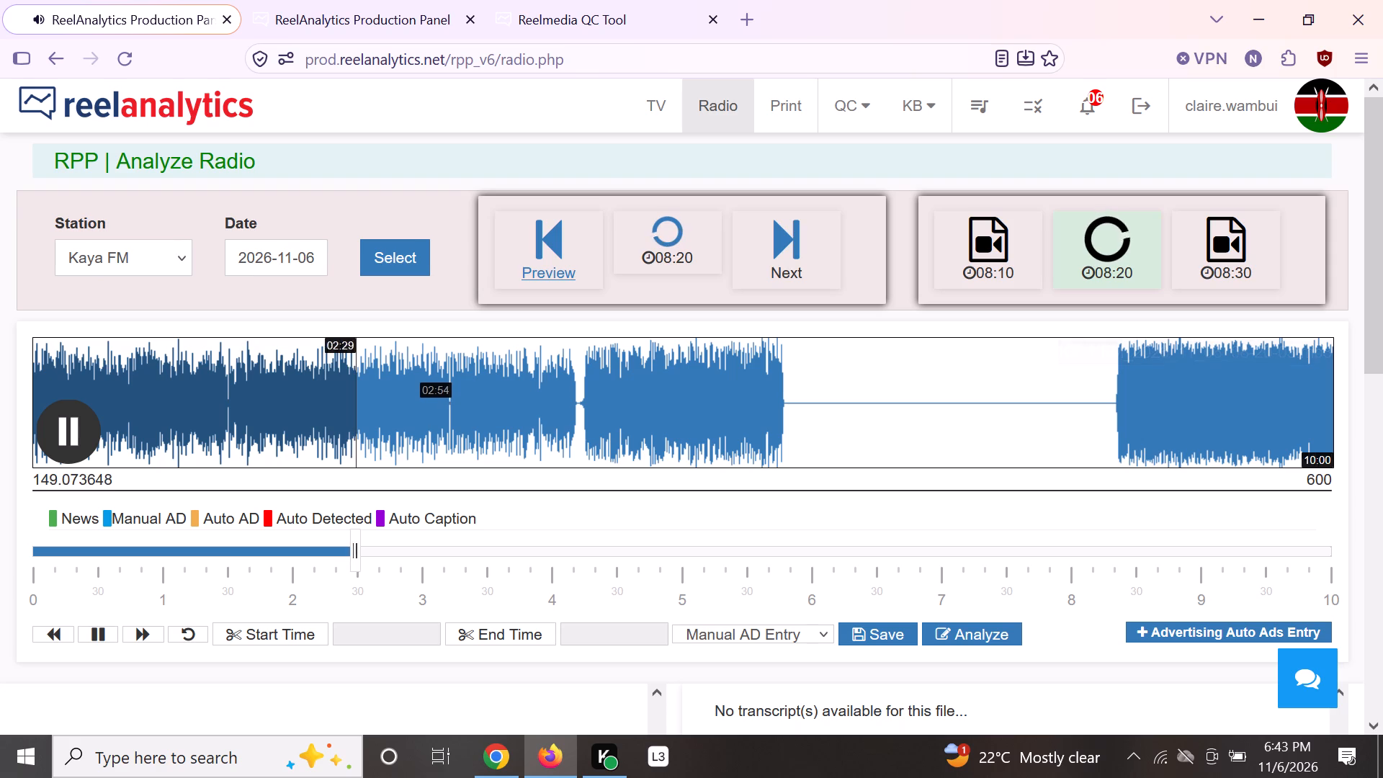
{"action": "left_click", "coordinate": [451, 388]}
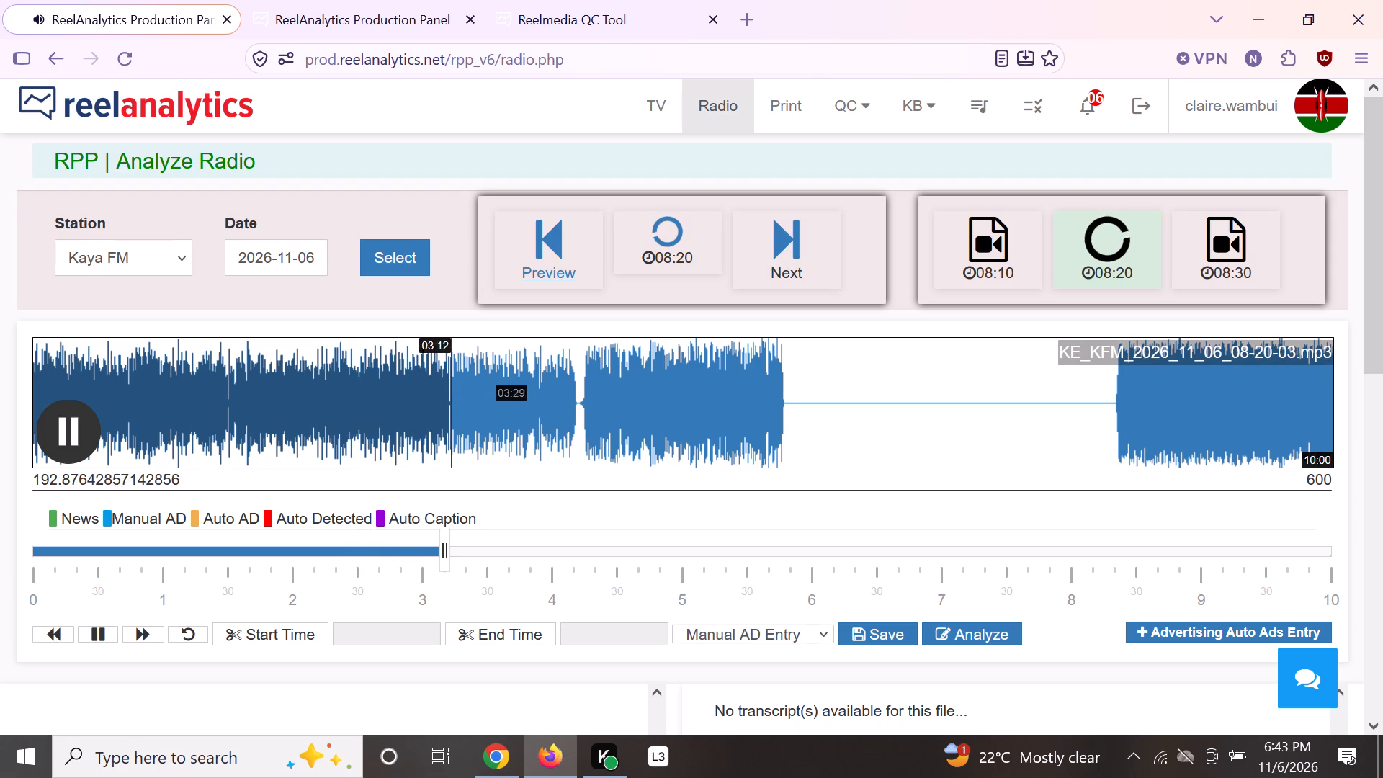
{"action": "left_click", "coordinate": [510, 396]}
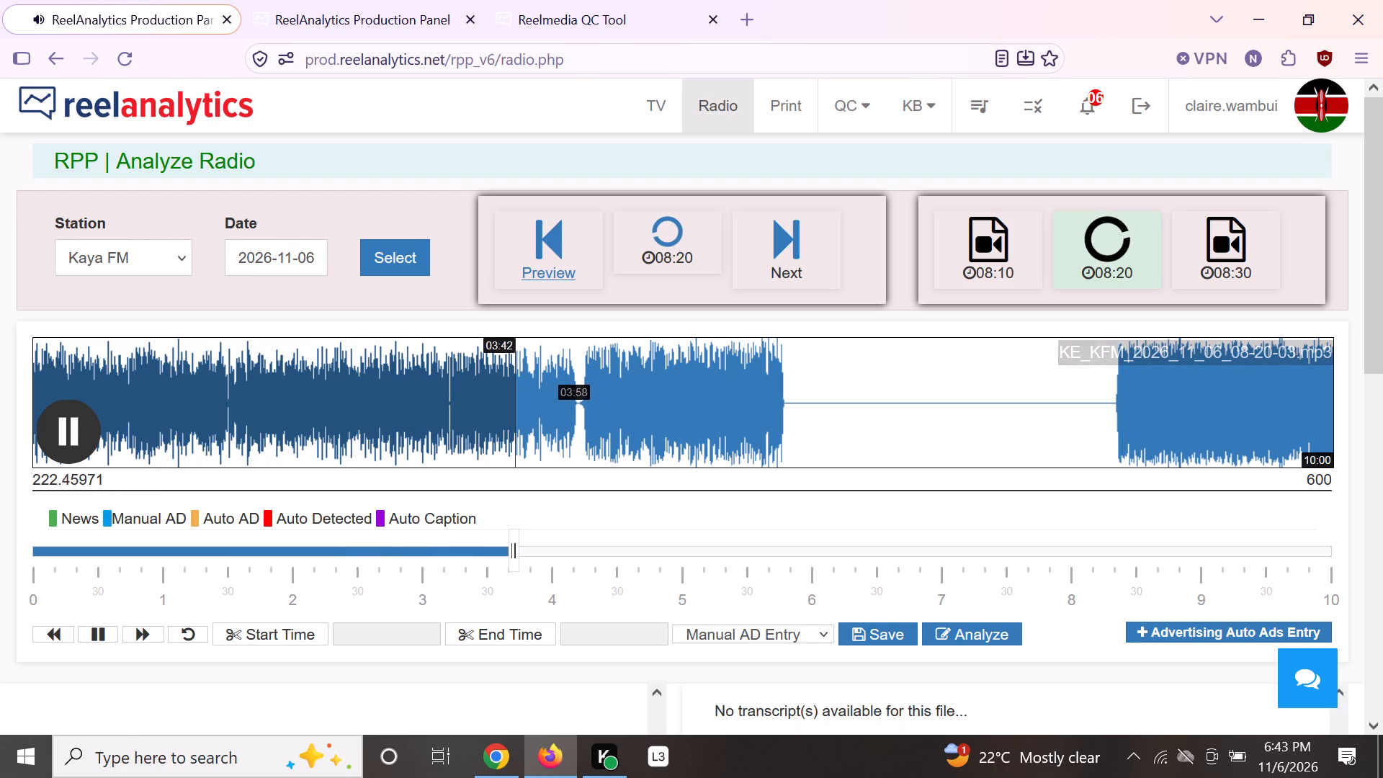
Skim the rest of the 08:20 recording up to about 09:42 for ads, skipping the silent stretch.
{"action": "left_click", "coordinate": [645, 389]}
{"action": "left_click", "coordinate": [730, 393]}
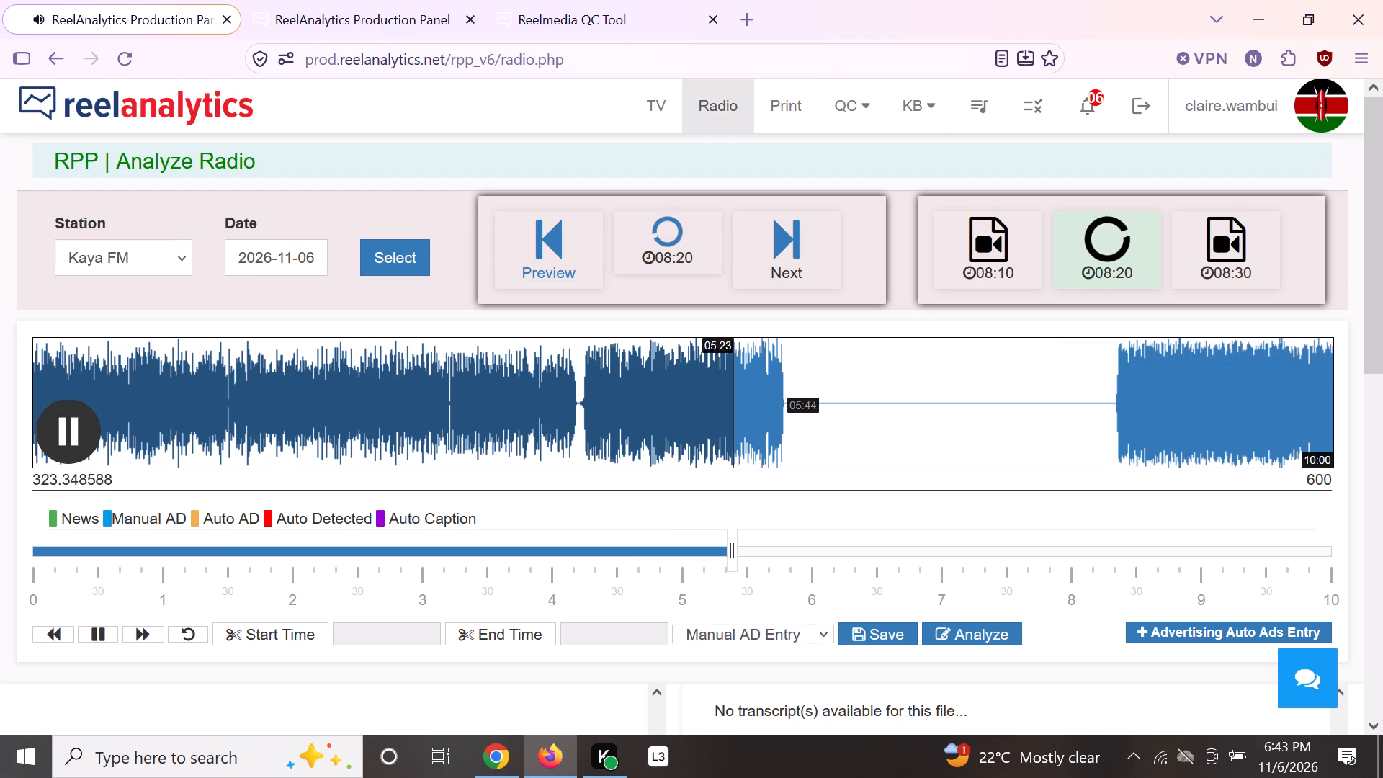
{"action": "left_click", "coordinate": [779, 401]}
{"action": "left_click", "coordinate": [1113, 399]}
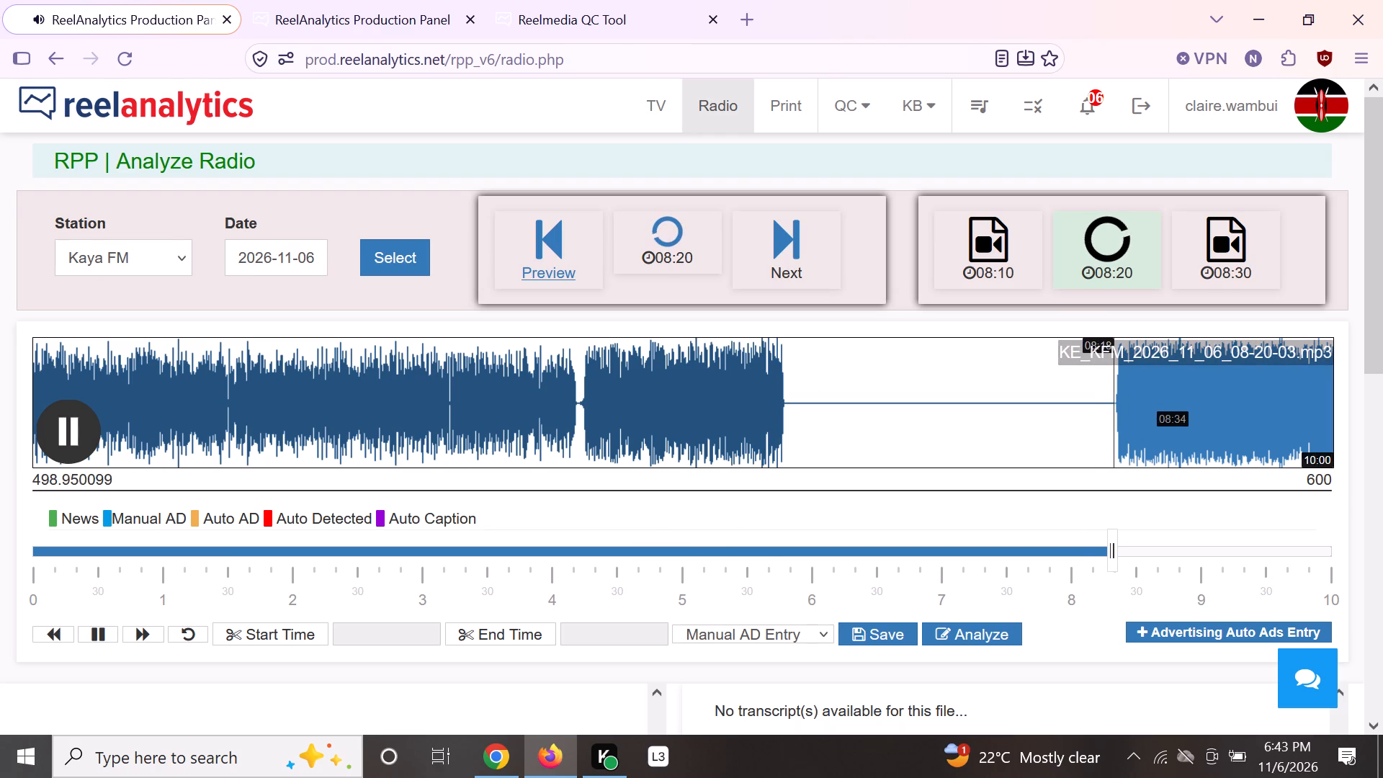
{"action": "left_click", "coordinate": [1143, 396]}
{"action": "left_click", "coordinate": [1232, 401]}
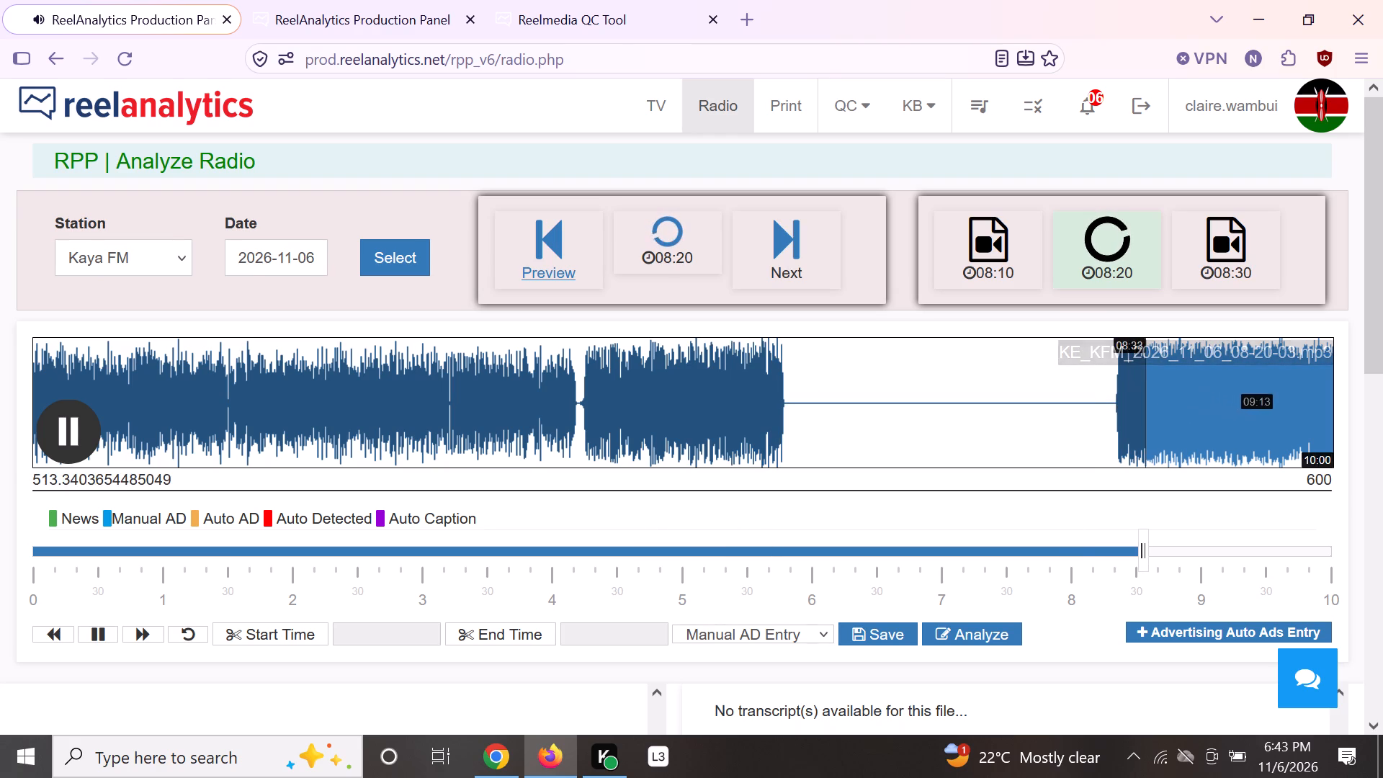
{"action": "left_click", "coordinate": [1295, 401]}
Log Presenter Stories as the 08:20 recording's missing activity reason and load the 08:30 recording.
{"action": "left_click", "coordinate": [778, 236]}
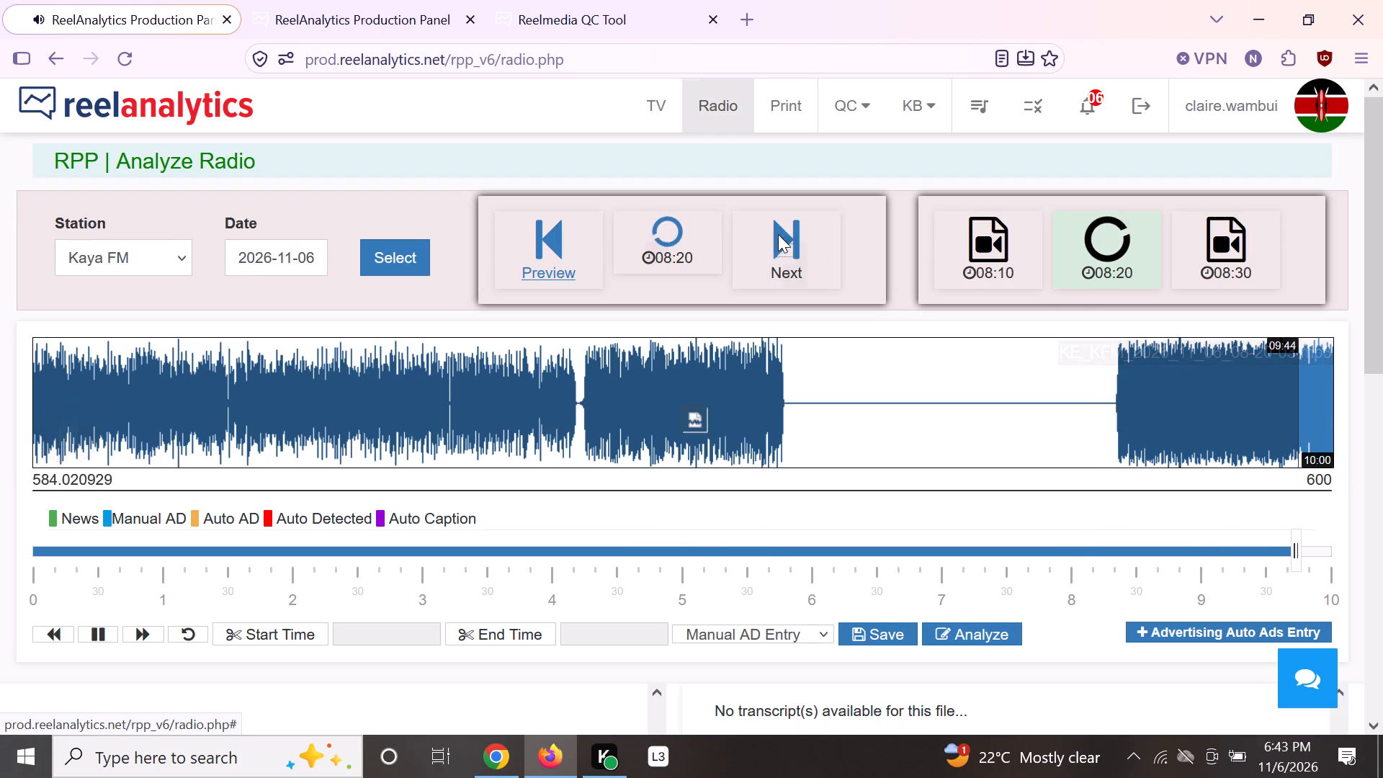
{"action": "left_click", "coordinate": [726, 217]}
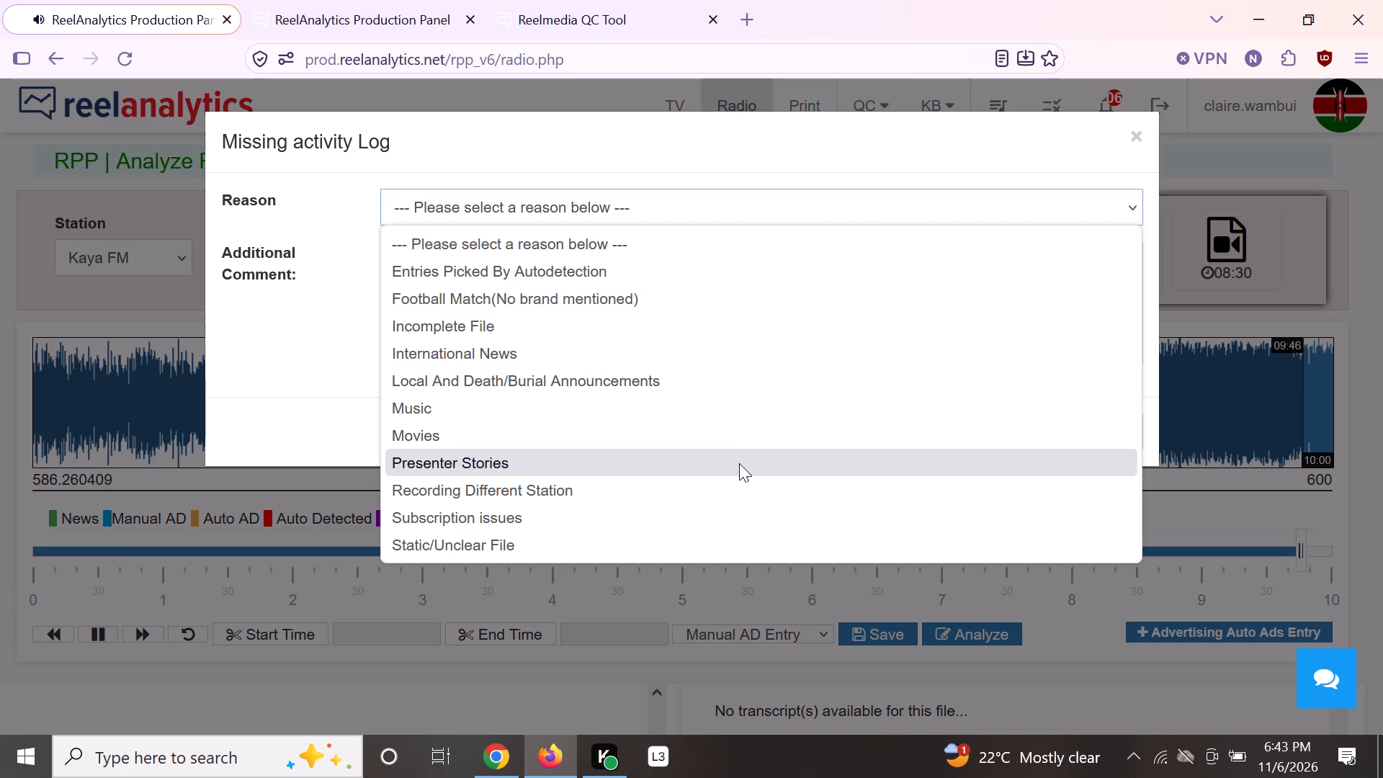
{"action": "left_click", "coordinate": [740, 462]}
{"action": "left_click", "coordinate": [988, 436]}
{"action": "left_click", "coordinate": [663, 235]}
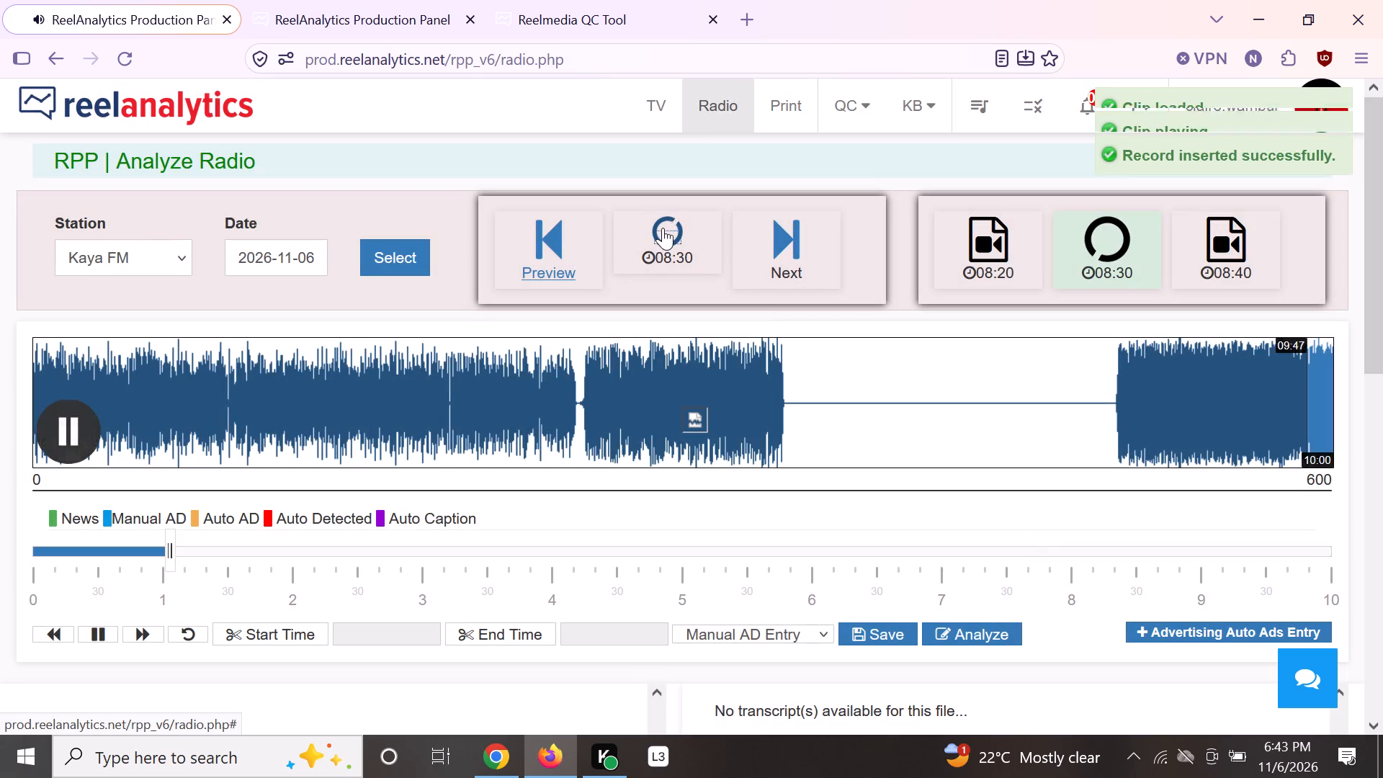
Skim the 08:30 recording up to about 02:20 for ads and recheck the part from about 01:38.
{"action": "left_click", "coordinate": [73, 357]}
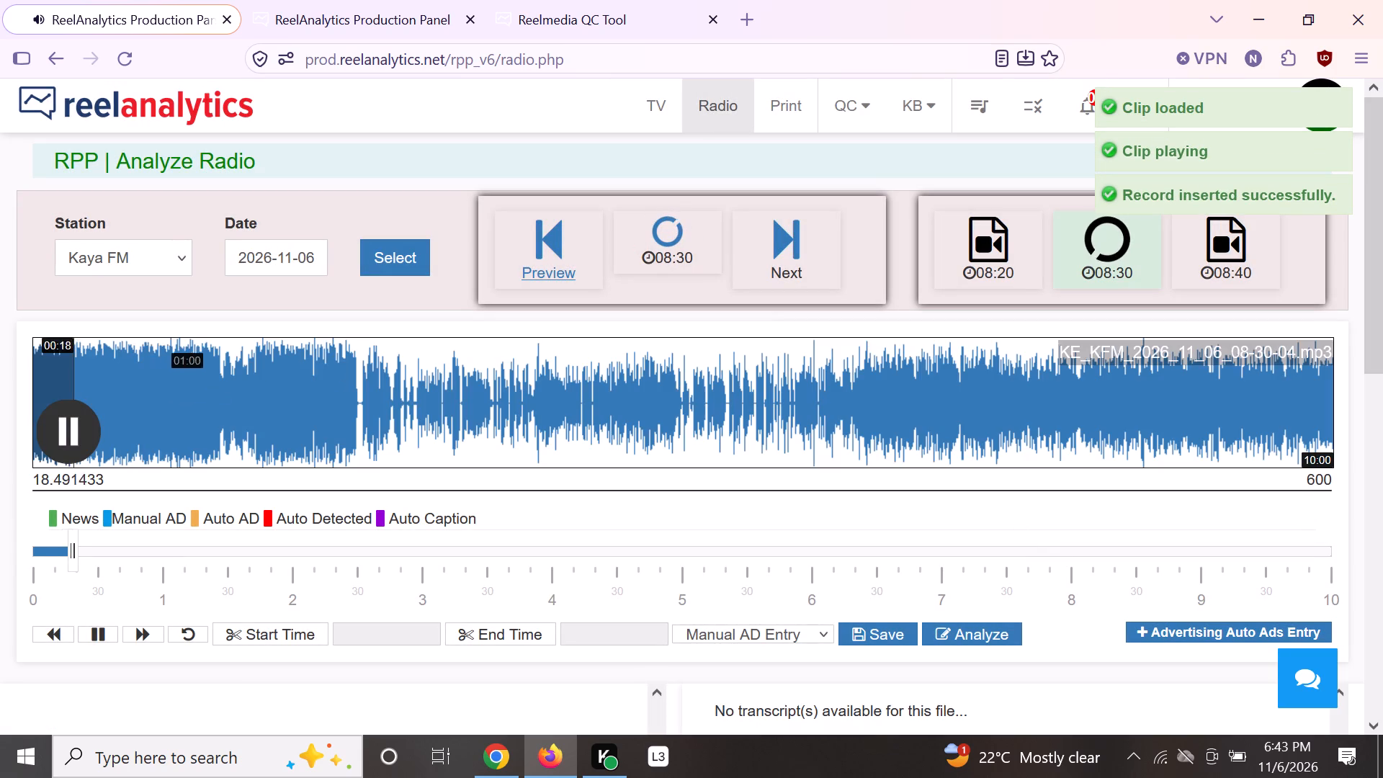
{"action": "left_click", "coordinate": [169, 362]}
{"action": "left_click", "coordinate": [244, 369]}
{"action": "left_click", "coordinate": [334, 383]}
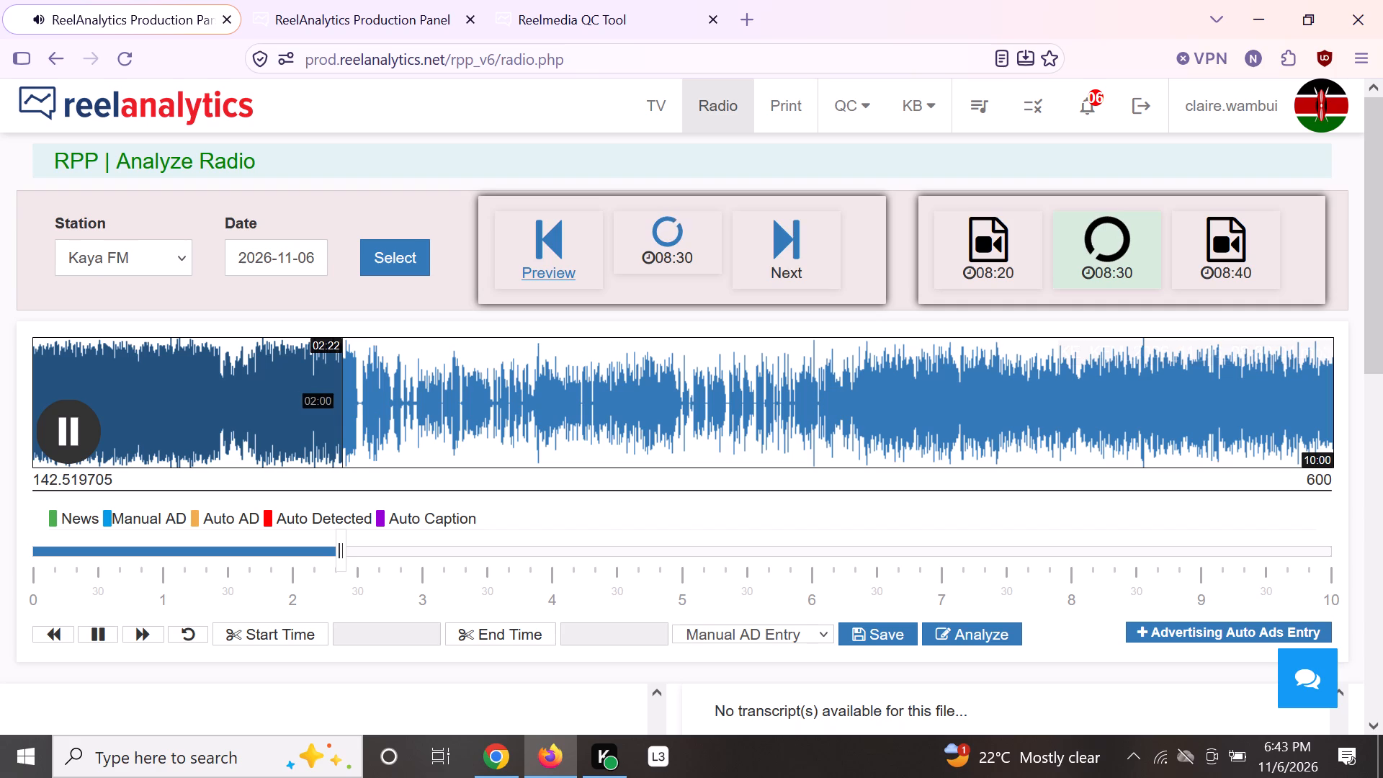
{"action": "left_click", "coordinate": [254, 378]}
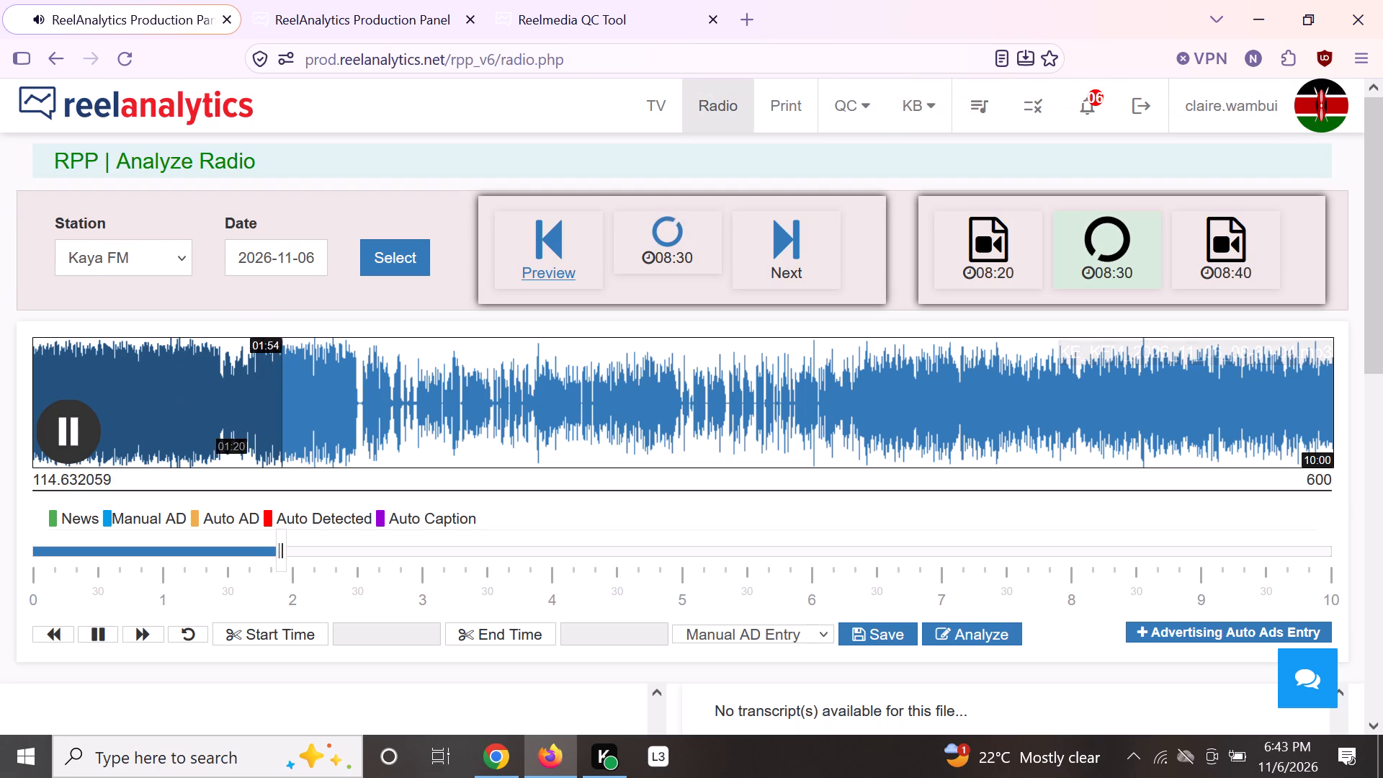
{"action": "left_click", "coordinate": [246, 402]}
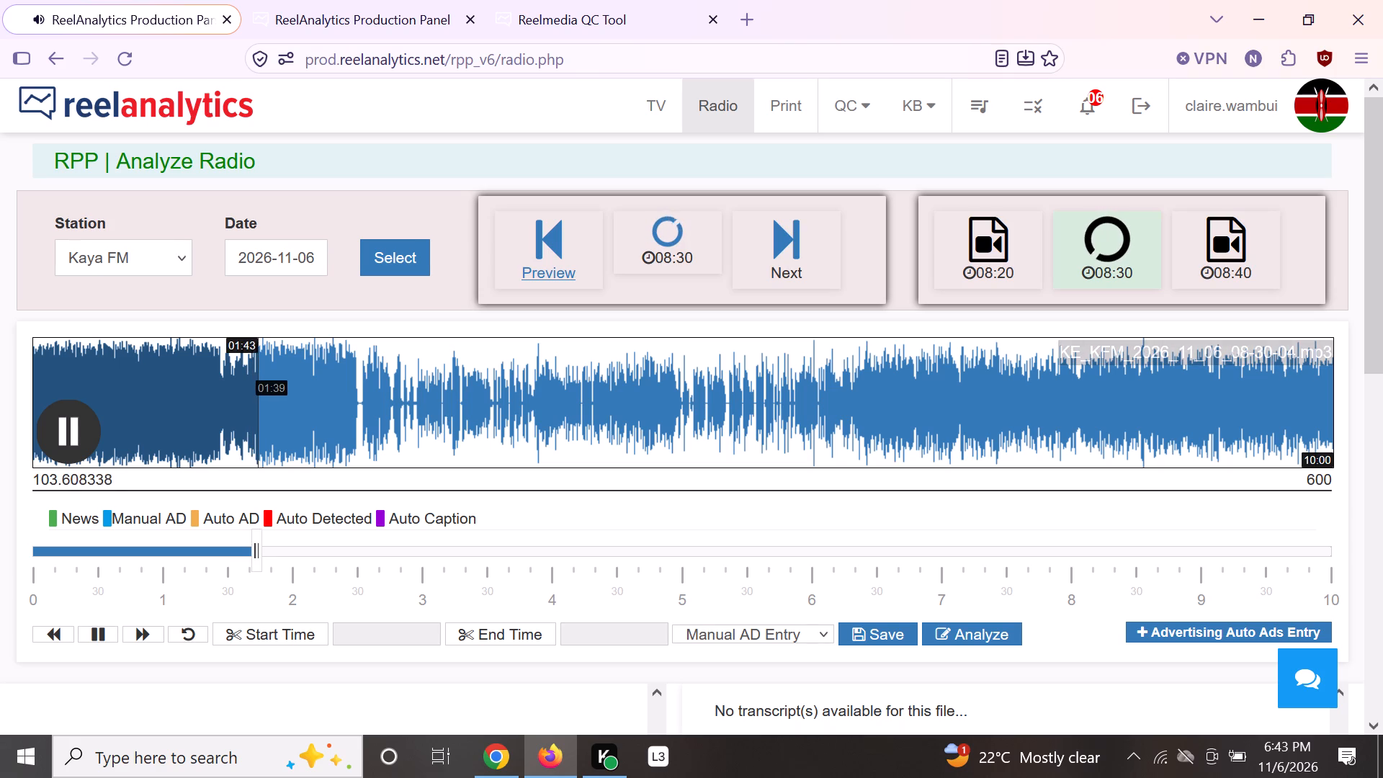
Skim the 08:30 recording from about 01:58 to 05:55 for ads.
{"action": "left_click", "coordinate": [290, 396]}
{"action": "left_click", "coordinate": [320, 401]}
{"action": "left_click", "coordinate": [373, 400]}
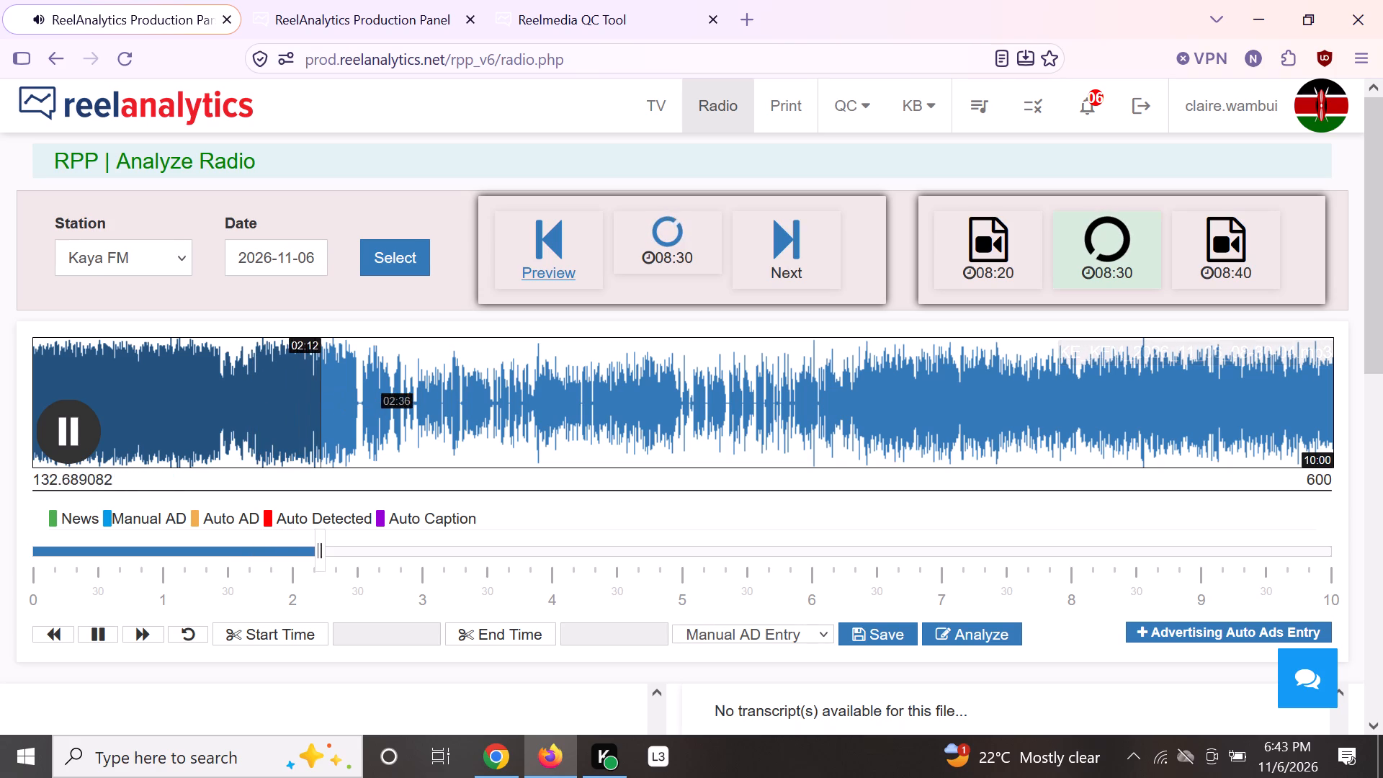
{"action": "left_click", "coordinate": [467, 404]}
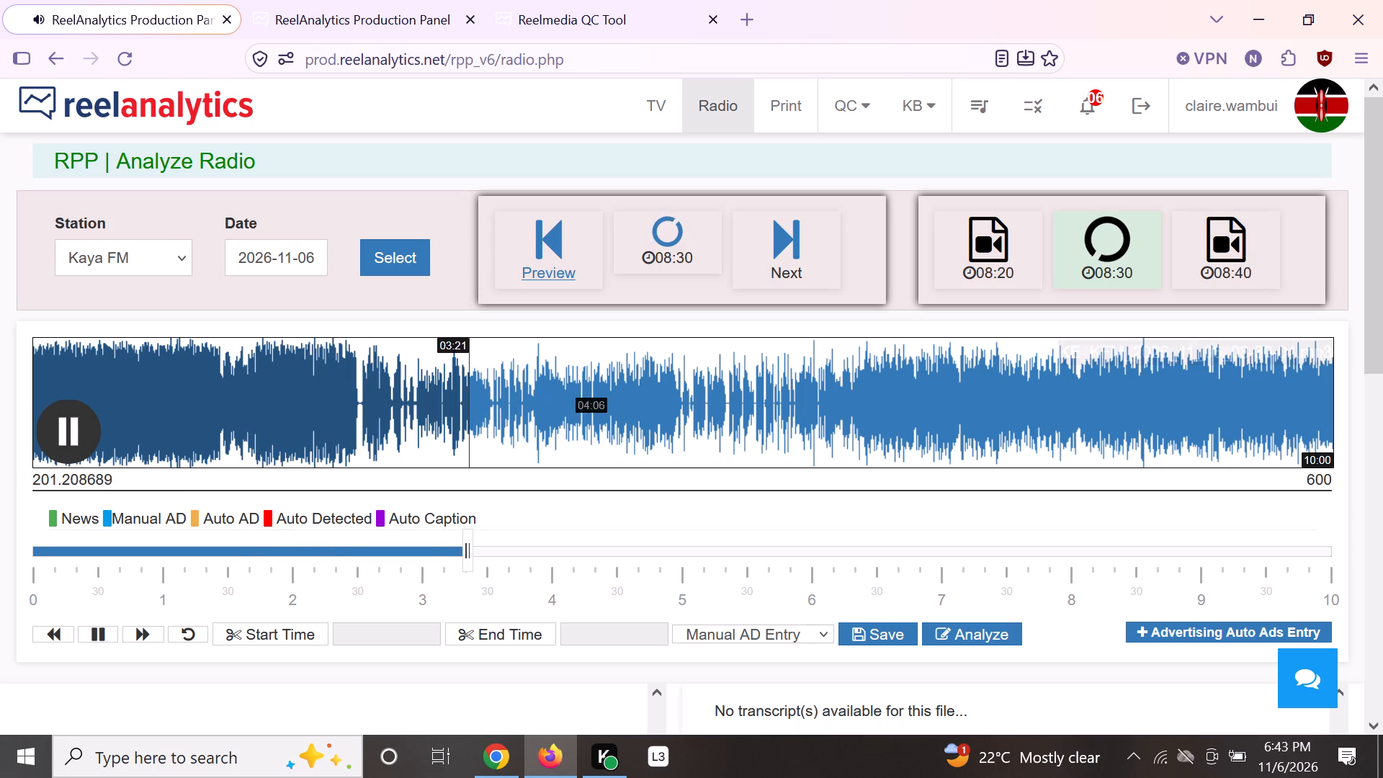
{"action": "left_click", "coordinate": [605, 403]}
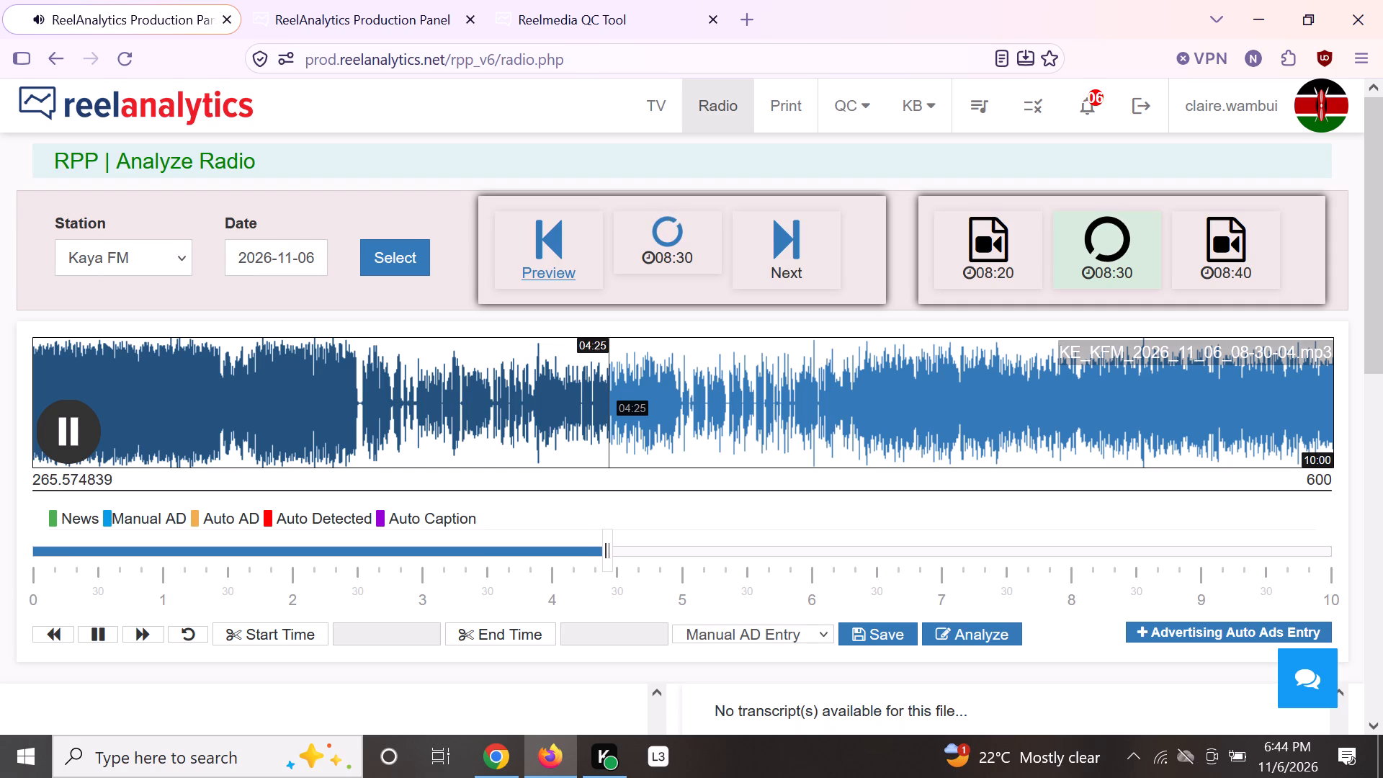
{"action": "left_click", "coordinate": [691, 406]}
{"action": "left_click", "coordinate": [802, 426]}
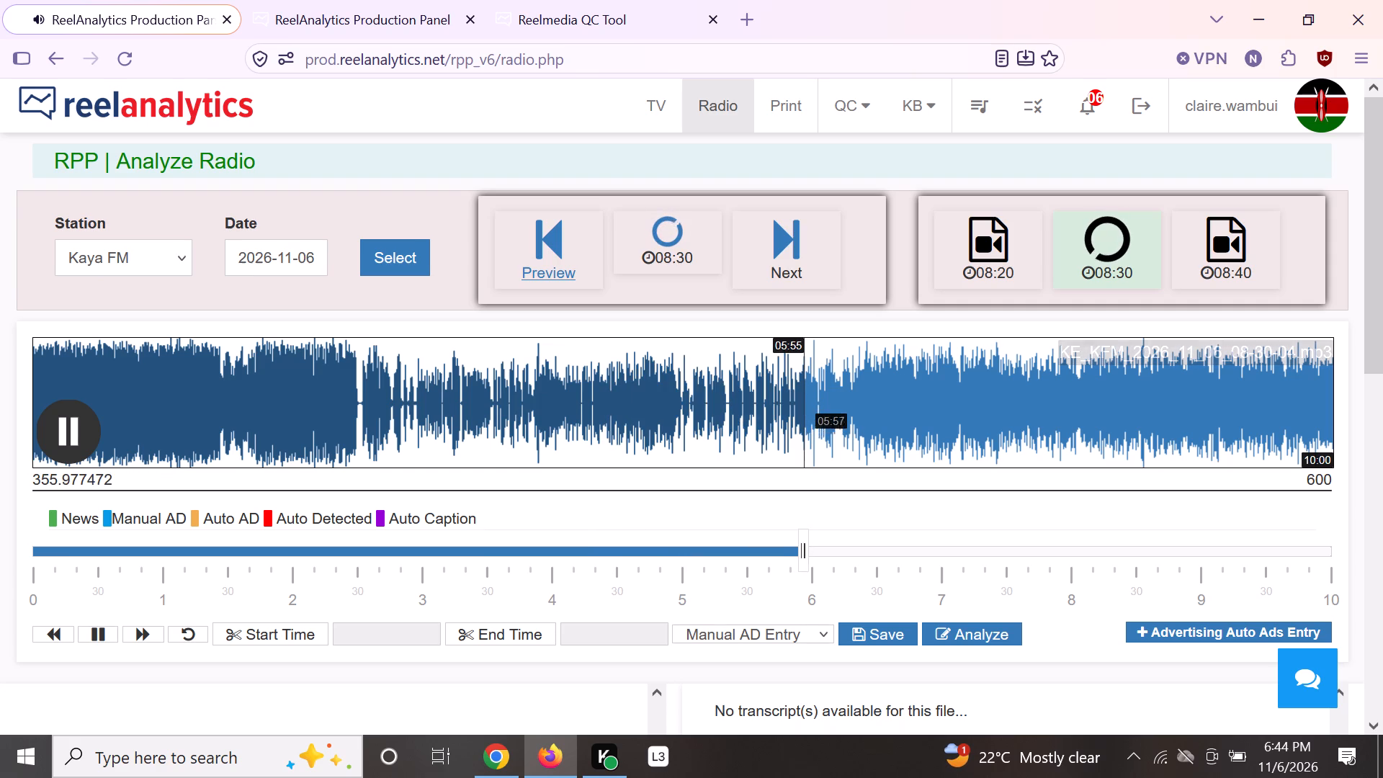
Skim the rest of the 08:30 recording up to about 09:52 for ads.
{"action": "left_click", "coordinate": [876, 415]}
{"action": "left_click", "coordinate": [950, 413]}
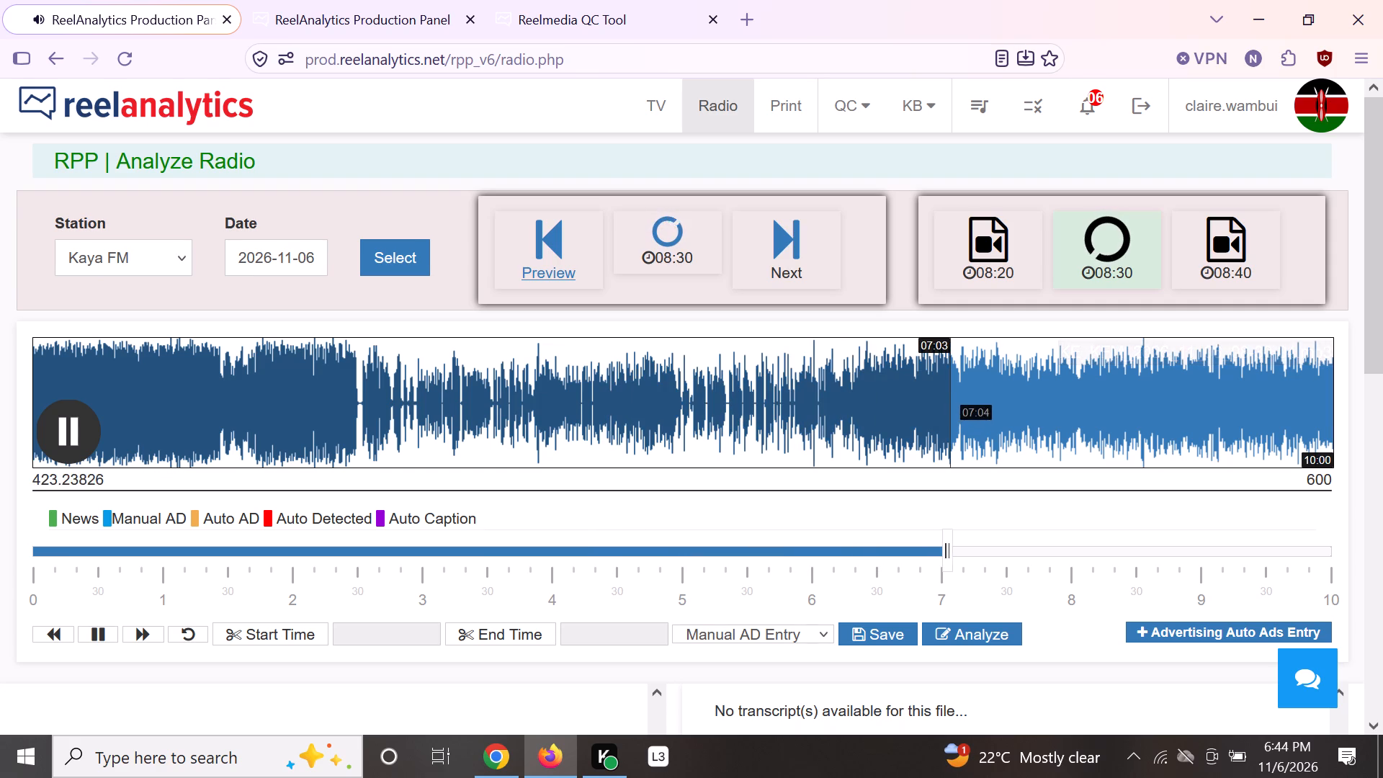
{"action": "left_click", "coordinate": [997, 404]}
{"action": "left_click", "coordinate": [1059, 408]}
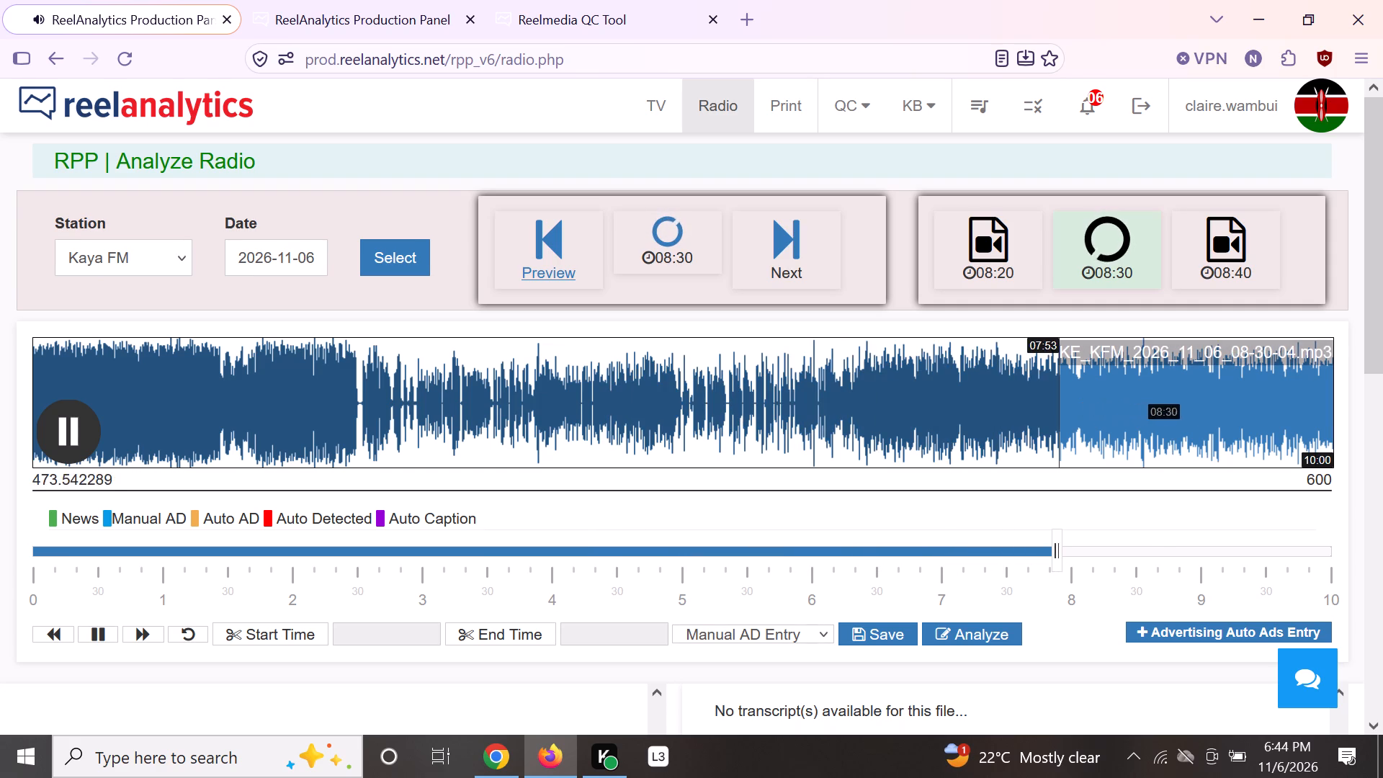
{"action": "left_click", "coordinate": [1162, 411]}
{"action": "left_click", "coordinate": [1214, 407]}
{"action": "left_click", "coordinate": [1283, 399]}
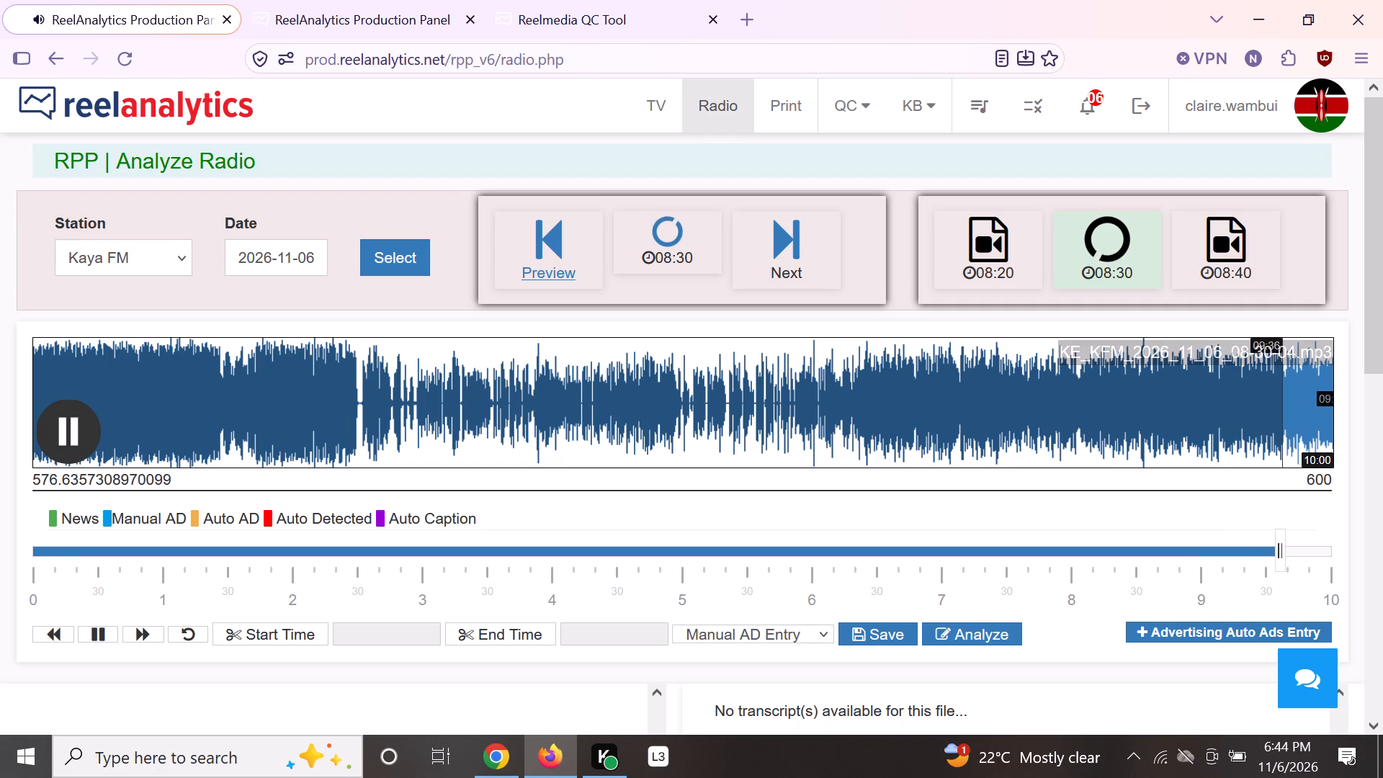
{"action": "left_click", "coordinate": [1315, 397]}
Log Presenter Stories as the 08:30 recording's missing activity reason, then load and play the 08:40 recording.
{"action": "left_click", "coordinate": [786, 238]}
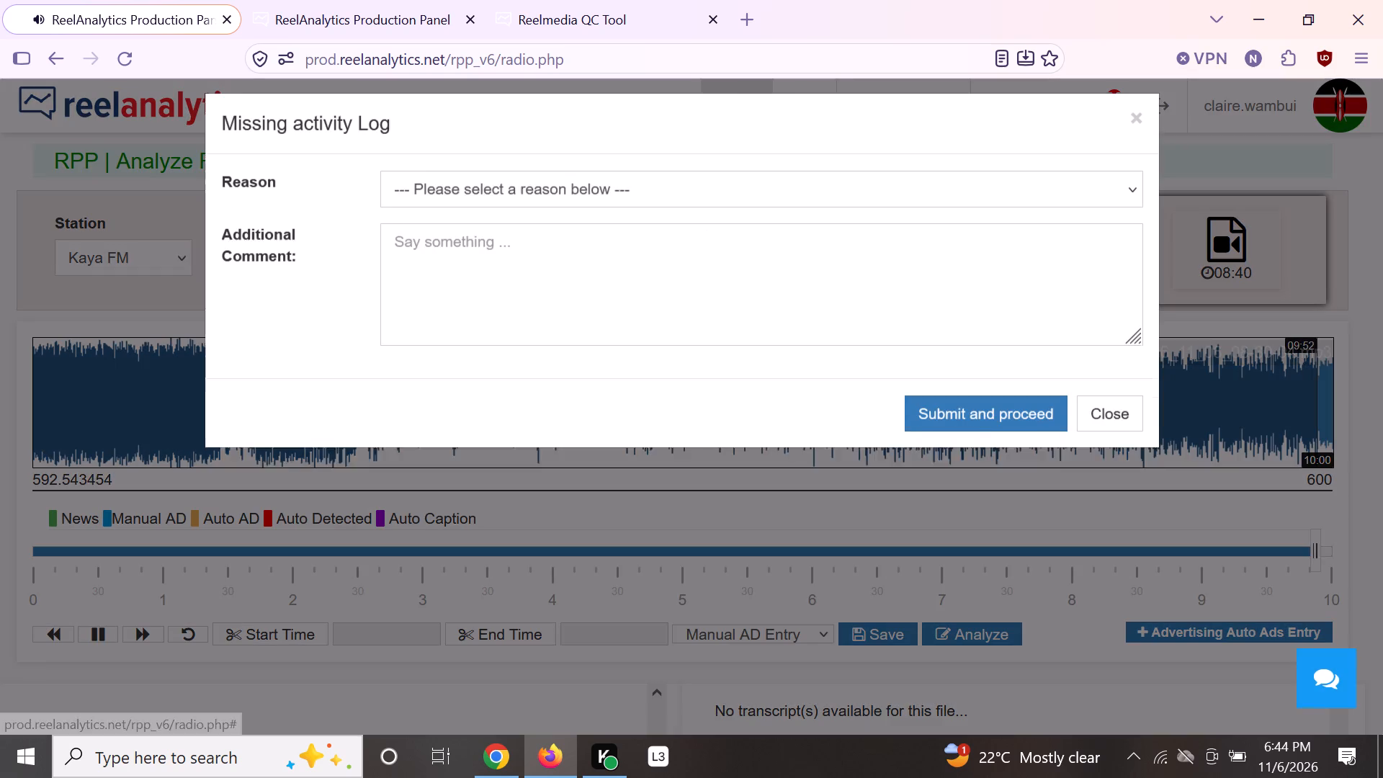
{"action": "left_click", "coordinate": [693, 207]}
{"action": "left_click", "coordinate": [691, 461]}
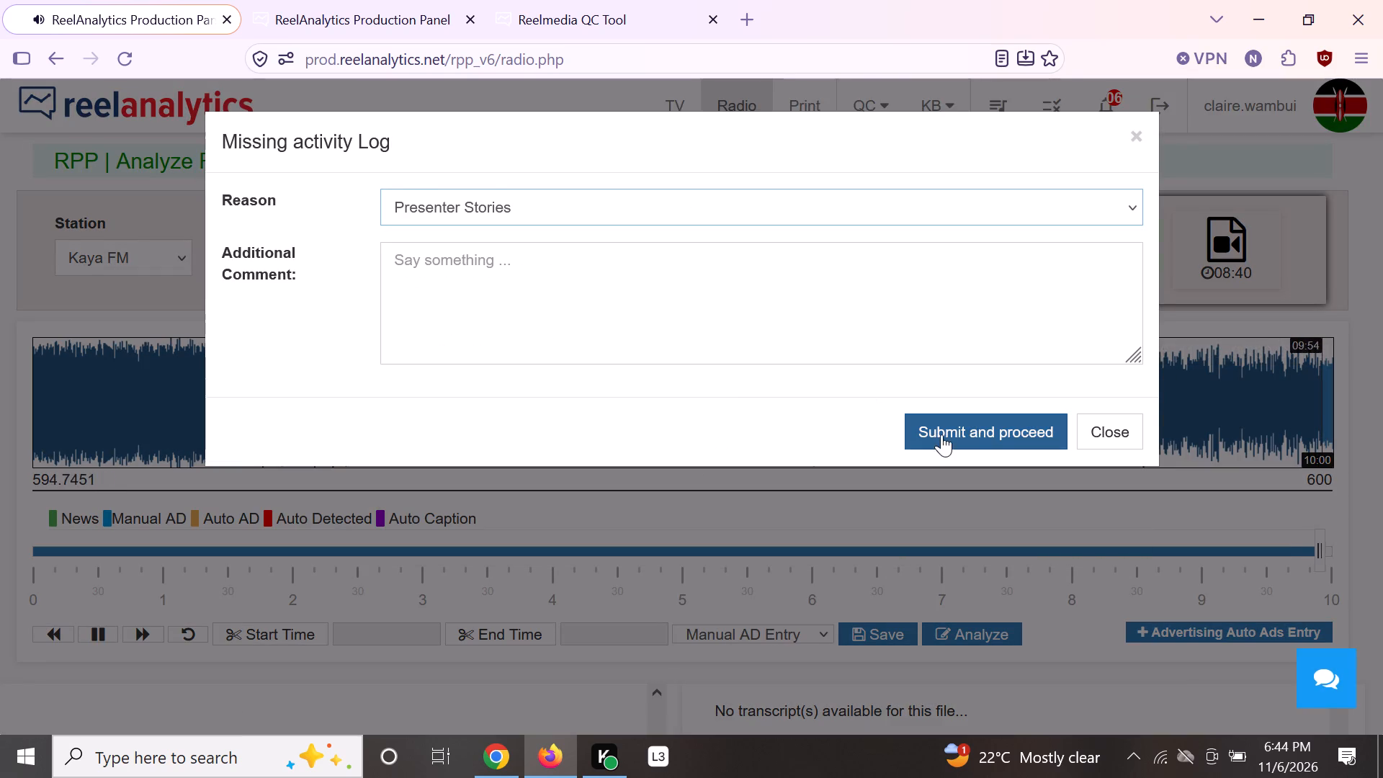
{"action": "left_click", "coordinate": [941, 432]}
{"action": "left_click", "coordinate": [663, 232]}
{"action": "key", "text": "space"}
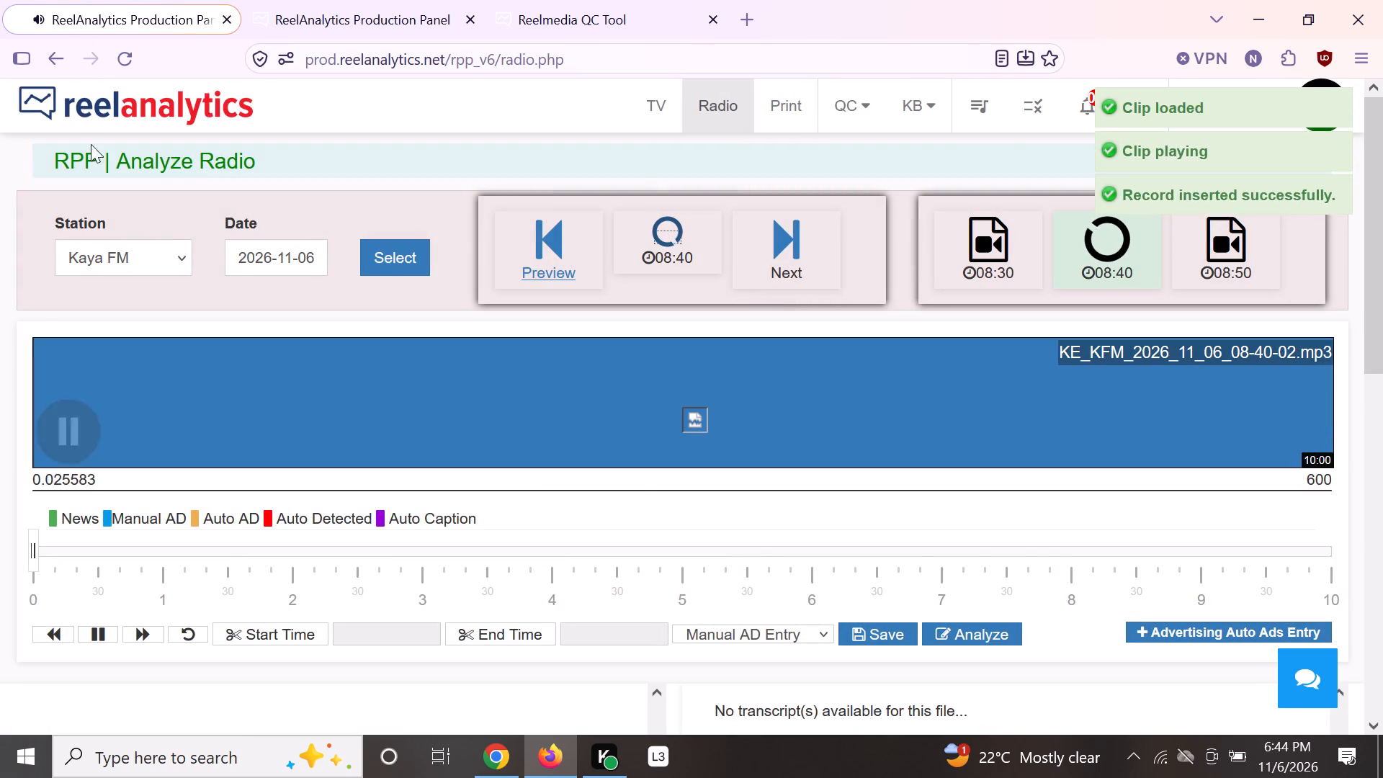
{"action": "key", "text": "space"}
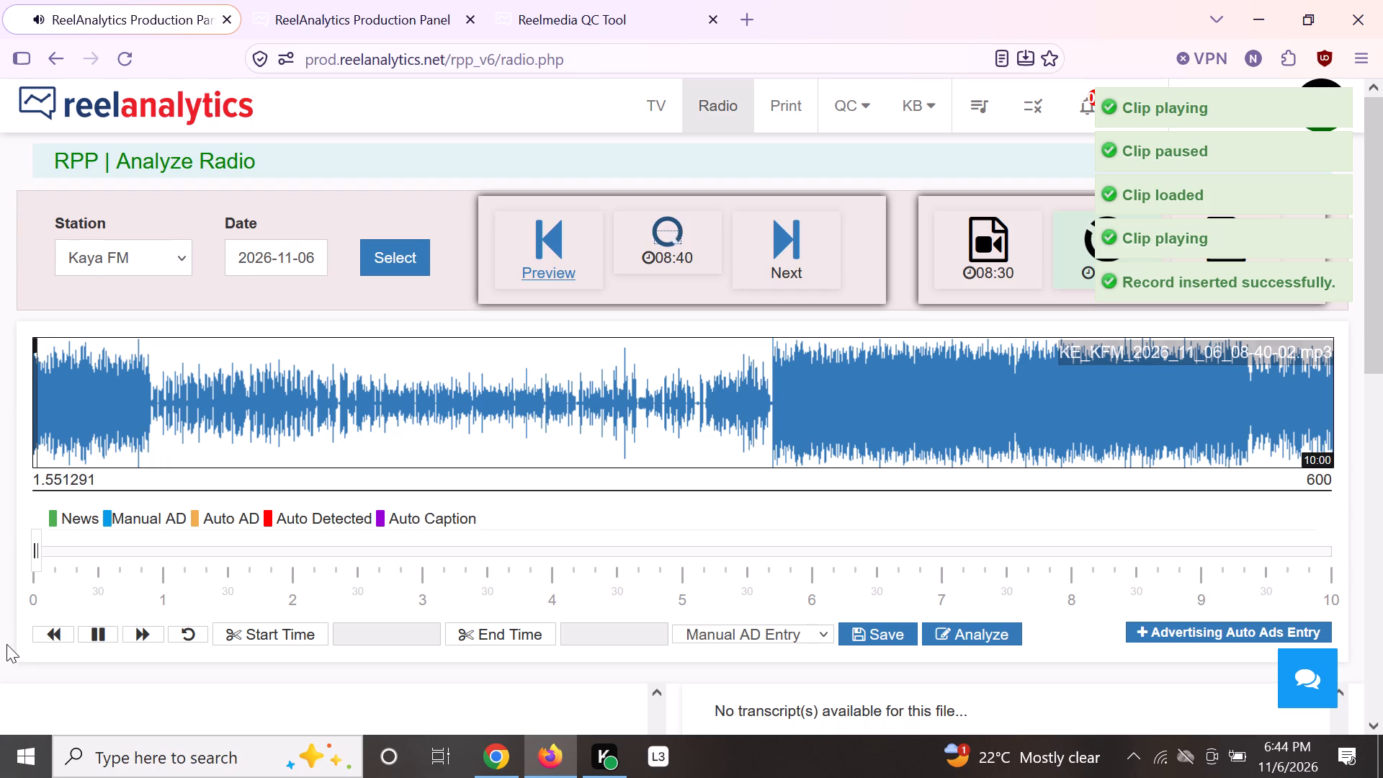
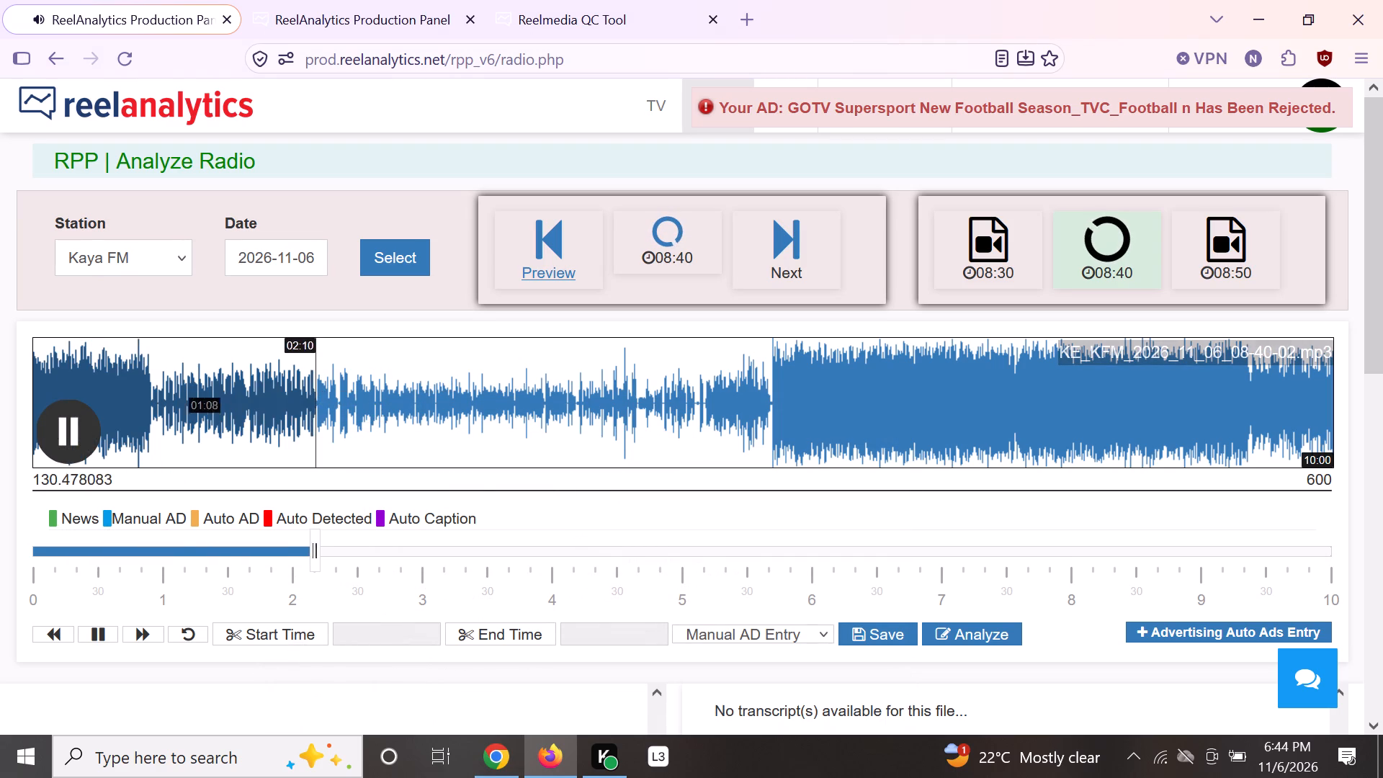
Skim the 08:40 recording from about 01:05 to 09:42 for ads.
{"action": "left_click", "coordinate": [174, 395]}
{"action": "left_click", "coordinate": [371, 406]}
{"action": "left_click", "coordinate": [475, 408]}
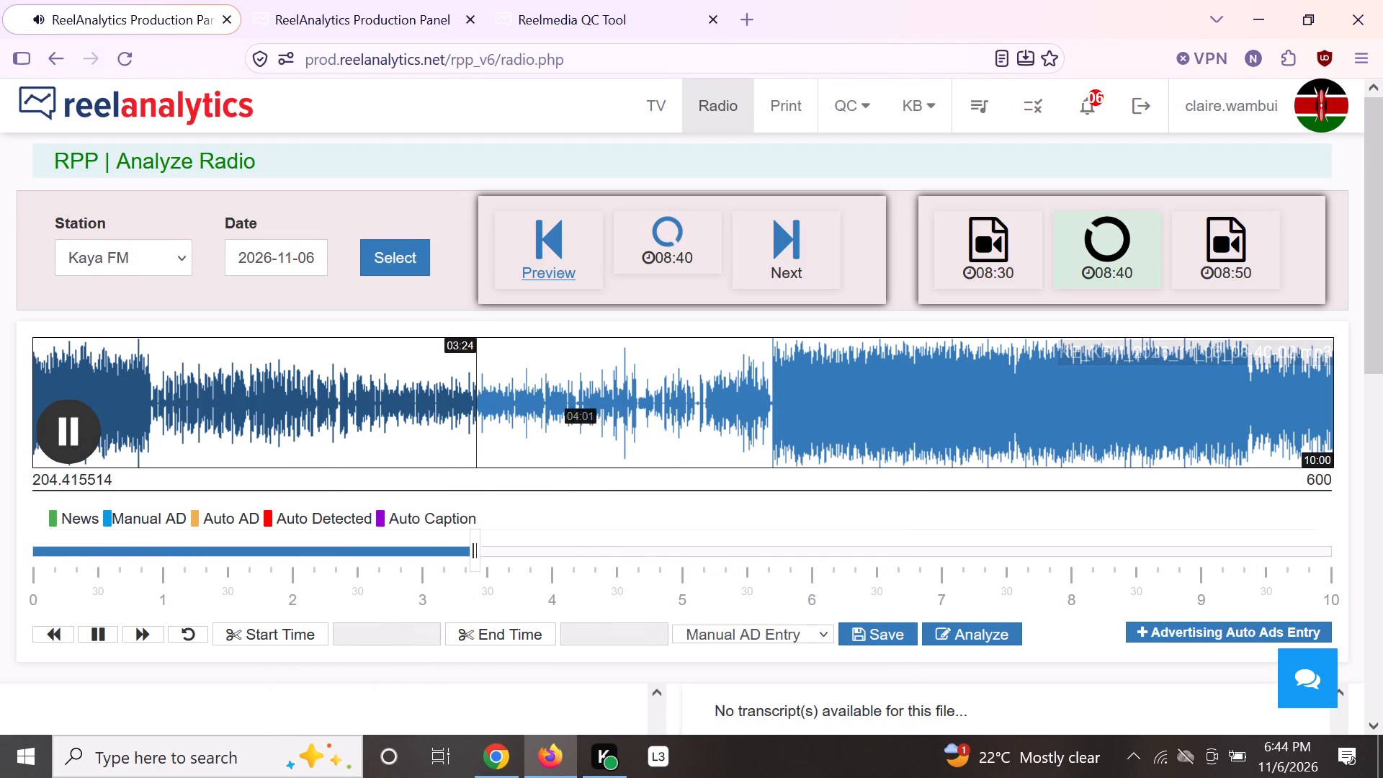
{"action": "left_click", "coordinate": [579, 419]}
{"action": "left_click", "coordinate": [682, 399]}
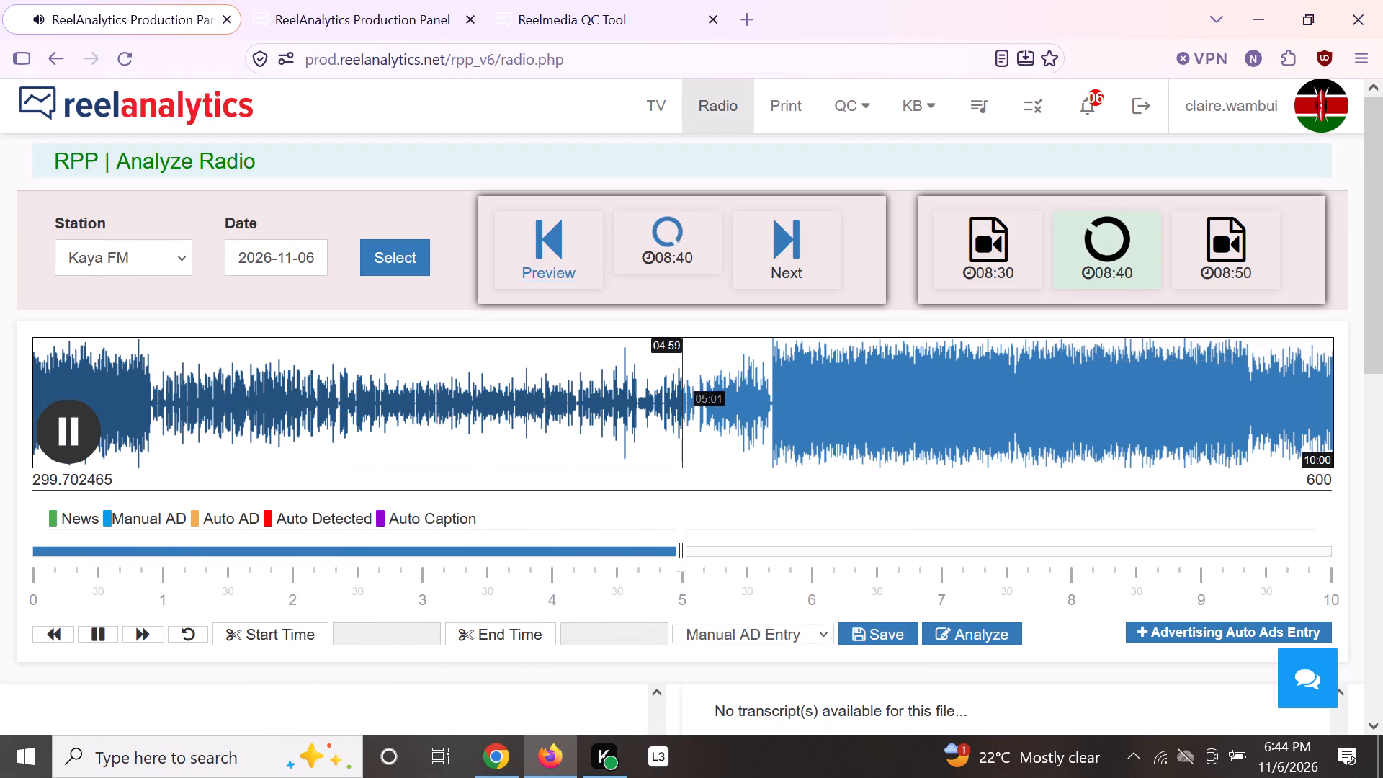
{"action": "left_click", "coordinate": [758, 393]}
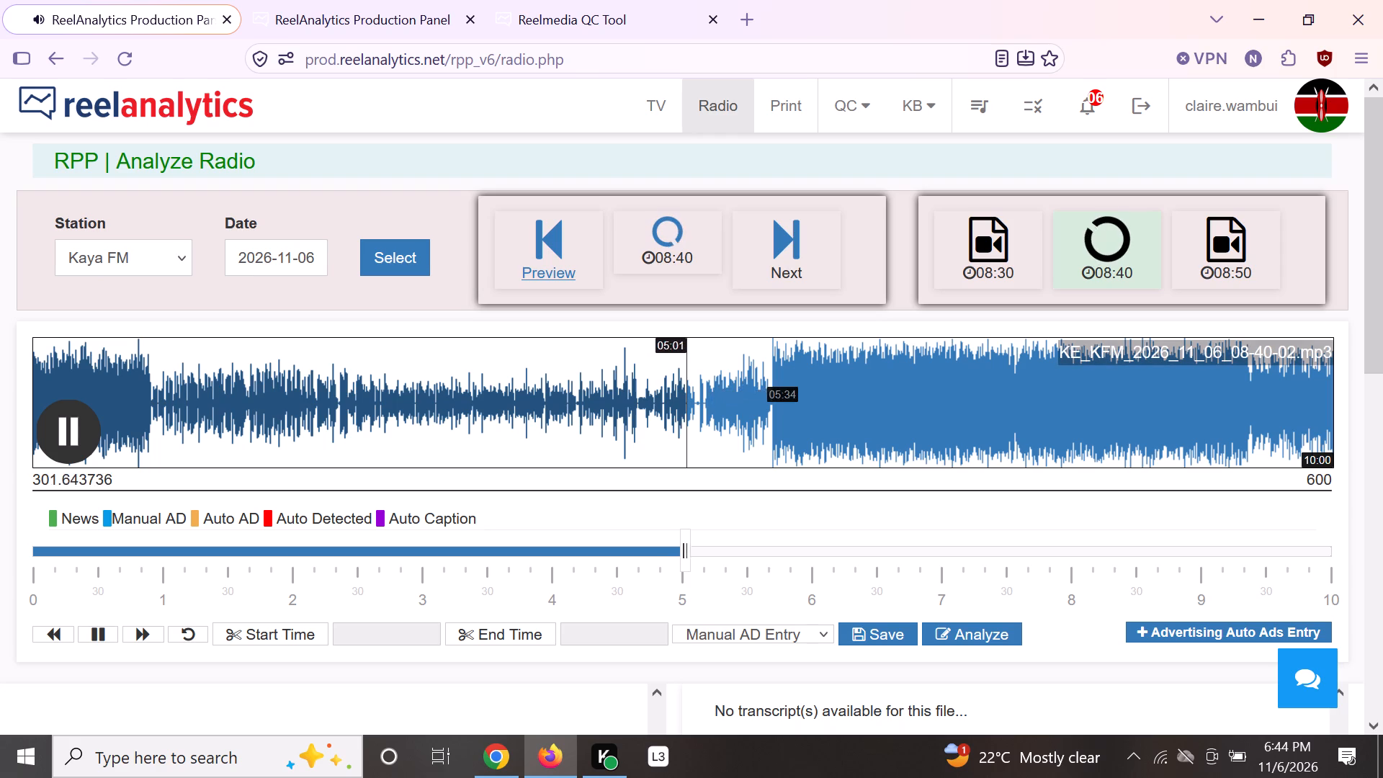
{"action": "left_click", "coordinate": [778, 395]}
{"action": "left_click", "coordinate": [854, 390]}
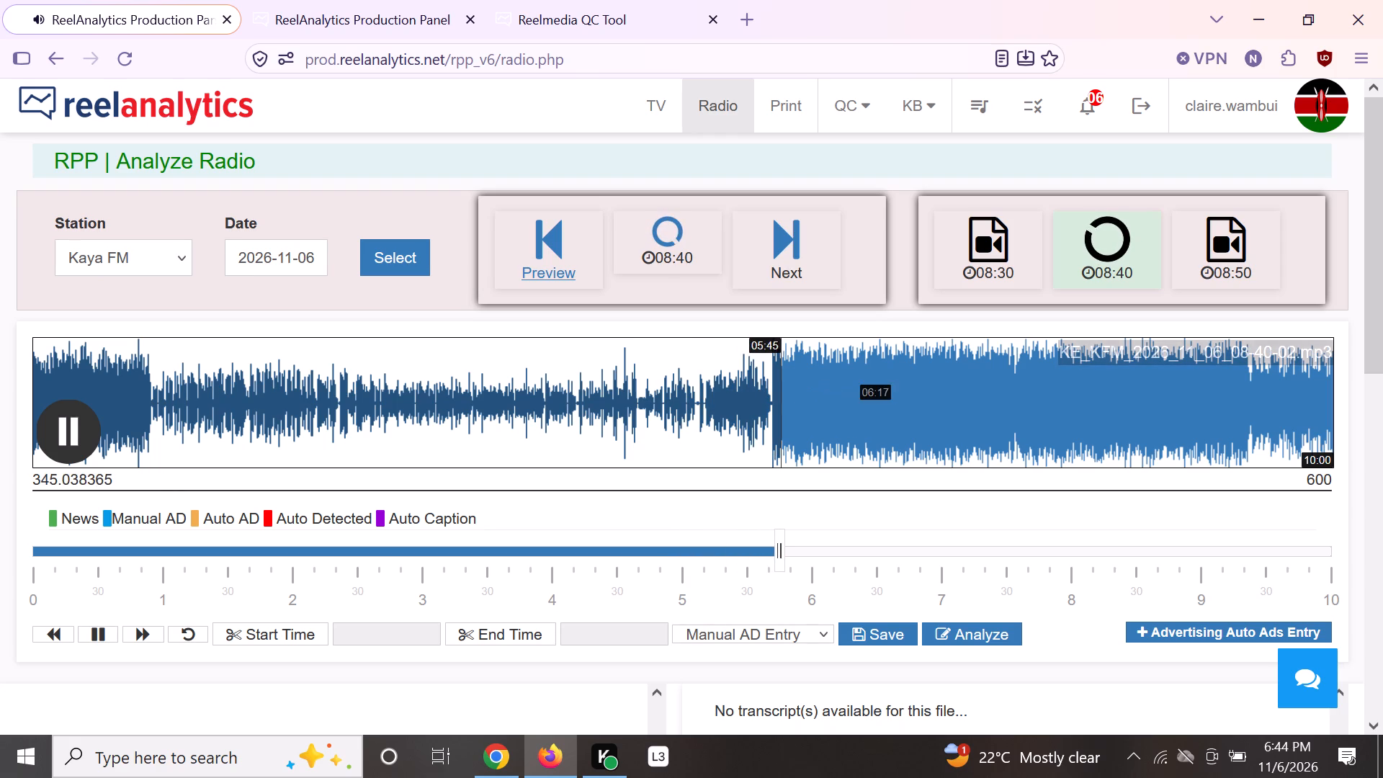
{"action": "left_click", "coordinate": [934, 397]}
{"action": "left_click", "coordinate": [1036, 401]}
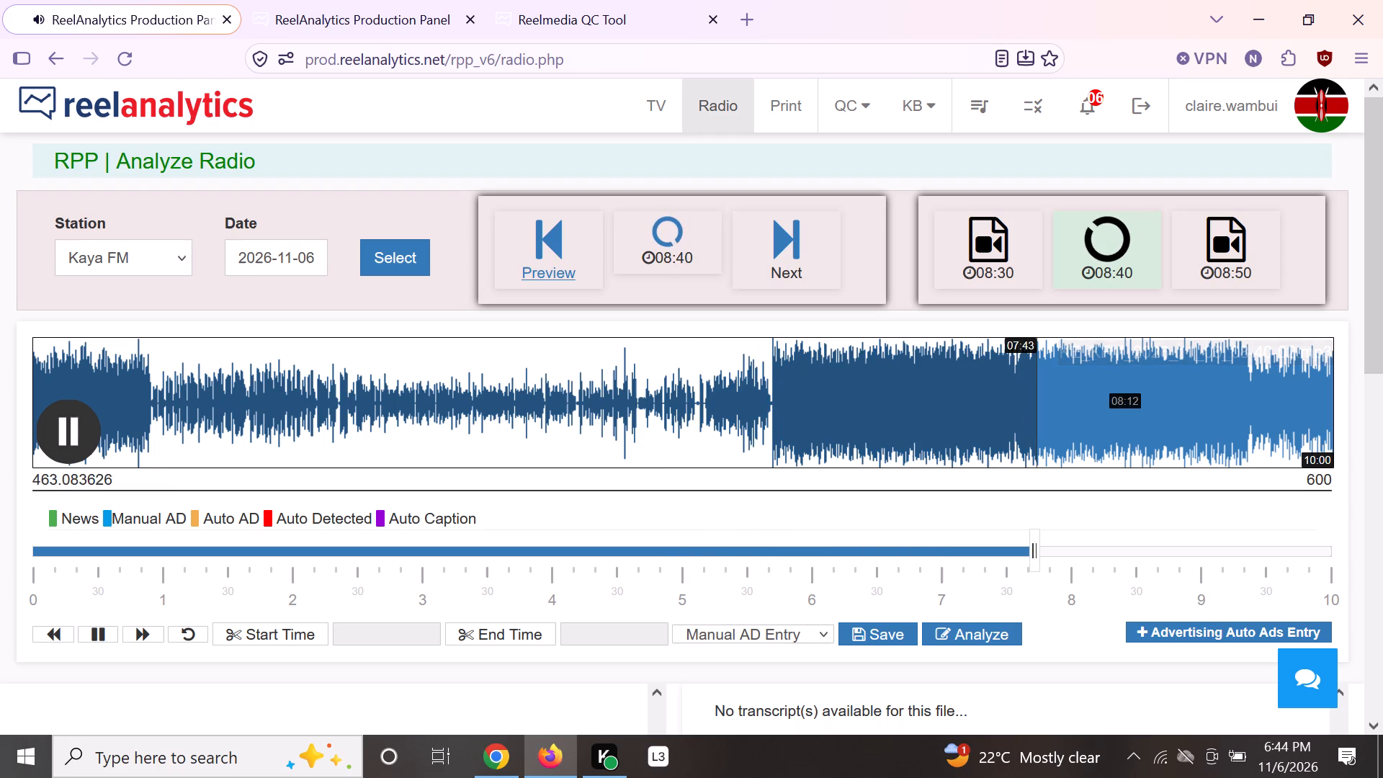
{"action": "left_click", "coordinate": [1102, 399]}
{"action": "left_click", "coordinate": [1176, 400]}
{"action": "left_click", "coordinate": [1254, 402]}
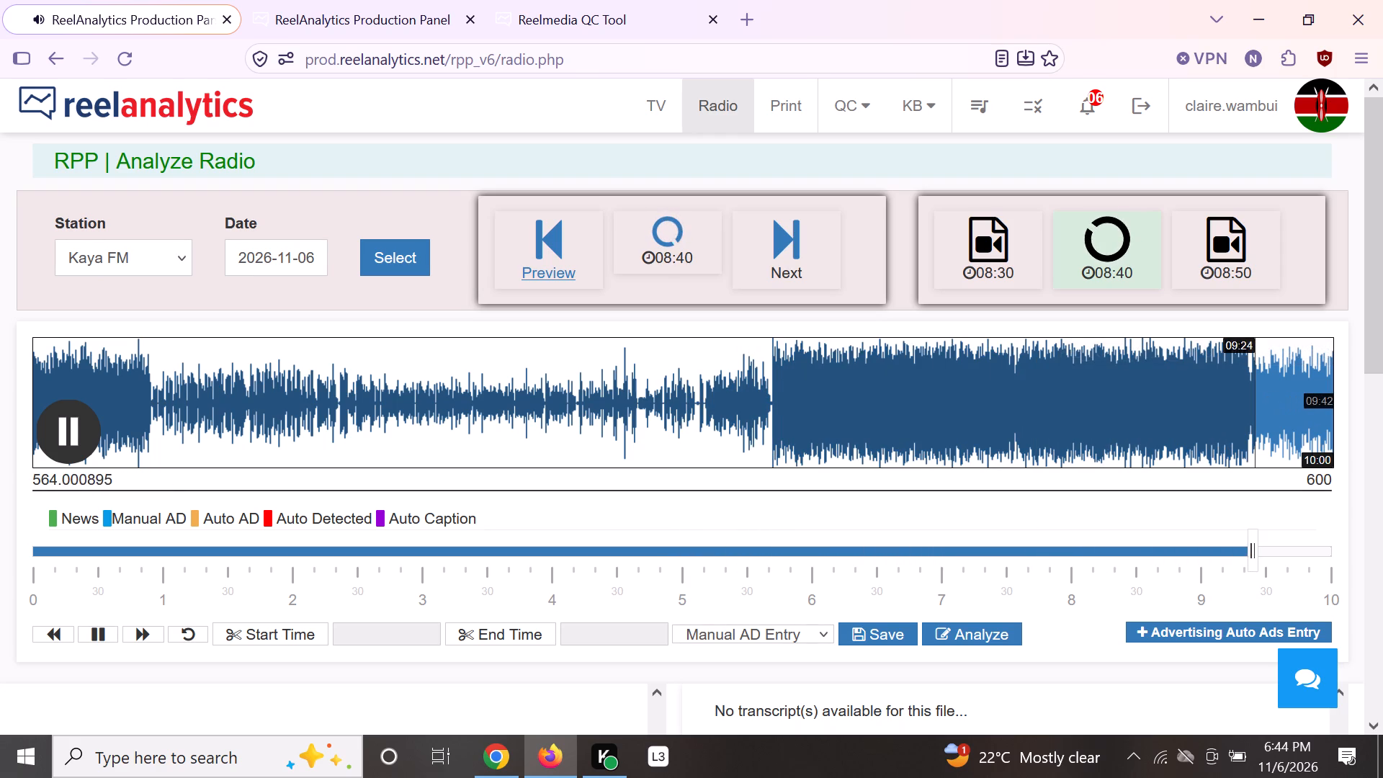
{"action": "left_click", "coordinate": [1294, 396]}
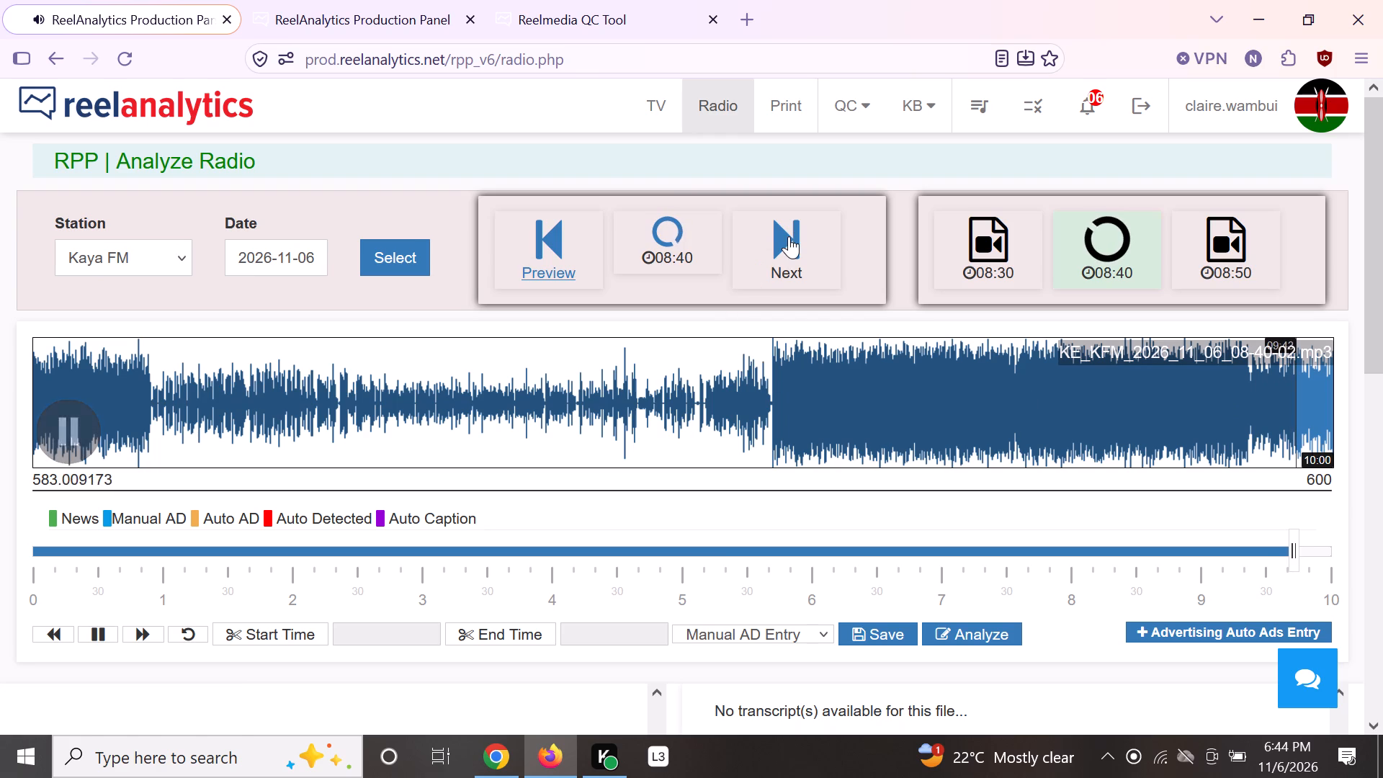
Log Presenter Stories as the 08:40 recording's missing activity reason, then load and play the 08:50 recording.
{"action": "left_click", "coordinate": [790, 235]}
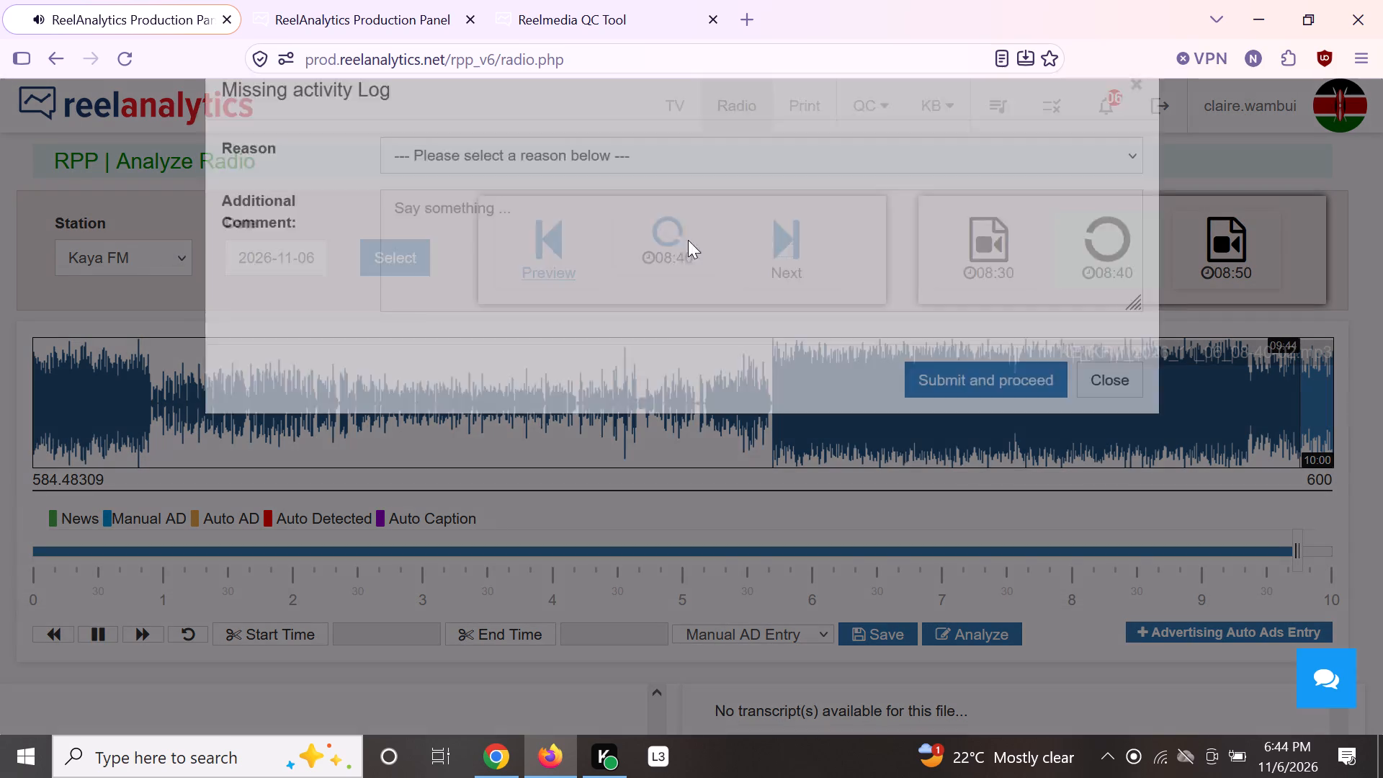
{"action": "left_click", "coordinate": [653, 213]}
{"action": "left_click", "coordinate": [634, 455]}
{"action": "left_click", "coordinate": [945, 426]}
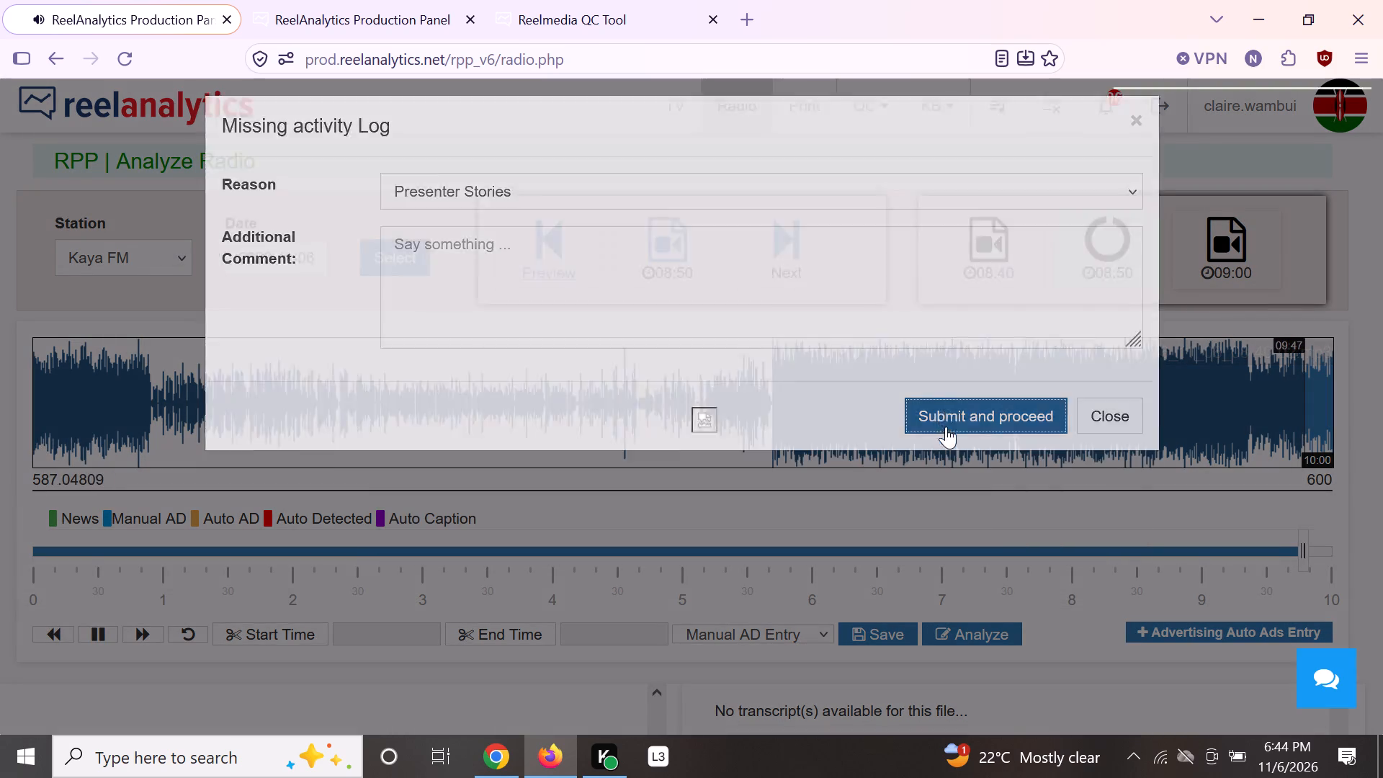
{"action": "left_click", "coordinate": [666, 225]}
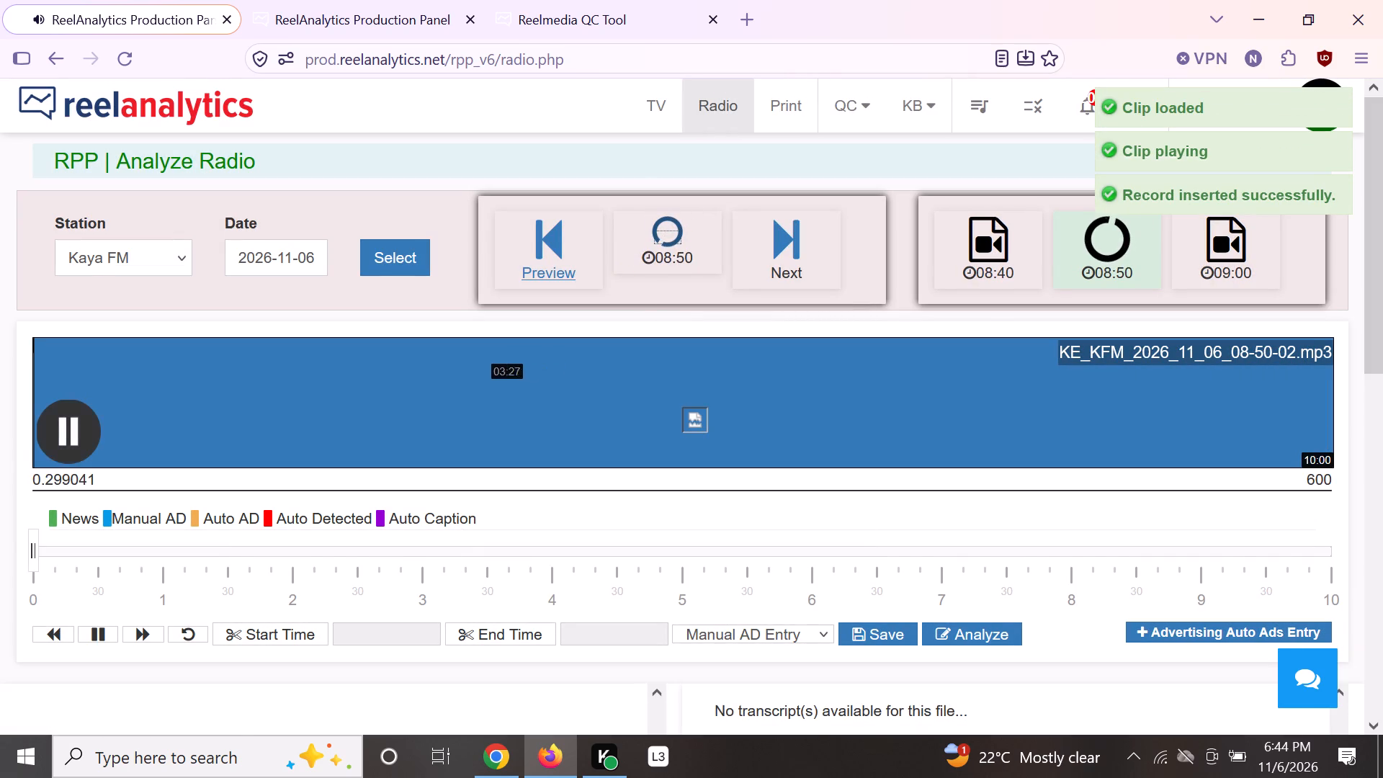
Skim the 08:50 recording from about 00:24 to 05:02 for ads.
{"action": "left_click", "coordinate": [85, 383]}
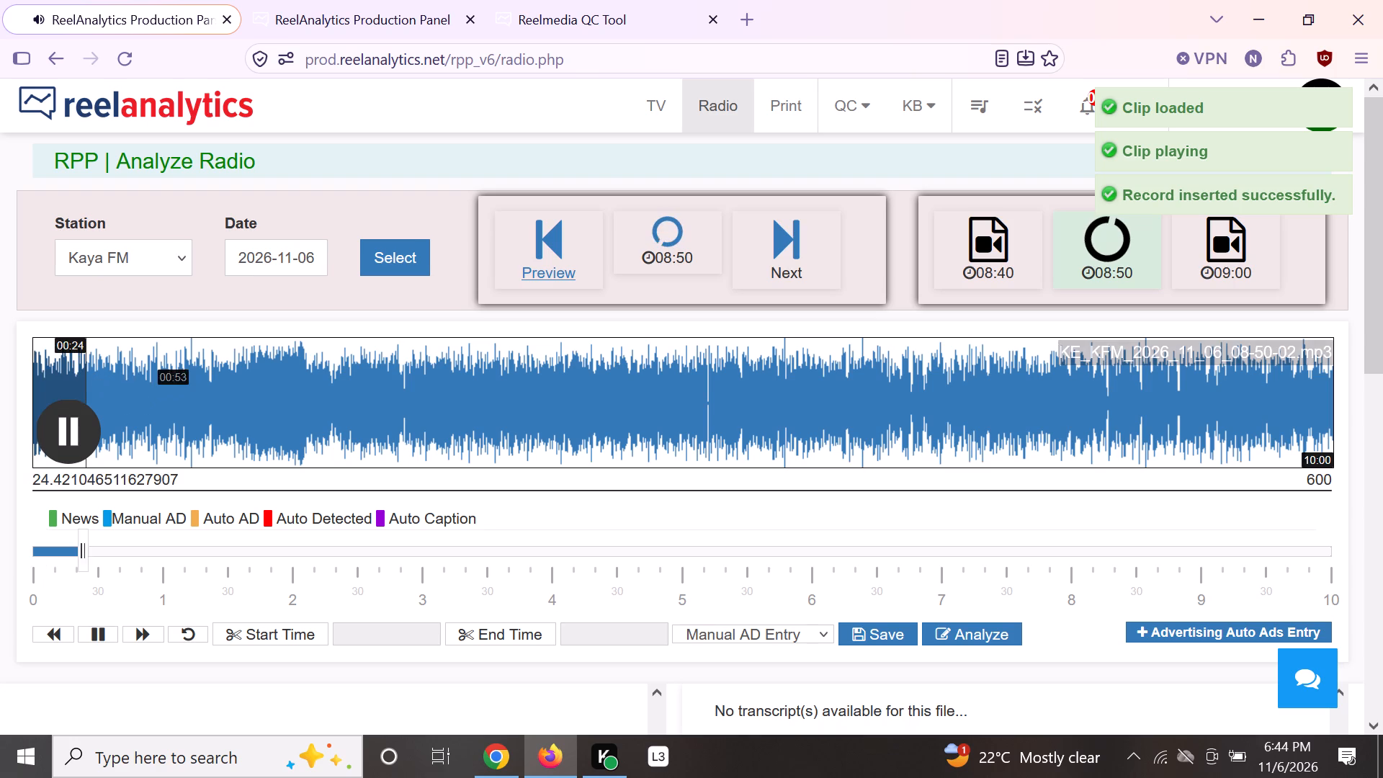
{"action": "left_click", "coordinate": [158, 374]}
{"action": "left_click", "coordinate": [276, 366]}
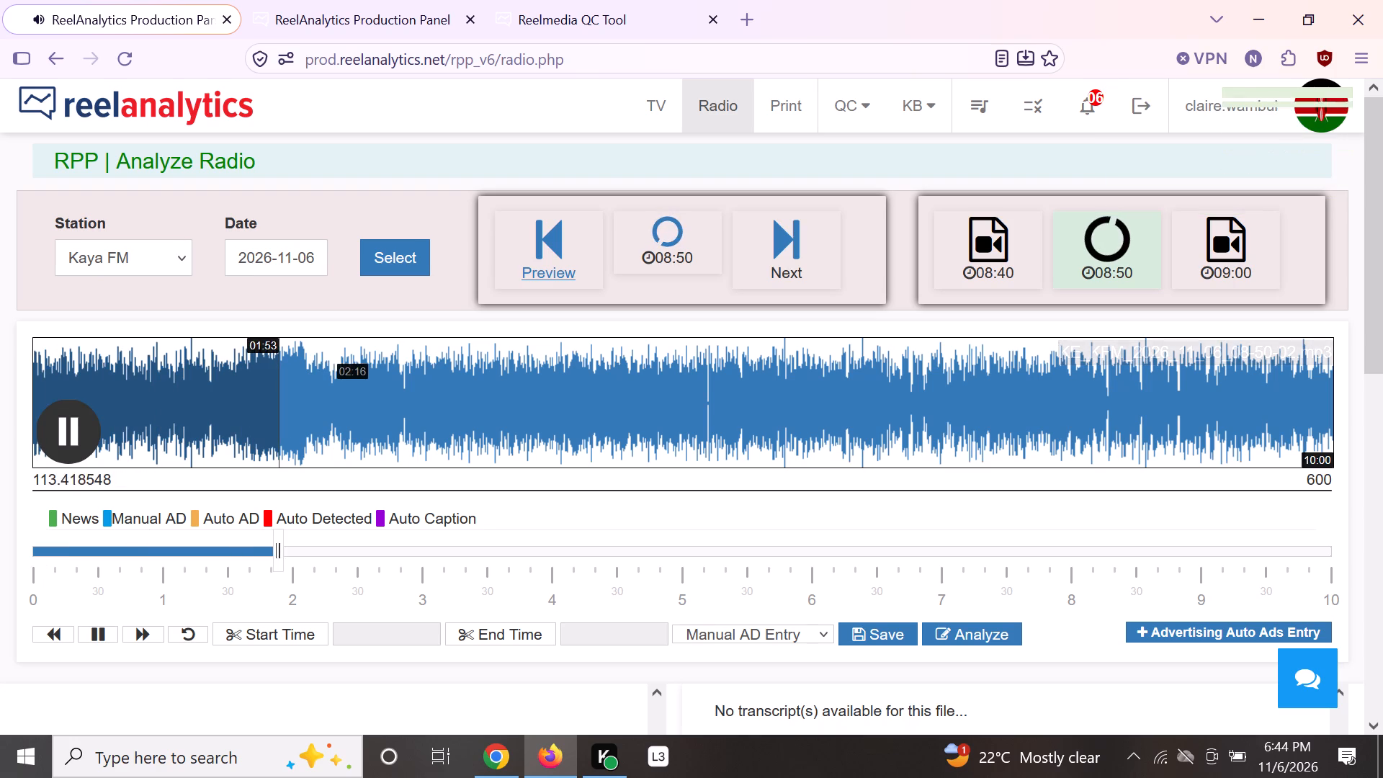
{"action": "left_click", "coordinate": [329, 370]}
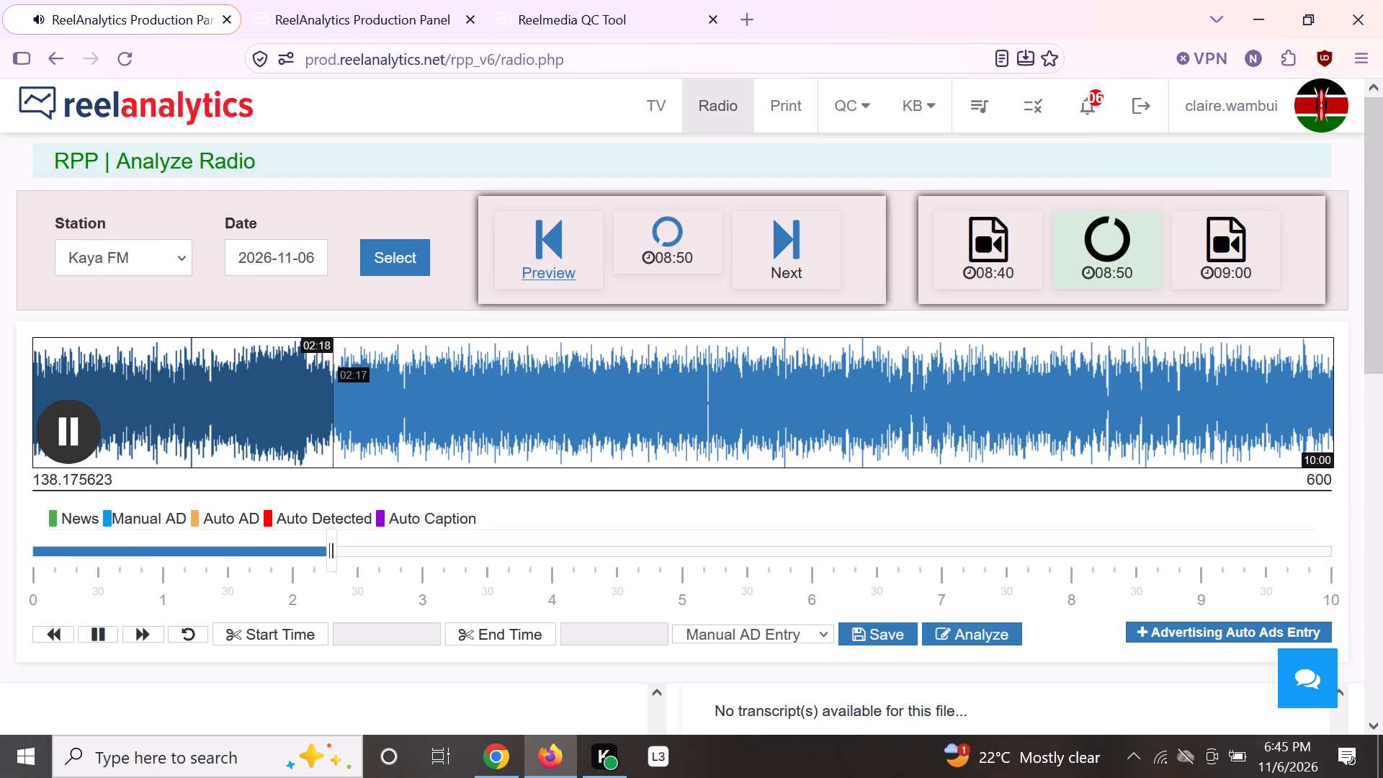
{"action": "left_click", "coordinate": [367, 390]}
{"action": "left_click", "coordinate": [396, 393]}
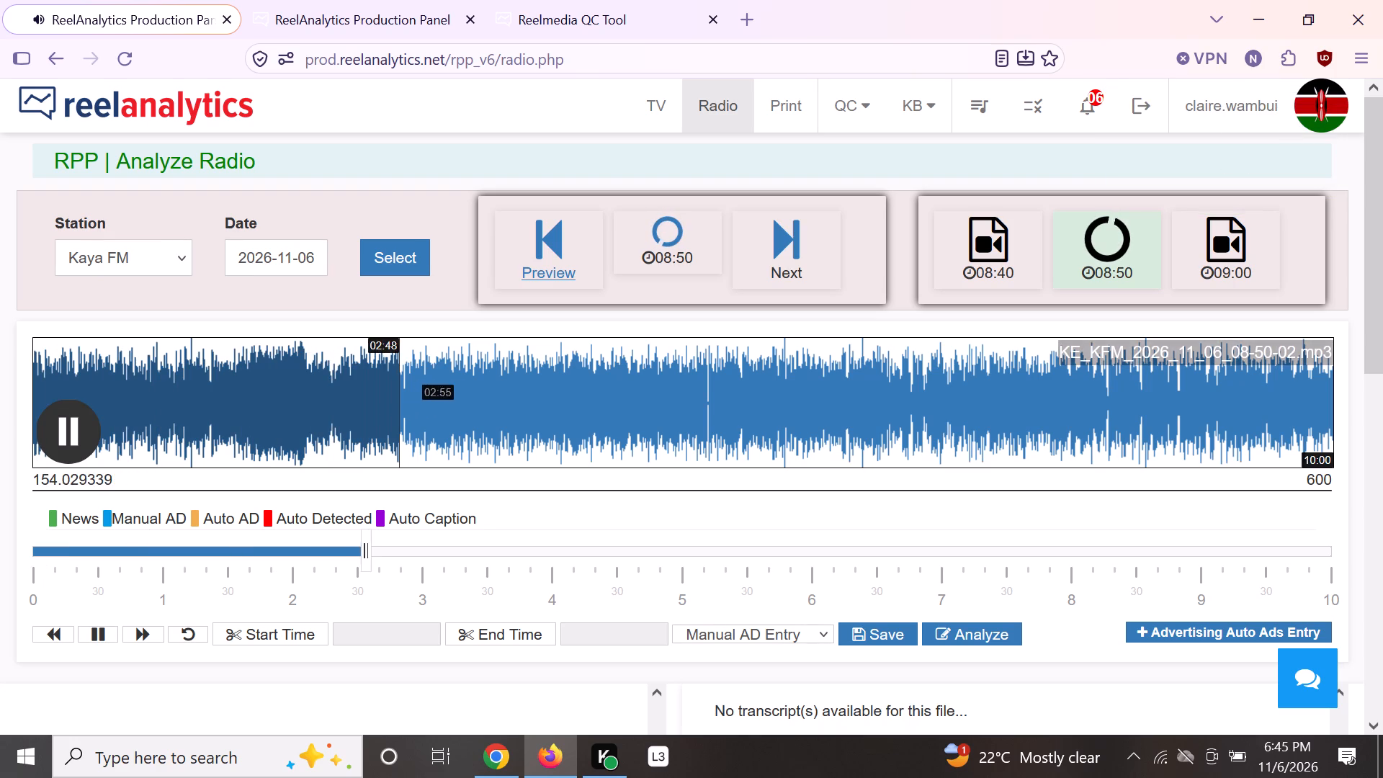
{"action": "left_click", "coordinate": [476, 396]}
{"action": "left_click", "coordinate": [565, 395]}
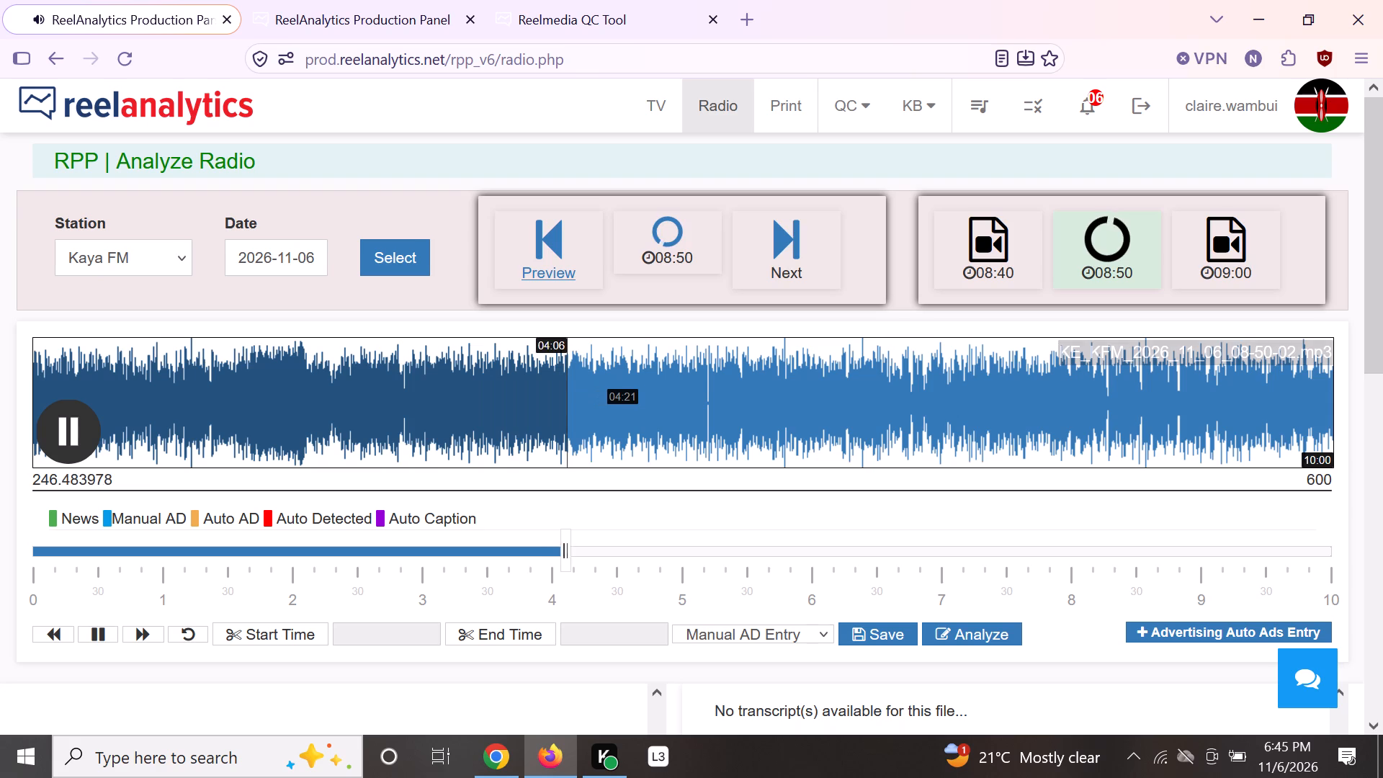
{"action": "left_click", "coordinate": [609, 394]}
{"action": "left_click", "coordinate": [686, 396]}
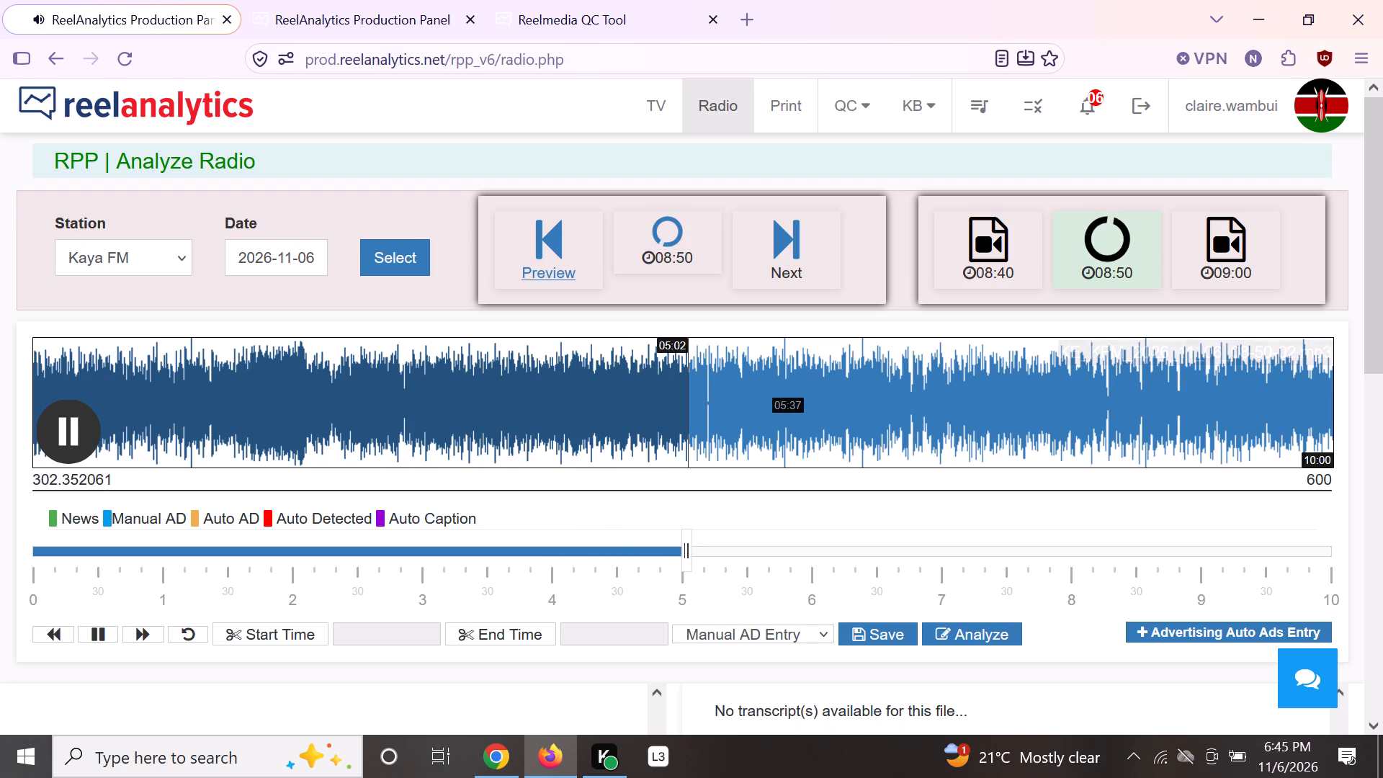
Replay the 08:50 recording from about 04:41, set the ad section's start time to 300.487173, and resume playback.
{"action": "left_click", "coordinate": [641, 399]}
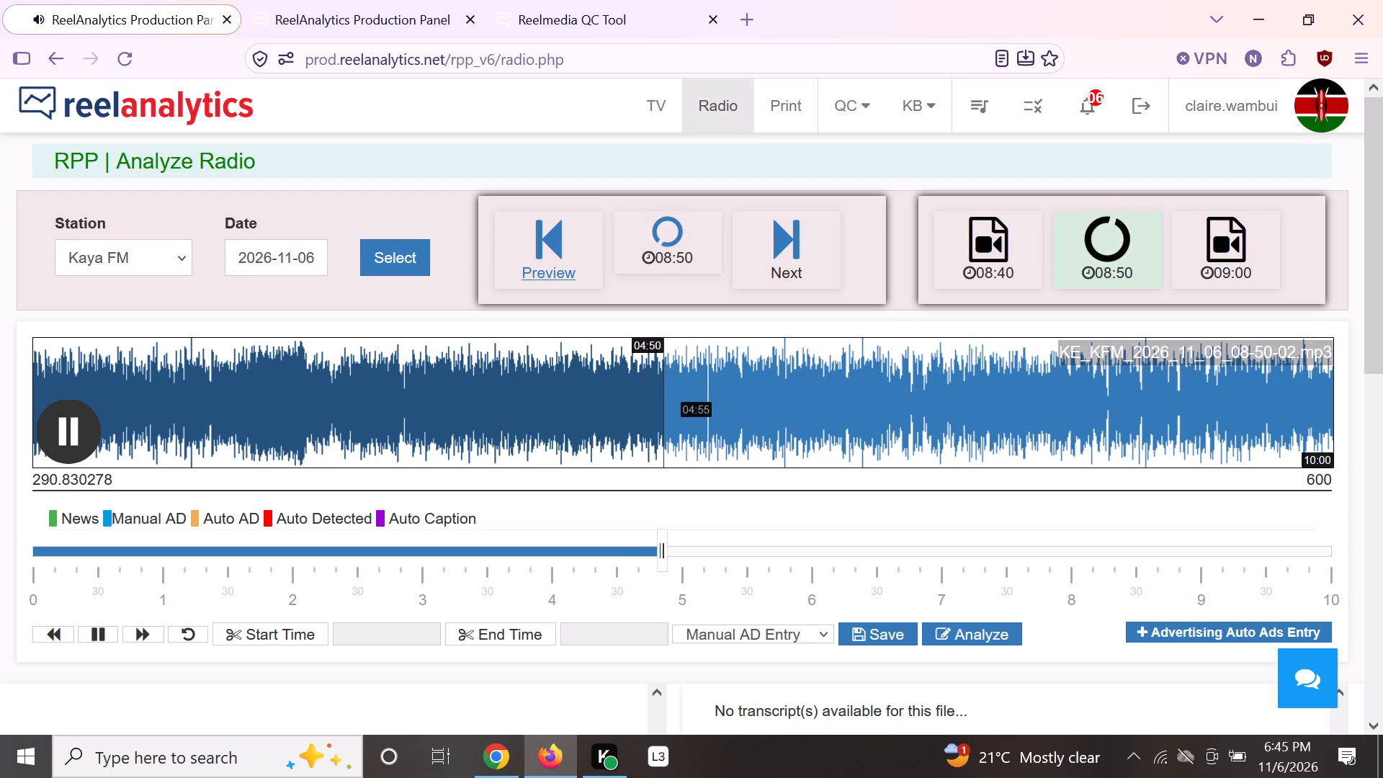
{"action": "key", "text": "Right"}
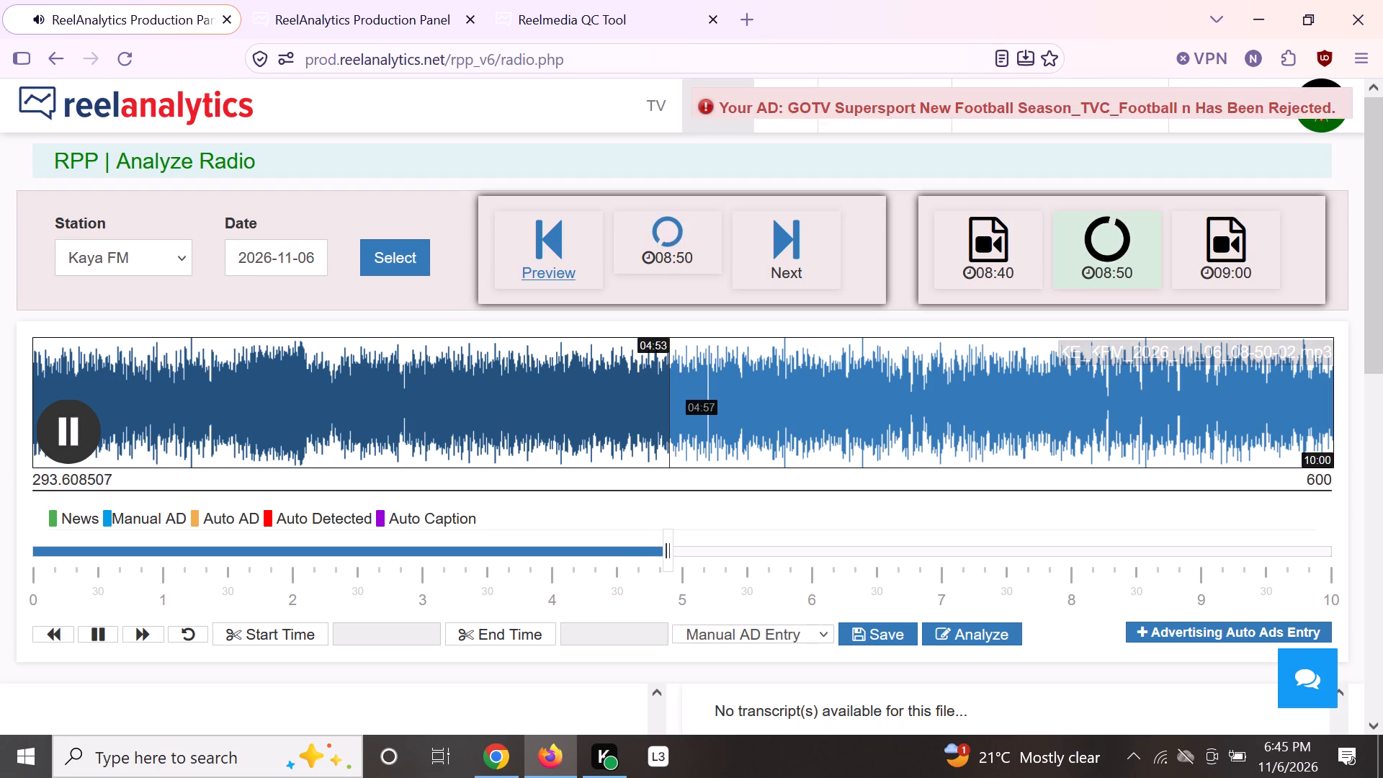
{"action": "key", "text": "Right"}
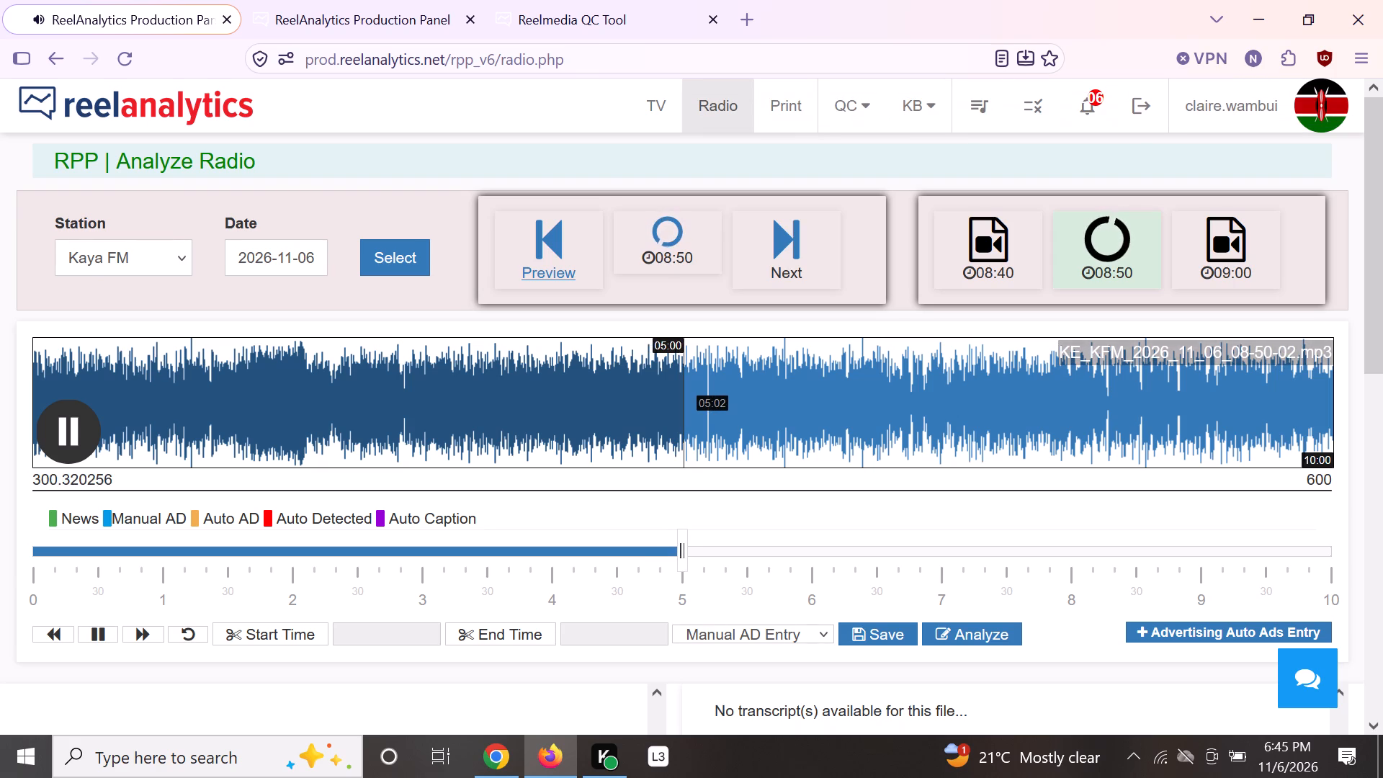
{"action": "key", "text": "space"}
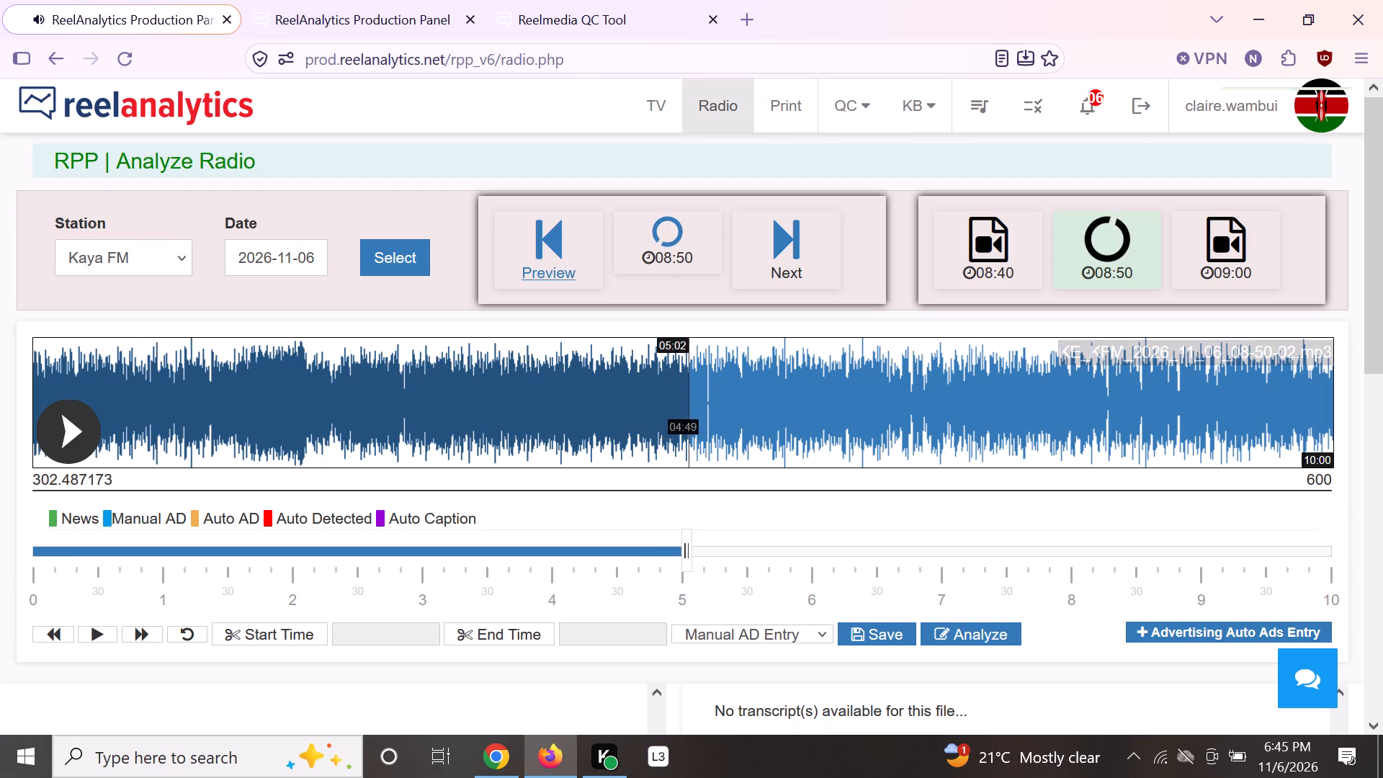
{"action": "key", "text": "Left"}
{"action": "key", "text": "Left"}
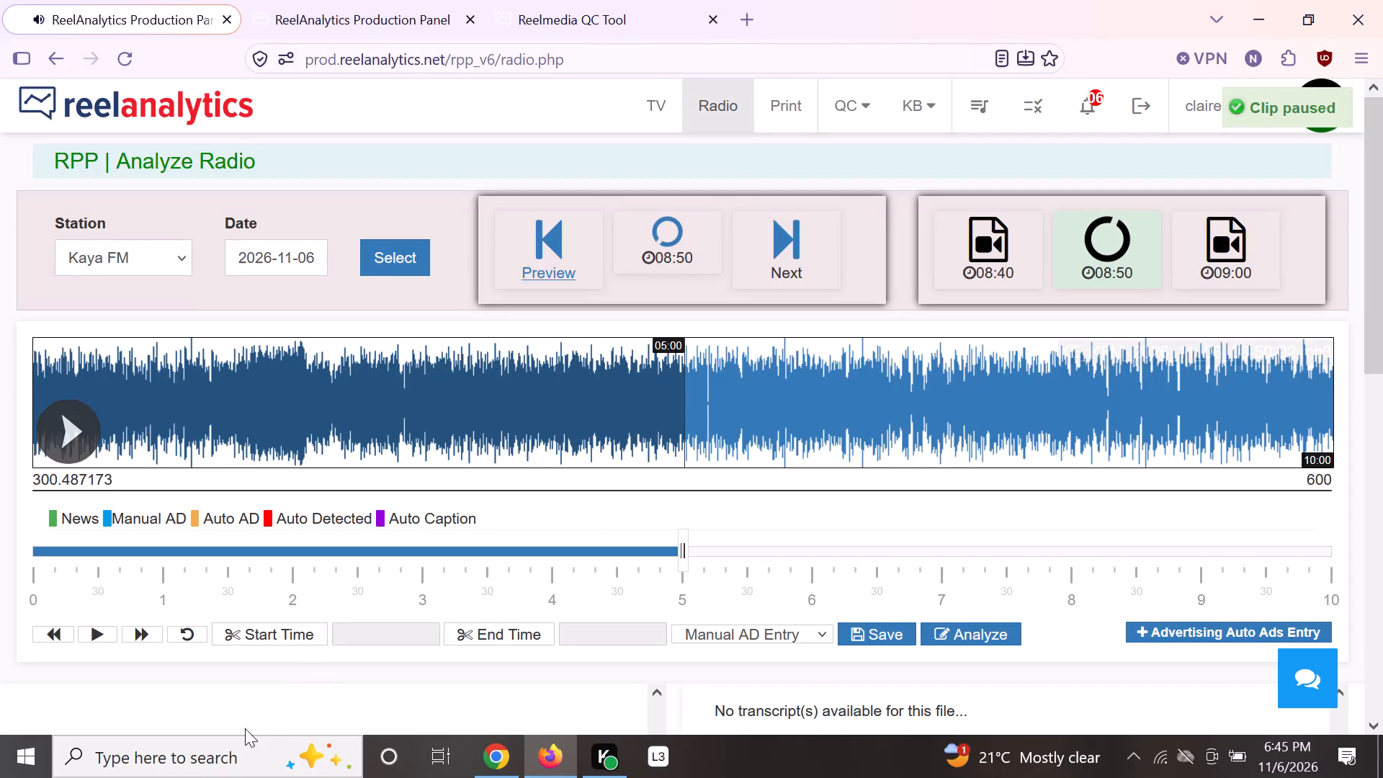
{"action": "left_click", "coordinate": [297, 635]}
{"action": "key", "text": "space"}
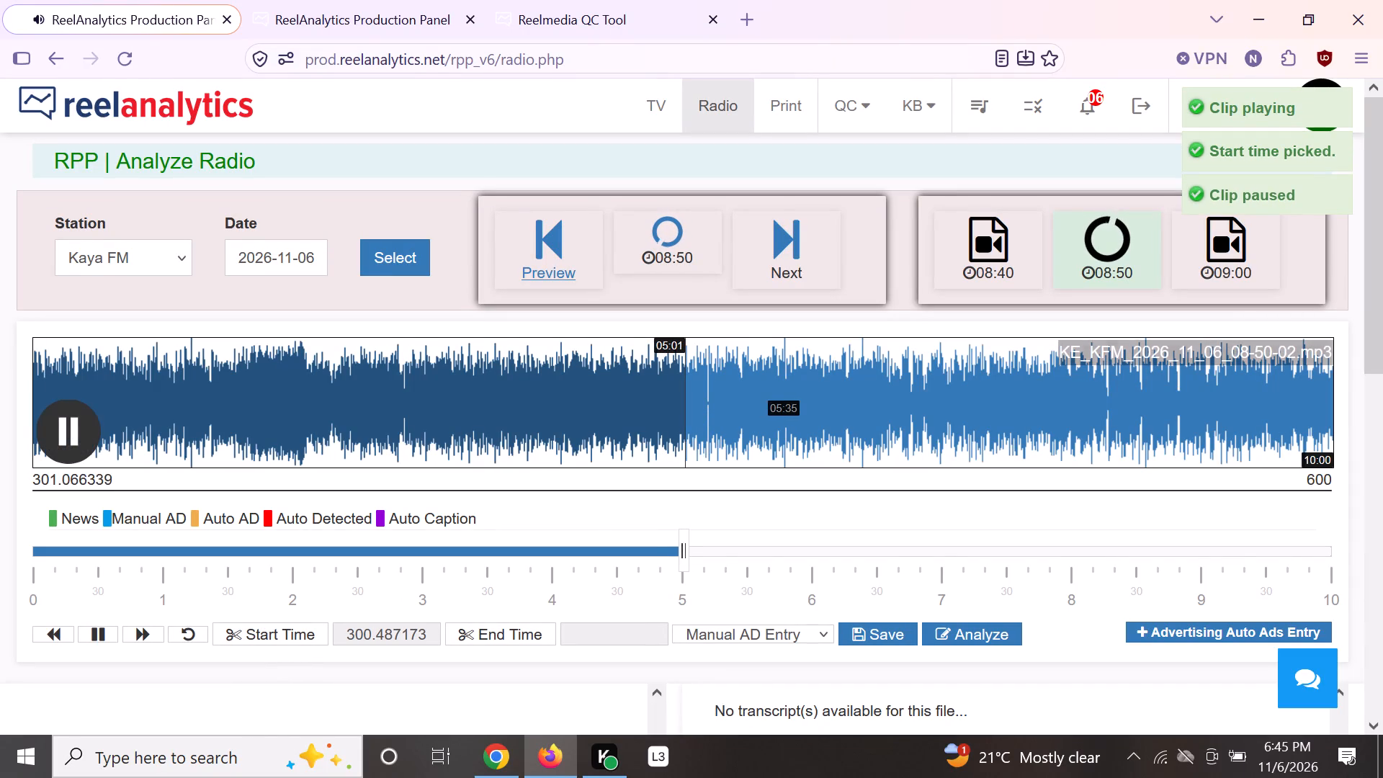
Look through the existing ad and news entries in the Analysis Panel while the 08:50 recording plays.
{"action": "scroll", "coordinate": [908, 378], "scroll_direction": "down", "scroll_amount": 8}
{"action": "scroll", "coordinate": [929, 437], "scroll_direction": "down", "scroll_amount": 1}
{"action": "scroll", "coordinate": [934, 444], "scroll_direction": "up", "scroll_amount": 1}
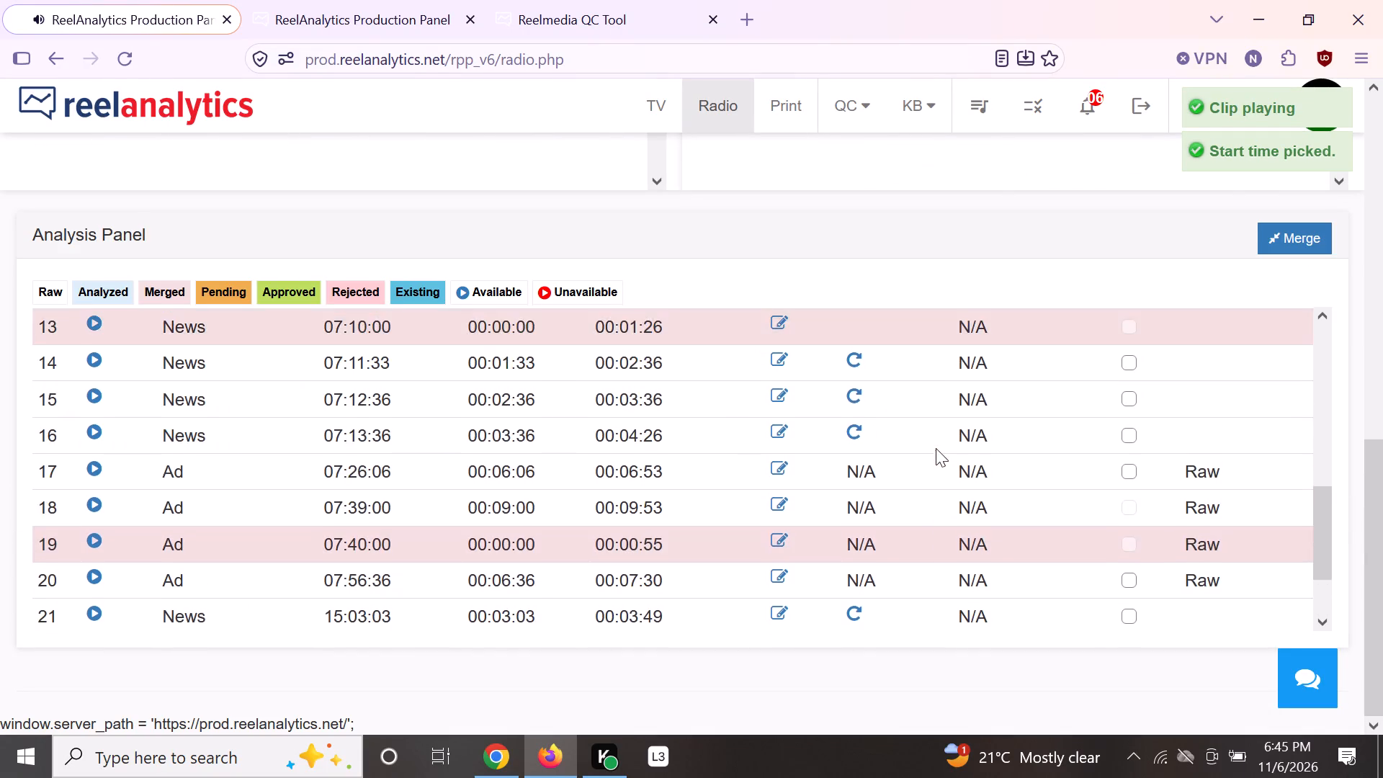
{"action": "scroll", "coordinate": [938, 468], "scroll_direction": "down", "scroll_amount": 13}
{"action": "scroll", "coordinate": [940, 486], "scroll_direction": "up", "scroll_amount": 1}
{"action": "scroll", "coordinate": [940, 486], "scroll_direction": "down", "scroll_amount": 3}
{"action": "scroll", "coordinate": [838, 502], "scroll_direction": "up", "scroll_amount": 5}
{"action": "scroll", "coordinate": [838, 501], "scroll_direction": "down", "scroll_amount": 2}
{"action": "scroll", "coordinate": [840, 496], "scroll_direction": "up", "scroll_amount": 7}
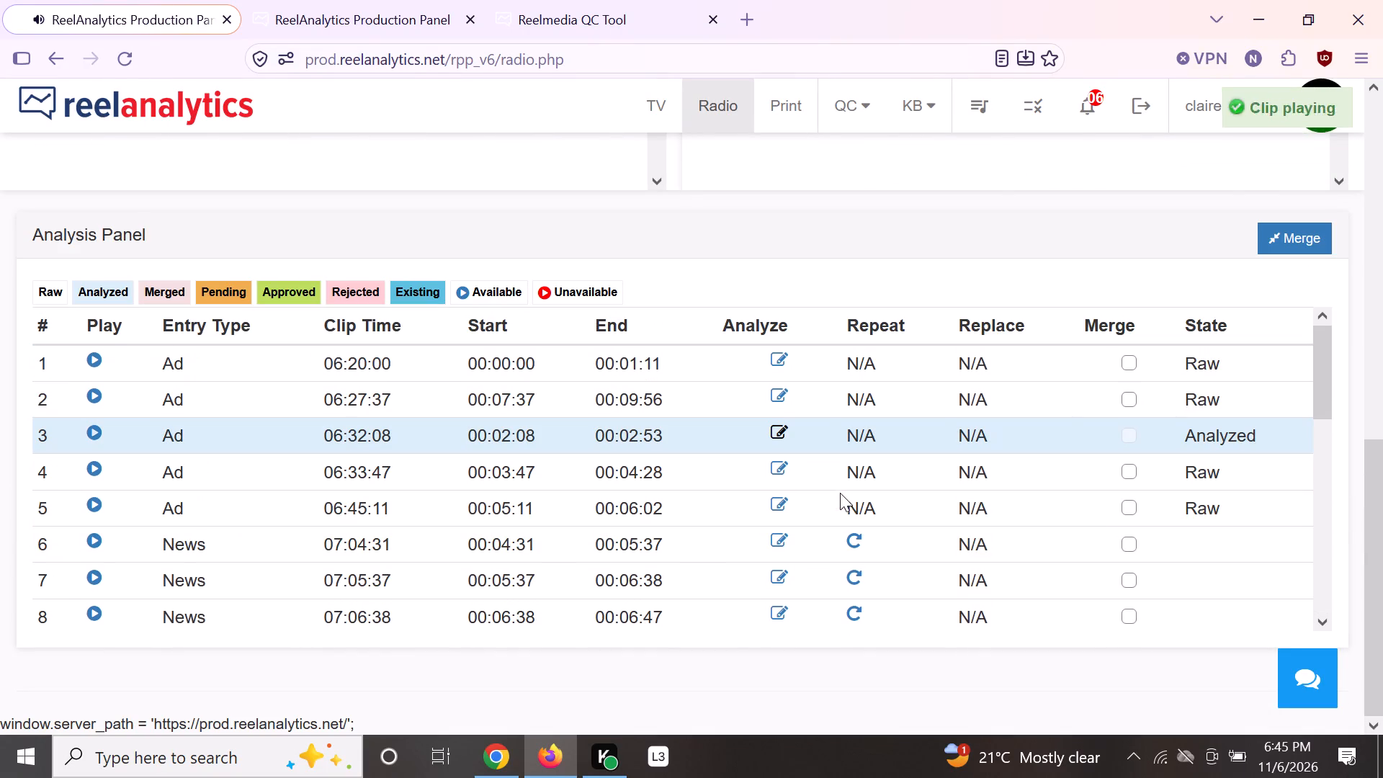
{"action": "scroll", "coordinate": [844, 480], "scroll_direction": "up", "scroll_amount": 3}
{"action": "scroll", "coordinate": [844, 480], "scroll_direction": "down", "scroll_amount": 4}
{"action": "scroll", "coordinate": [844, 480], "scroll_direction": "up", "scroll_amount": 1}
{"action": "scroll", "coordinate": [830, 401], "scroll_direction": "up", "scroll_amount": 1}
{"action": "scroll", "coordinate": [830, 401], "scroll_direction": "down", "scroll_amount": 2}
{"action": "scroll", "coordinate": [830, 401], "scroll_direction": "up", "scroll_amount": 4}
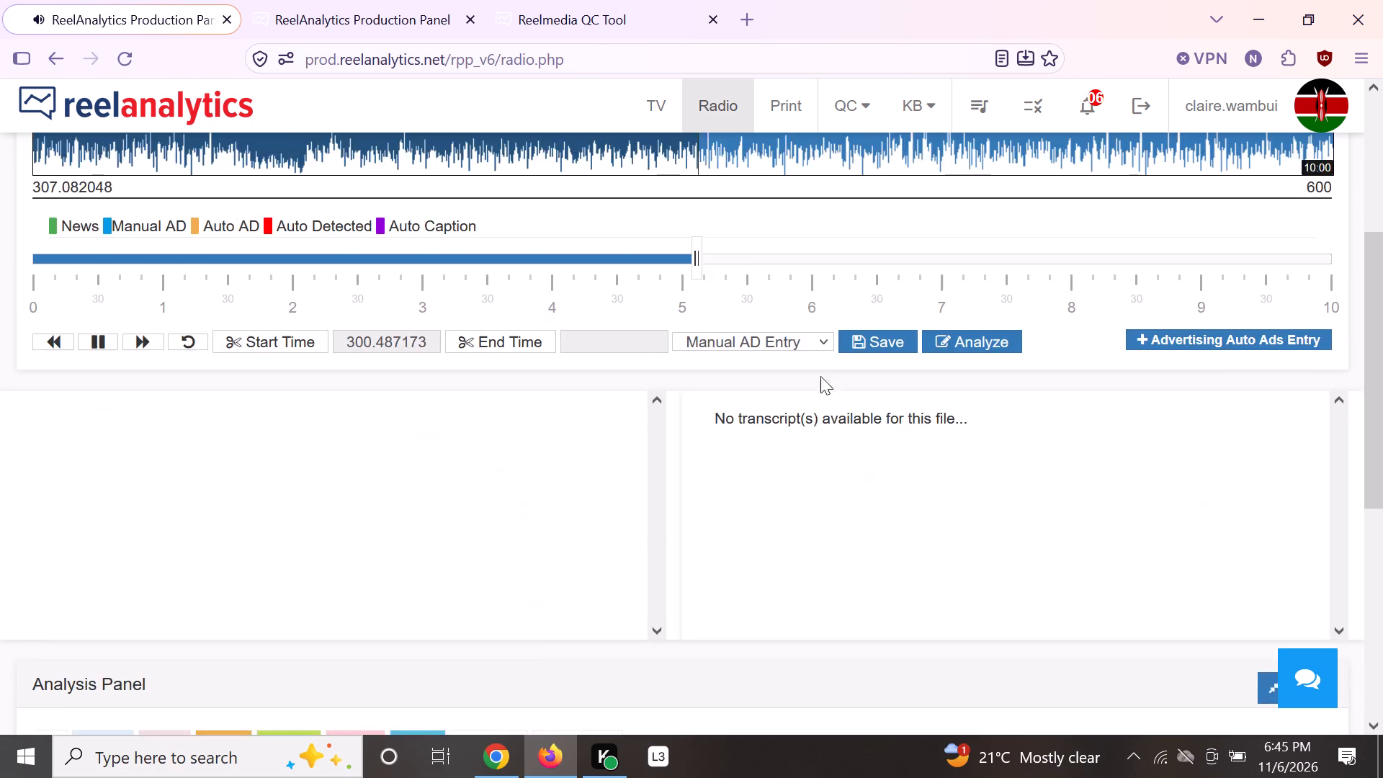
{"action": "scroll", "coordinate": [800, 362], "scroll_direction": "up", "scroll_amount": 5}
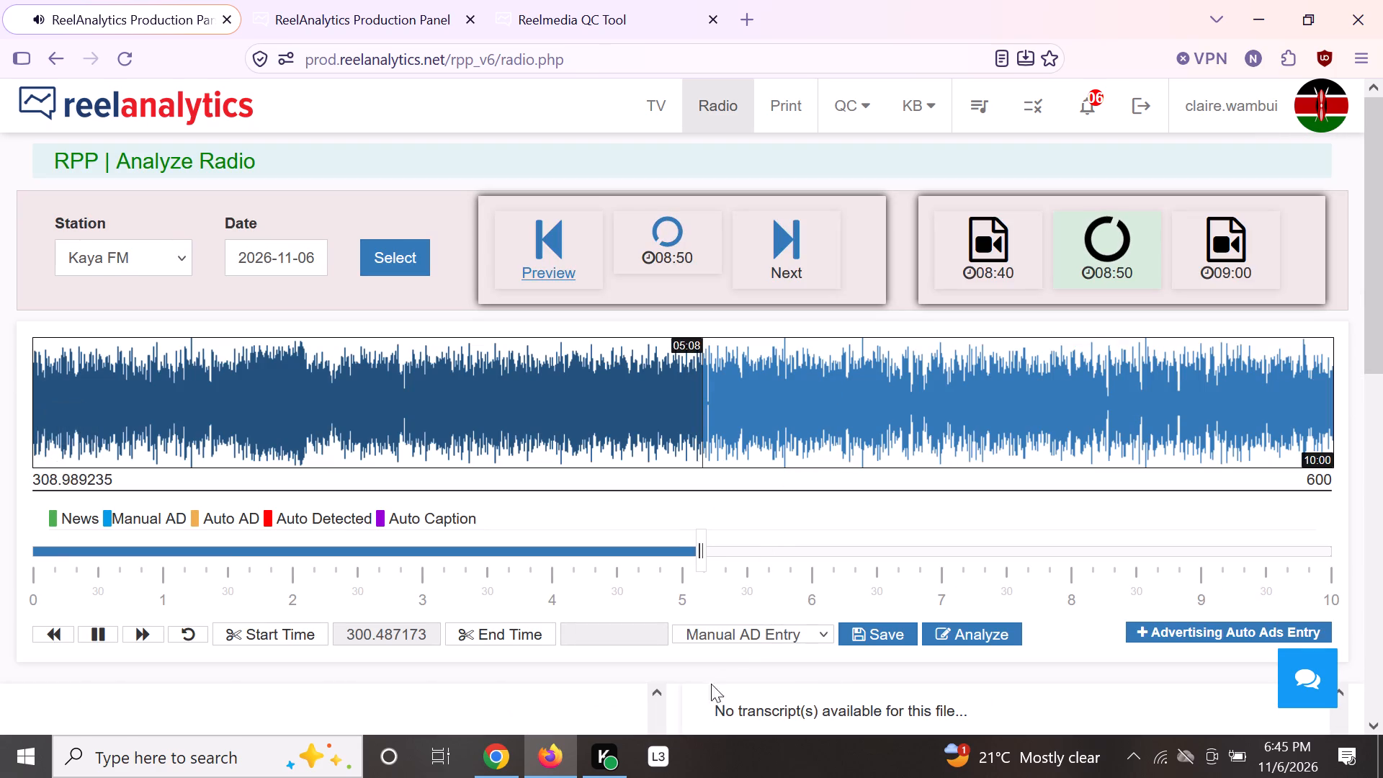
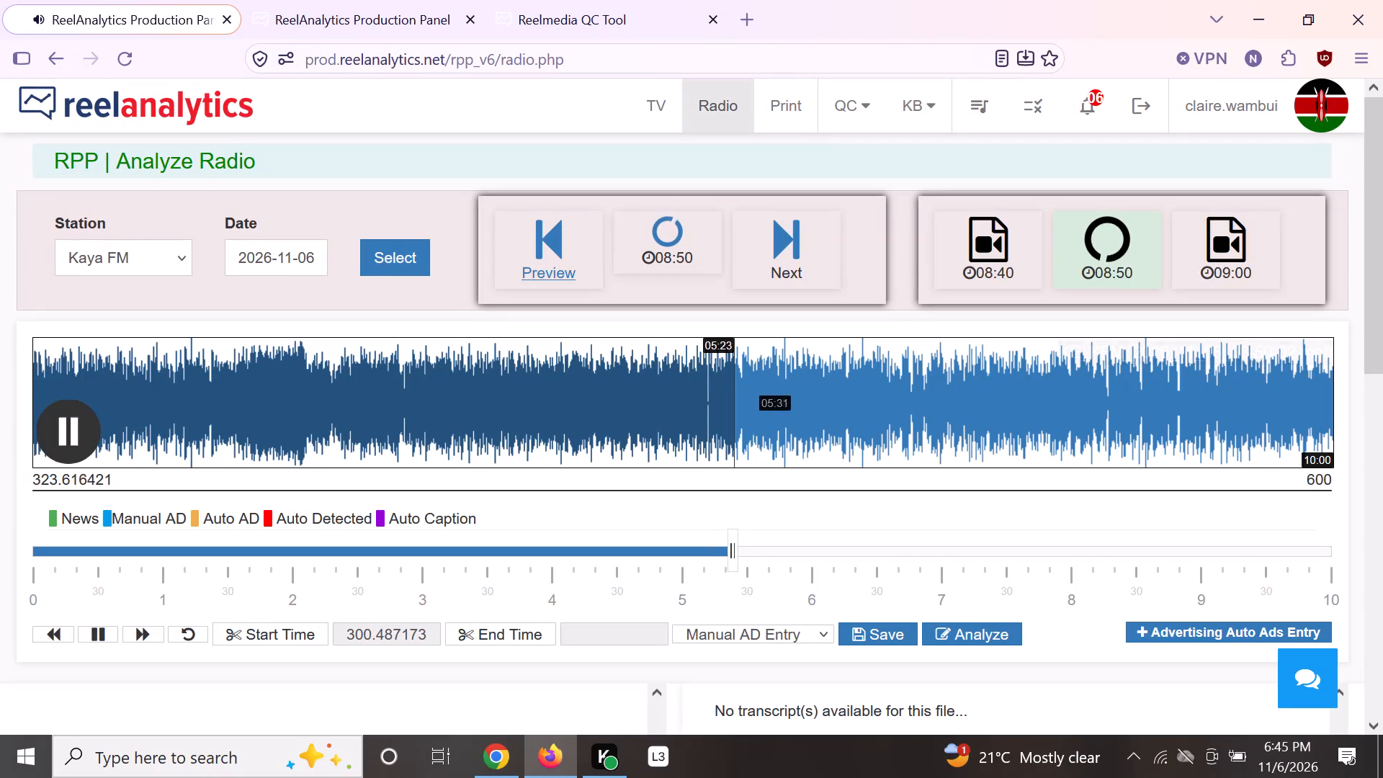
Skim the 08:50 recording between about 02:00 and 09:38 for any ad content worth saving.
{"action": "left_click", "coordinate": [754, 401]}
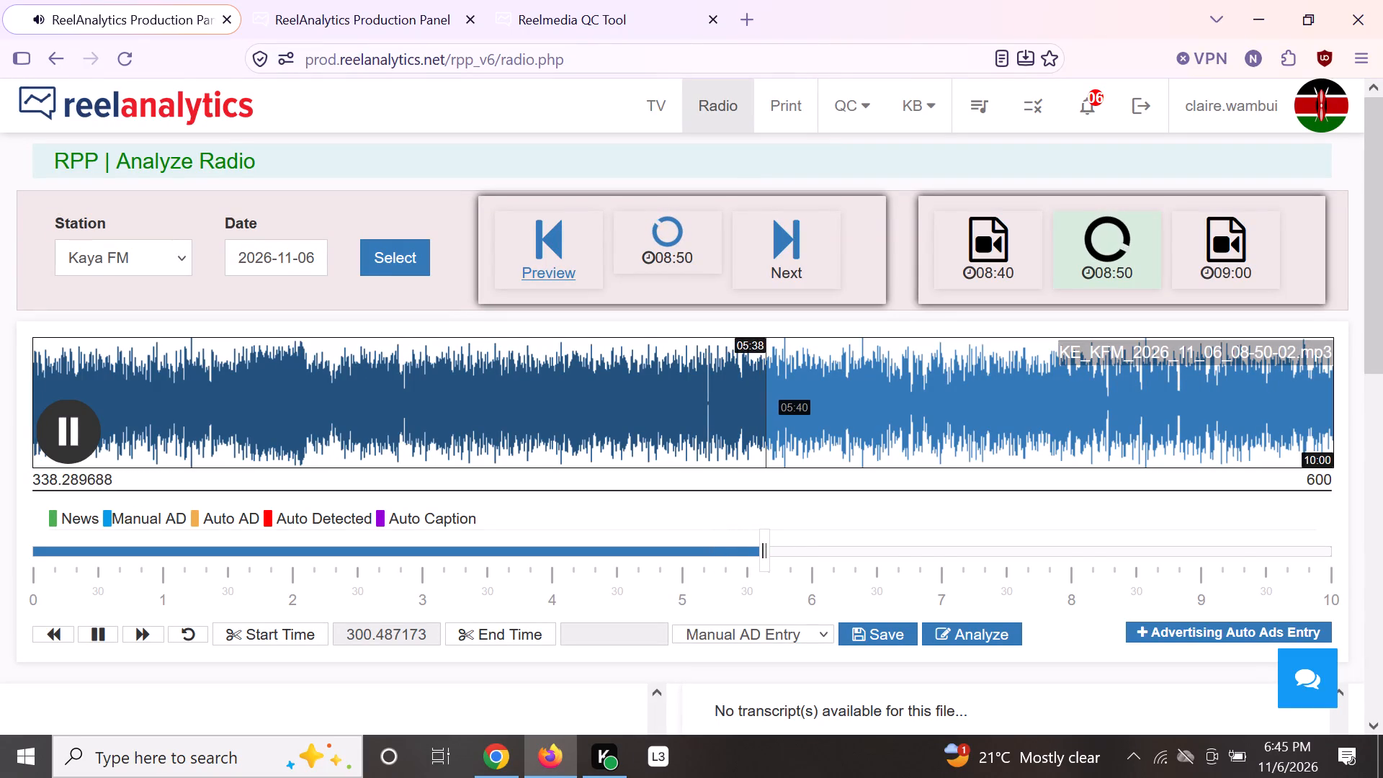
{"action": "left_click", "coordinate": [785, 413]}
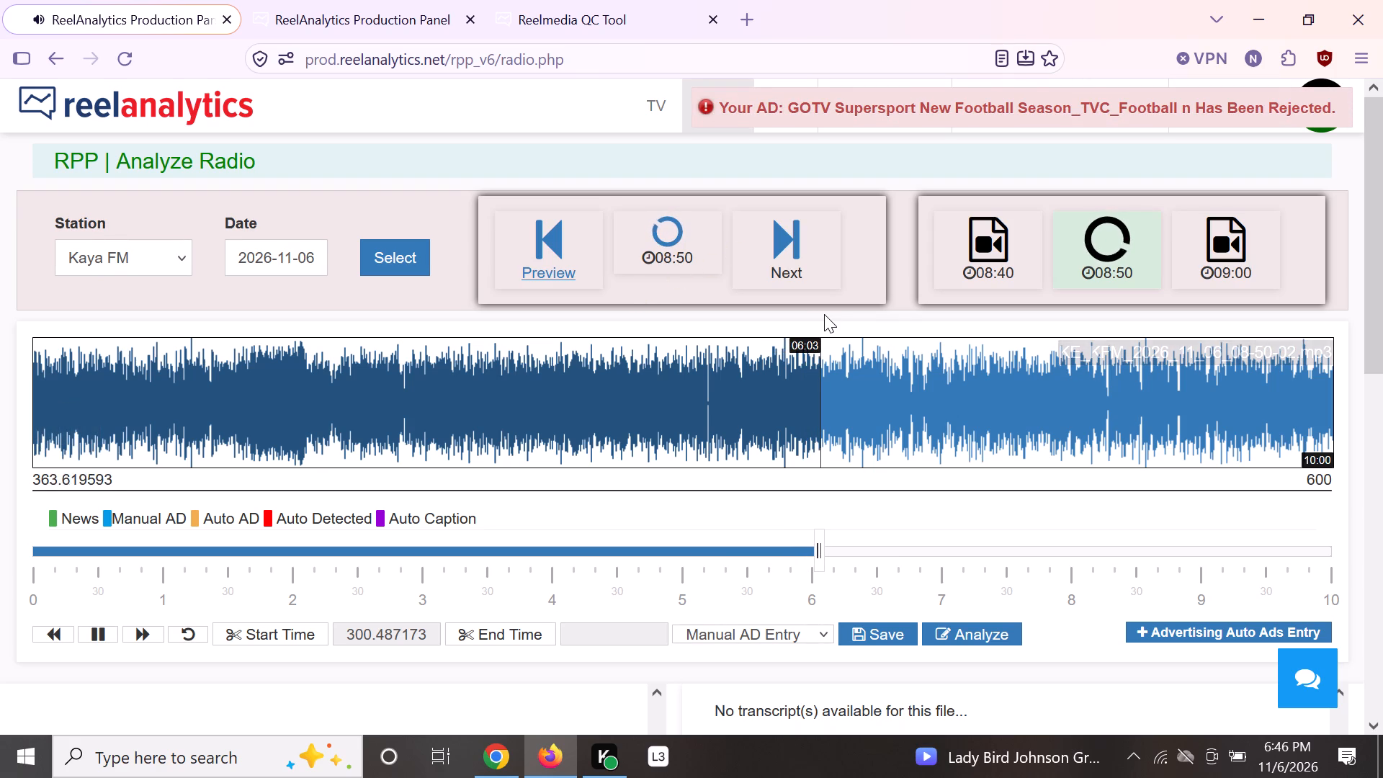
{"action": "left_click", "coordinate": [800, 401]}
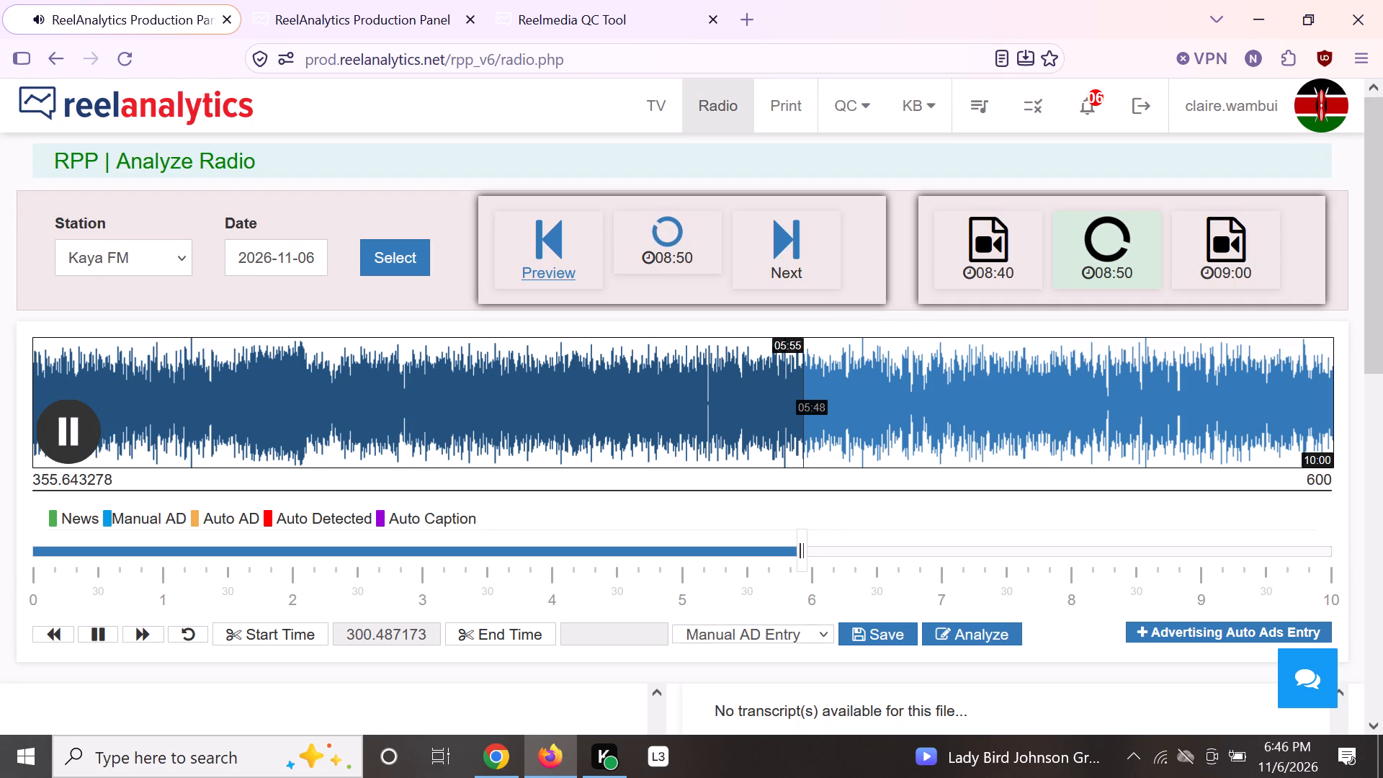
{"action": "left_click", "coordinate": [788, 402]}
{"action": "left_click", "coordinate": [713, 401]}
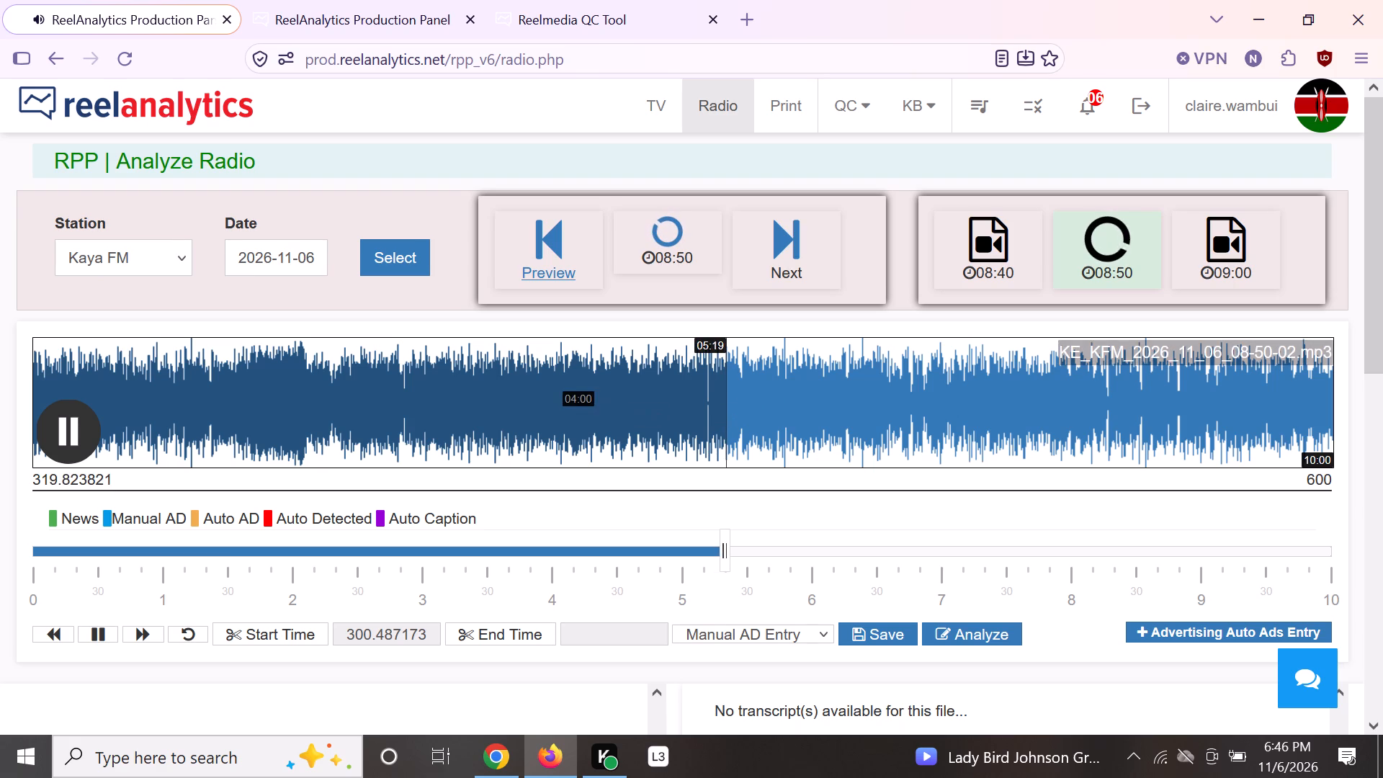
{"action": "left_click", "coordinate": [456, 395]}
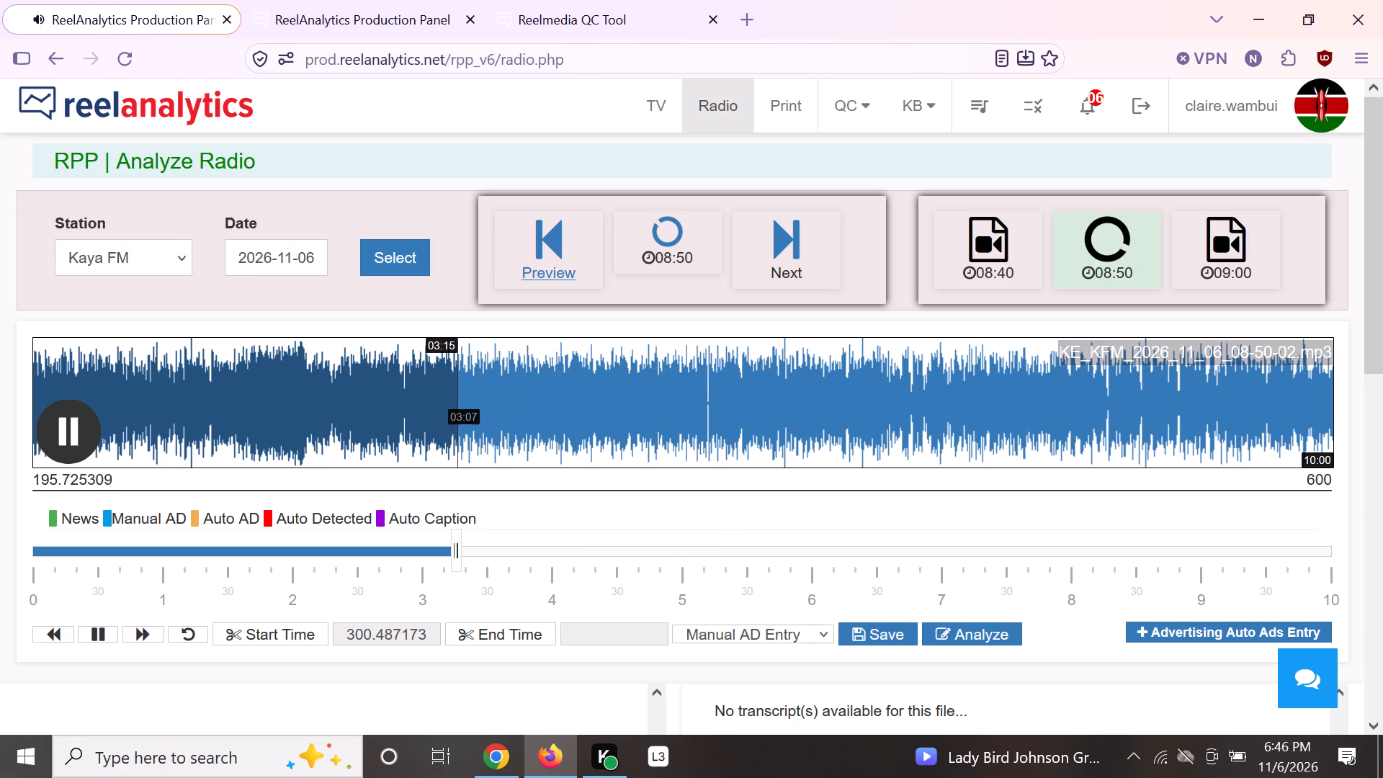
{"action": "left_click", "coordinate": [344, 395]}
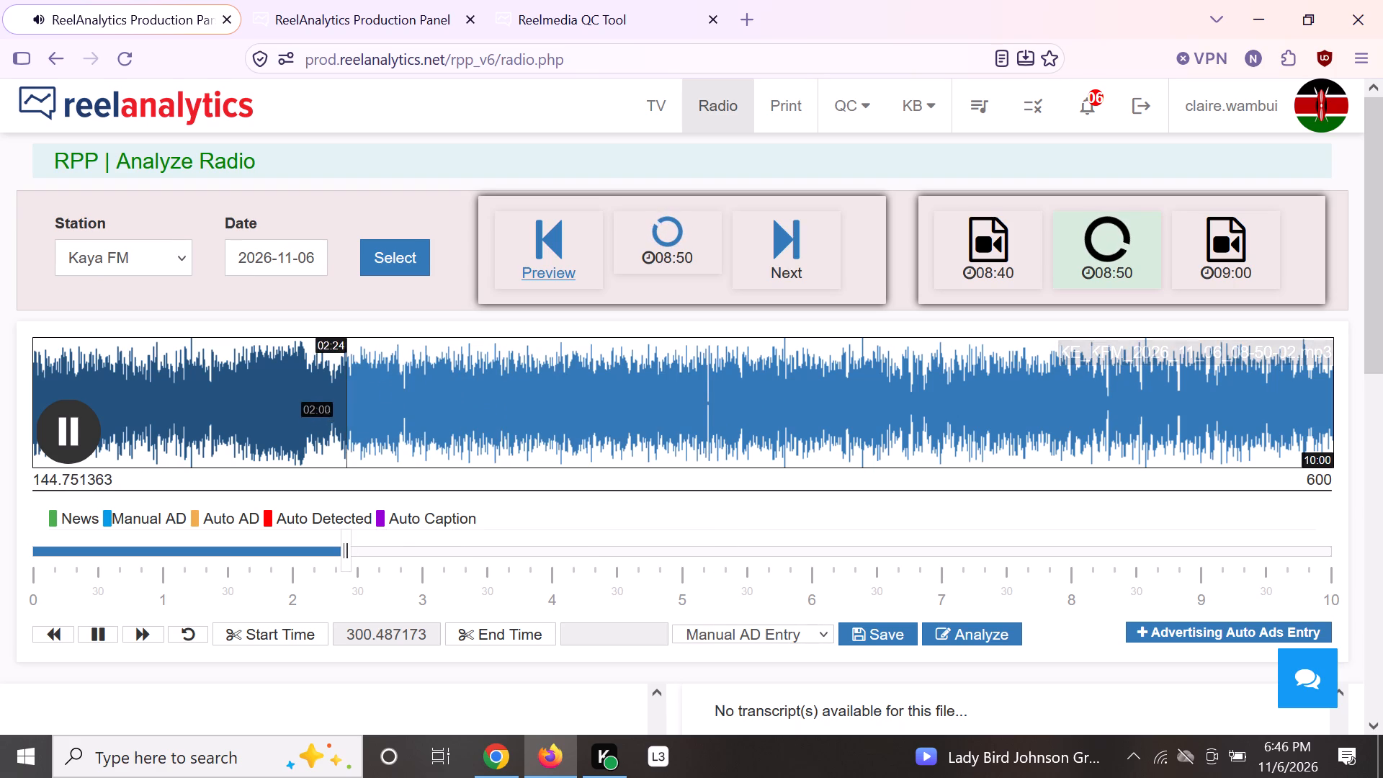
{"action": "left_click", "coordinate": [279, 401]}
{"action": "left_click", "coordinate": [462, 406]}
{"action": "left_click", "coordinate": [601, 414]}
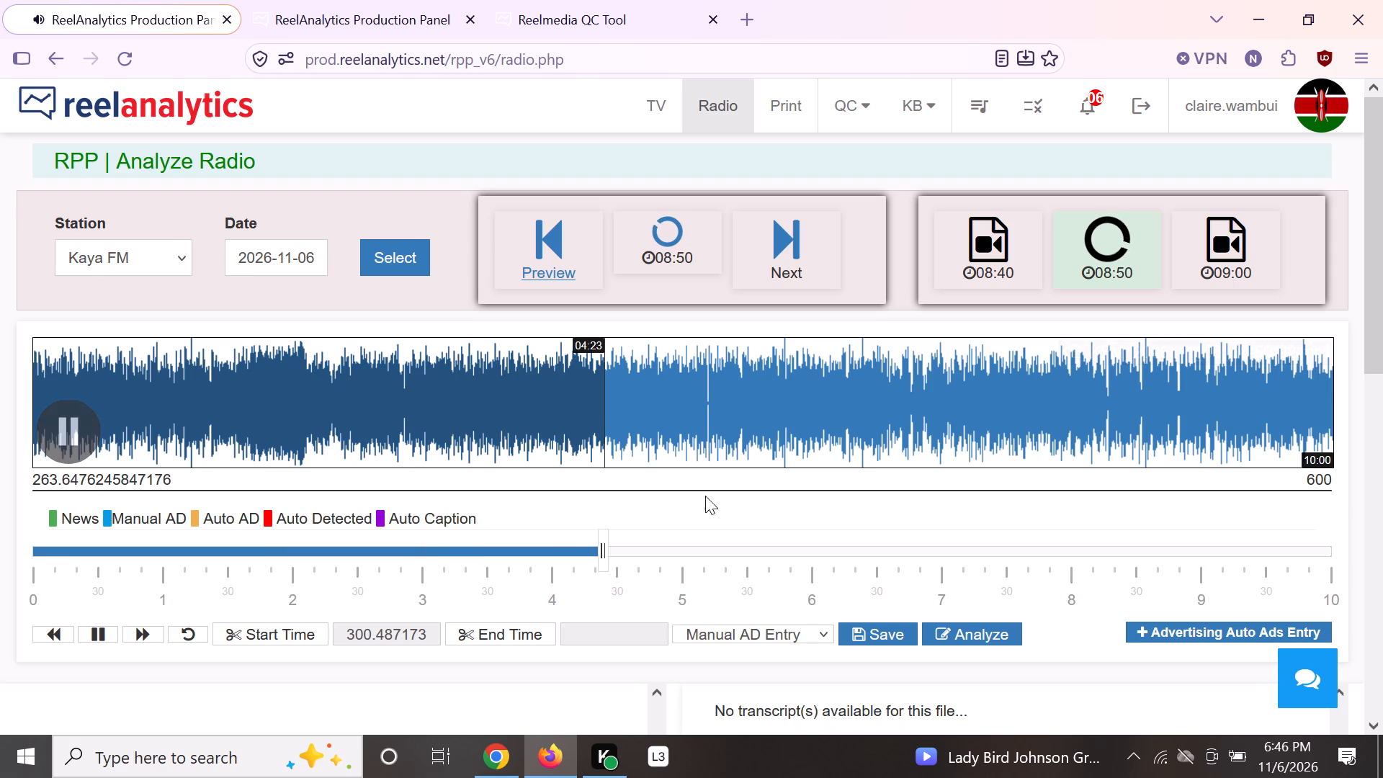
{"action": "left_click", "coordinate": [679, 429]}
{"action": "left_click", "coordinate": [789, 408]}
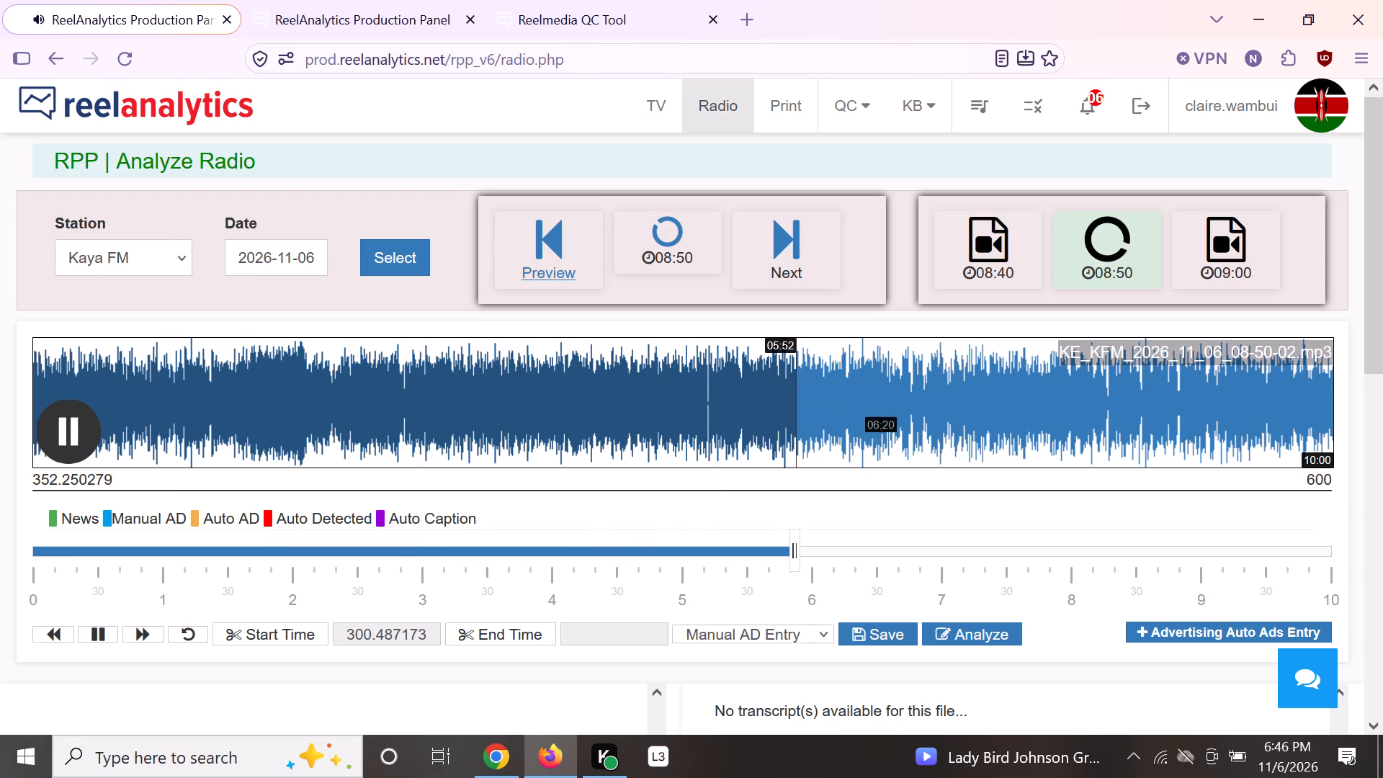
{"action": "left_click", "coordinate": [871, 419]}
{"action": "left_click", "coordinate": [1022, 421]}
{"action": "left_click", "coordinate": [1110, 412]}
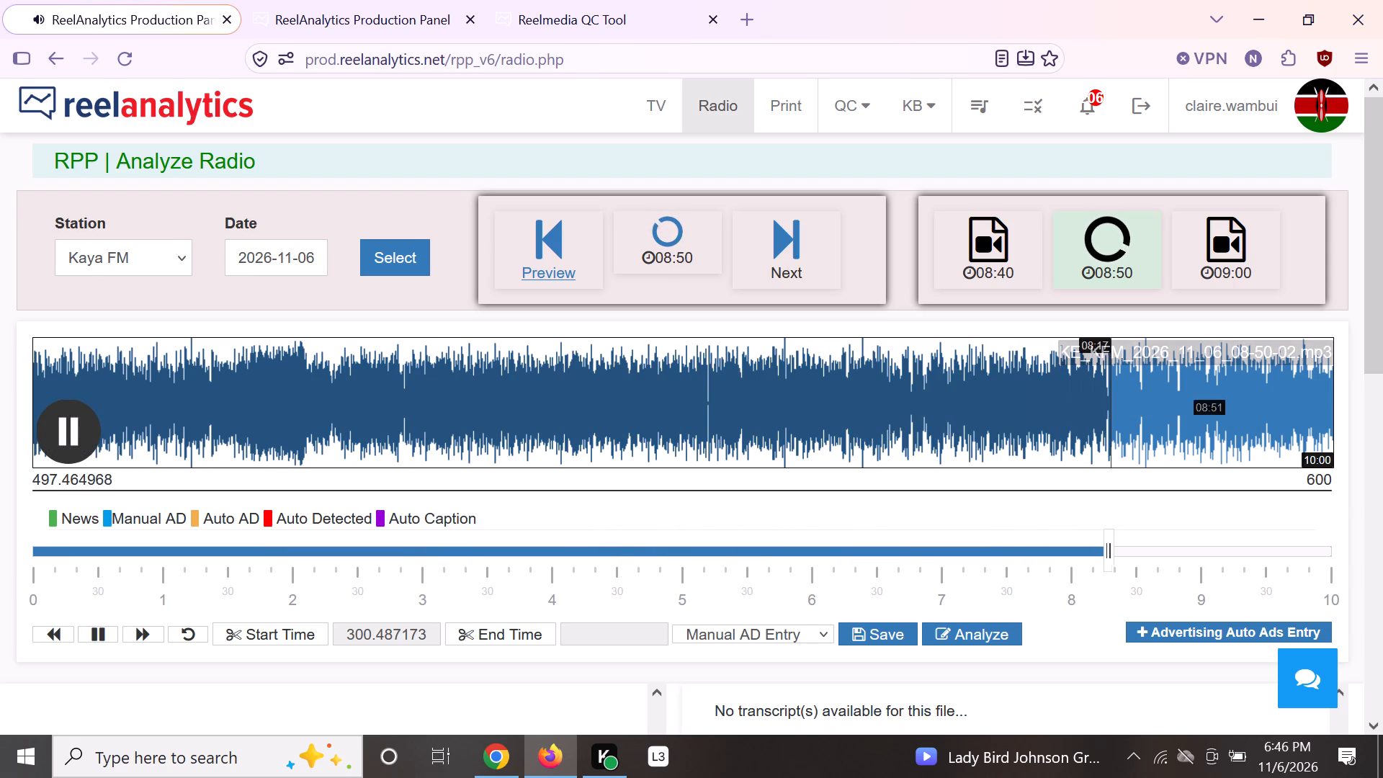
{"action": "left_click", "coordinate": [1214, 408]}
{"action": "left_click", "coordinate": [1284, 402]}
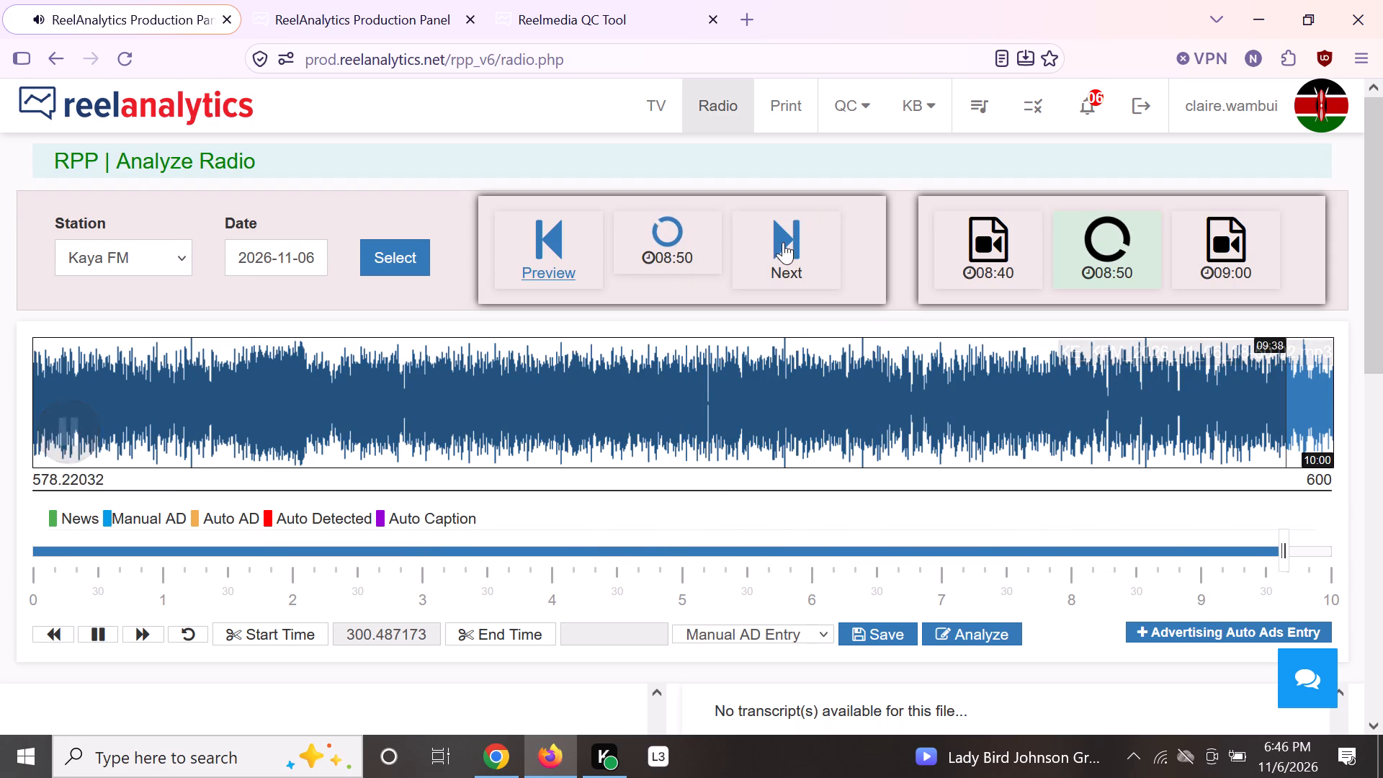
Log Presenter Stories as the 08:50 recording's missing activity reason, then load and play the 09:00 recording.
{"action": "left_click", "coordinate": [782, 240]}
{"action": "left_click", "coordinate": [725, 207]}
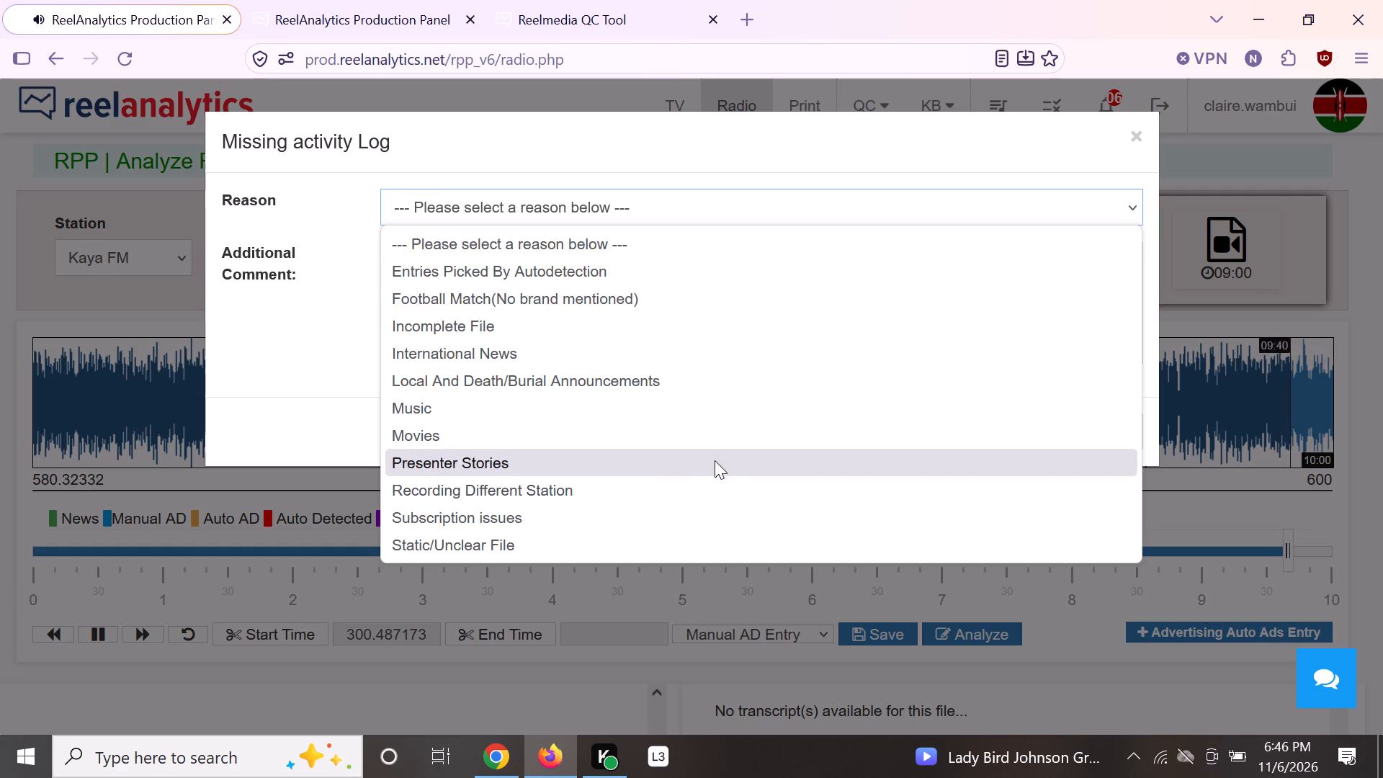
{"action": "left_click", "coordinate": [716, 459]}
{"action": "left_click", "coordinate": [931, 429]}
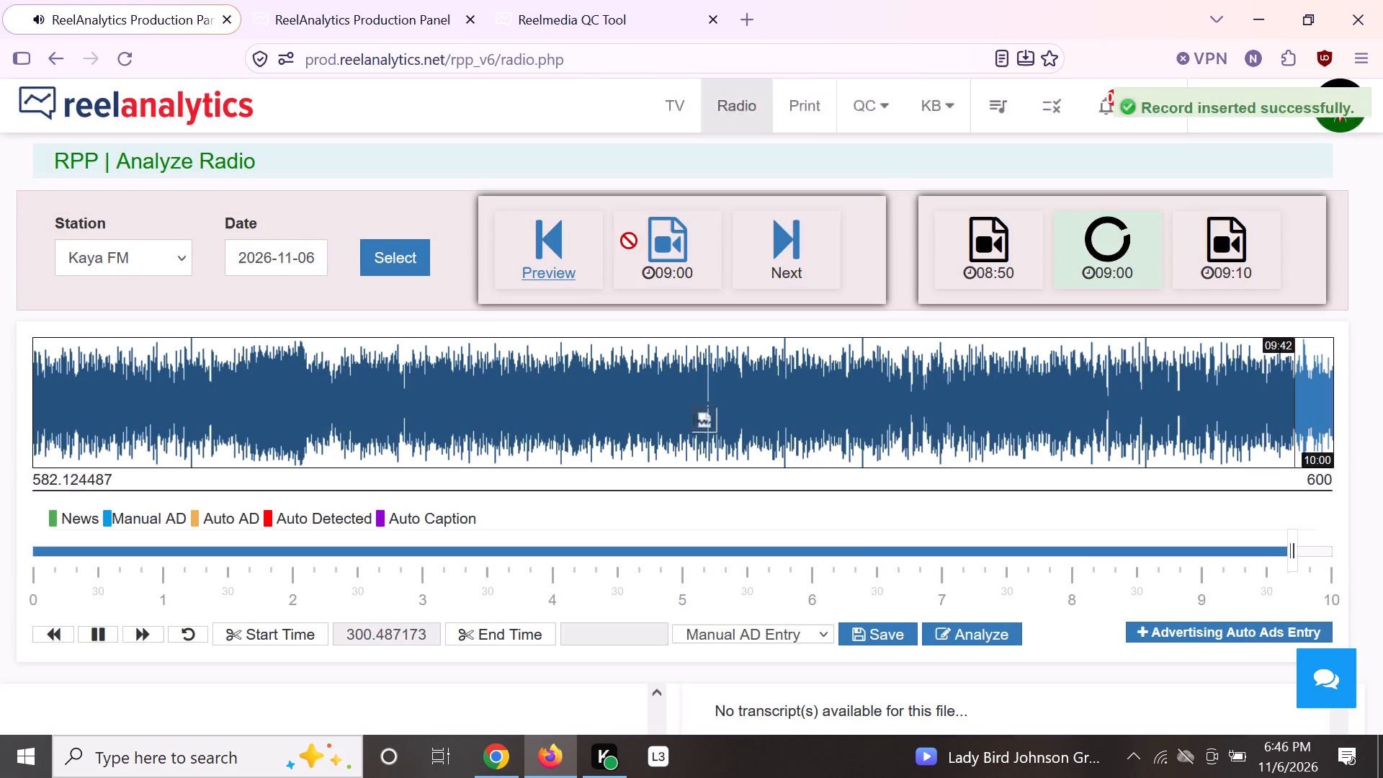
{"action": "left_click", "coordinate": [662, 225]}
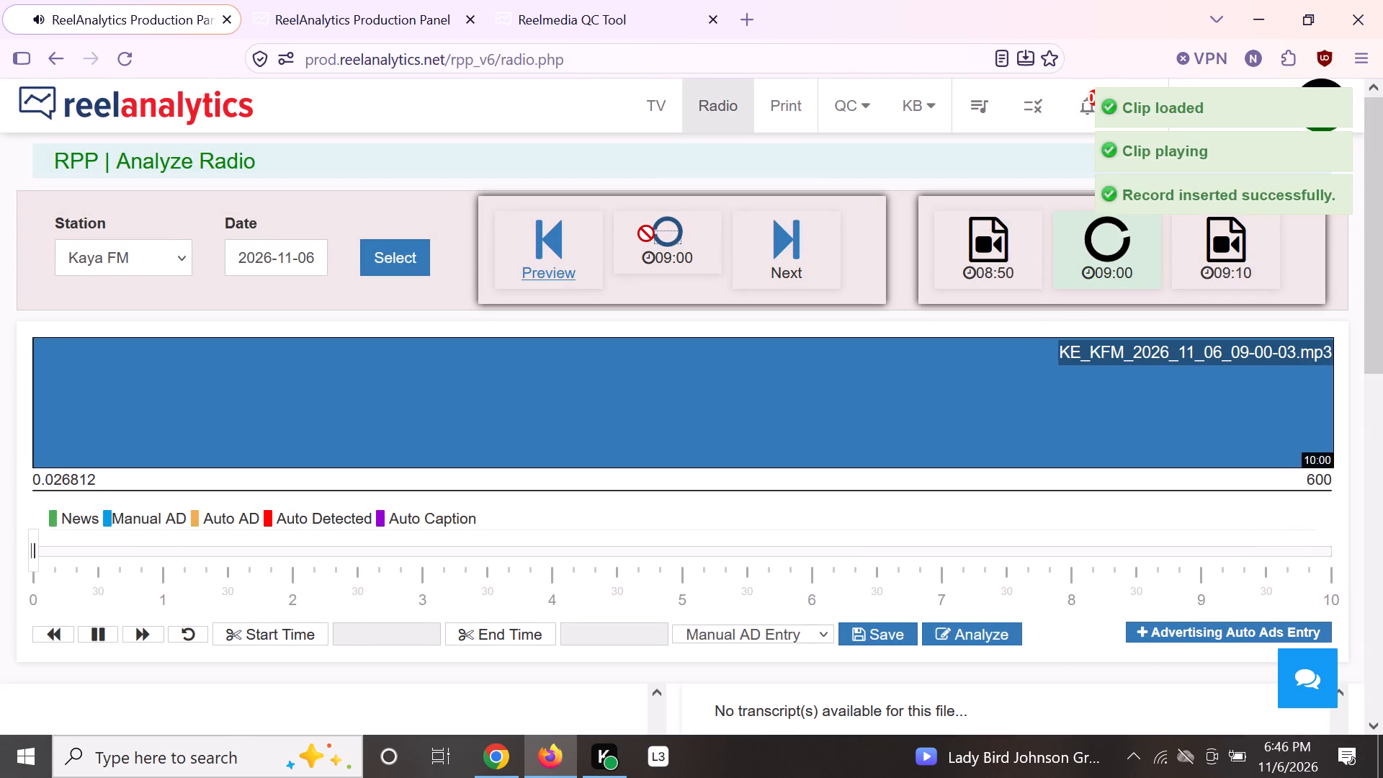
Skim the 09:00 recording from about 00:22 to 04:03, then replay the stretch from about 02:20 to locate a section start.
{"action": "left_click", "coordinate": [81, 376]}
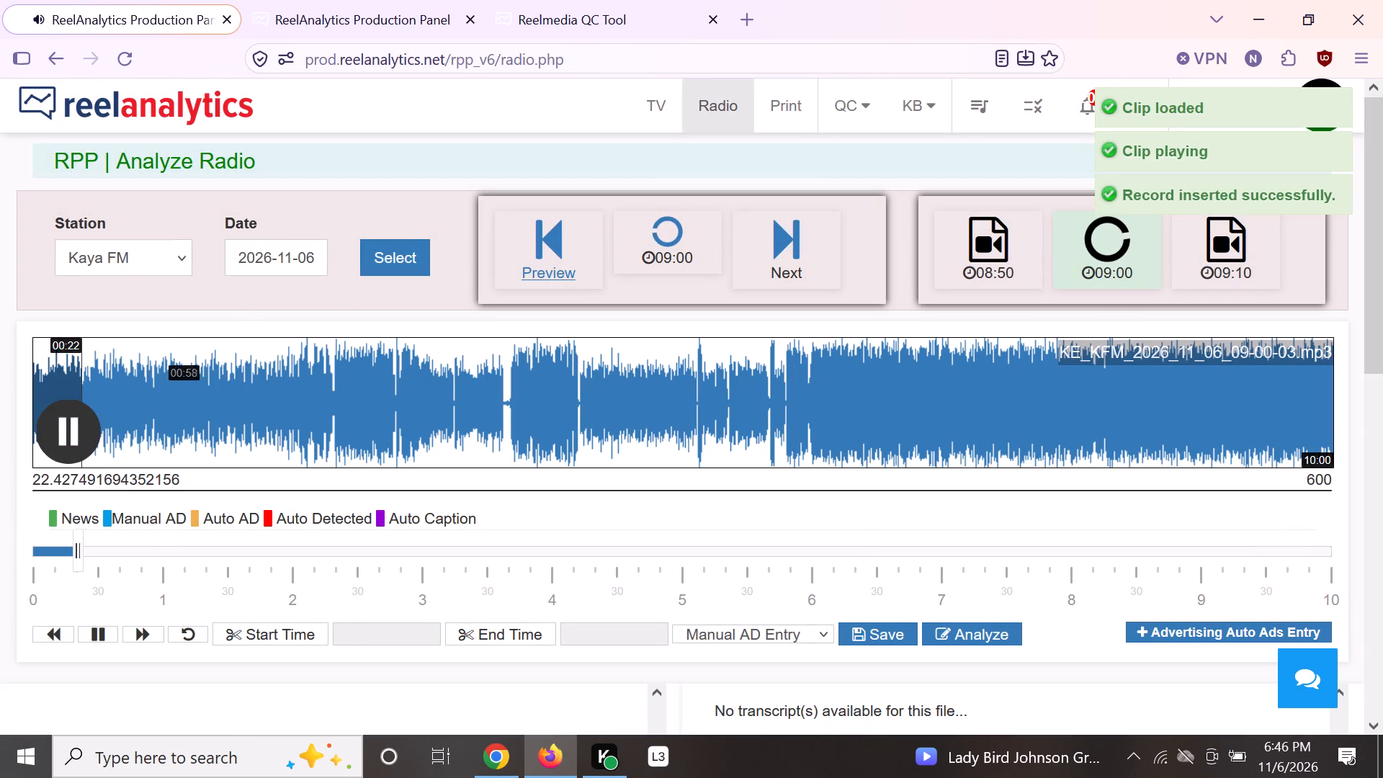
{"action": "left_click", "coordinate": [161, 371]}
{"action": "left_click", "coordinate": [265, 371]}
{"action": "left_click", "coordinate": [352, 375]}
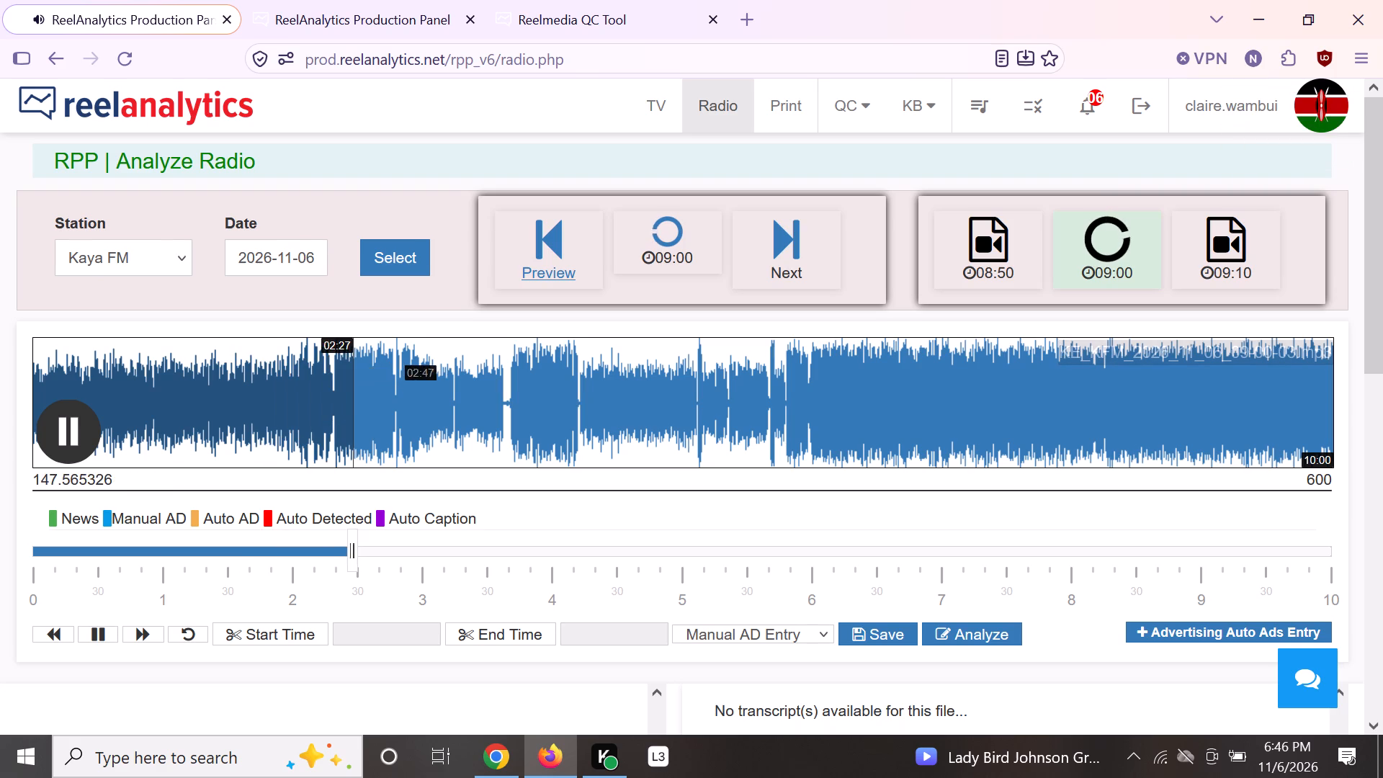
{"action": "left_click", "coordinate": [398, 371]}
{"action": "left_click", "coordinate": [444, 379]}
{"action": "left_click", "coordinate": [498, 390]}
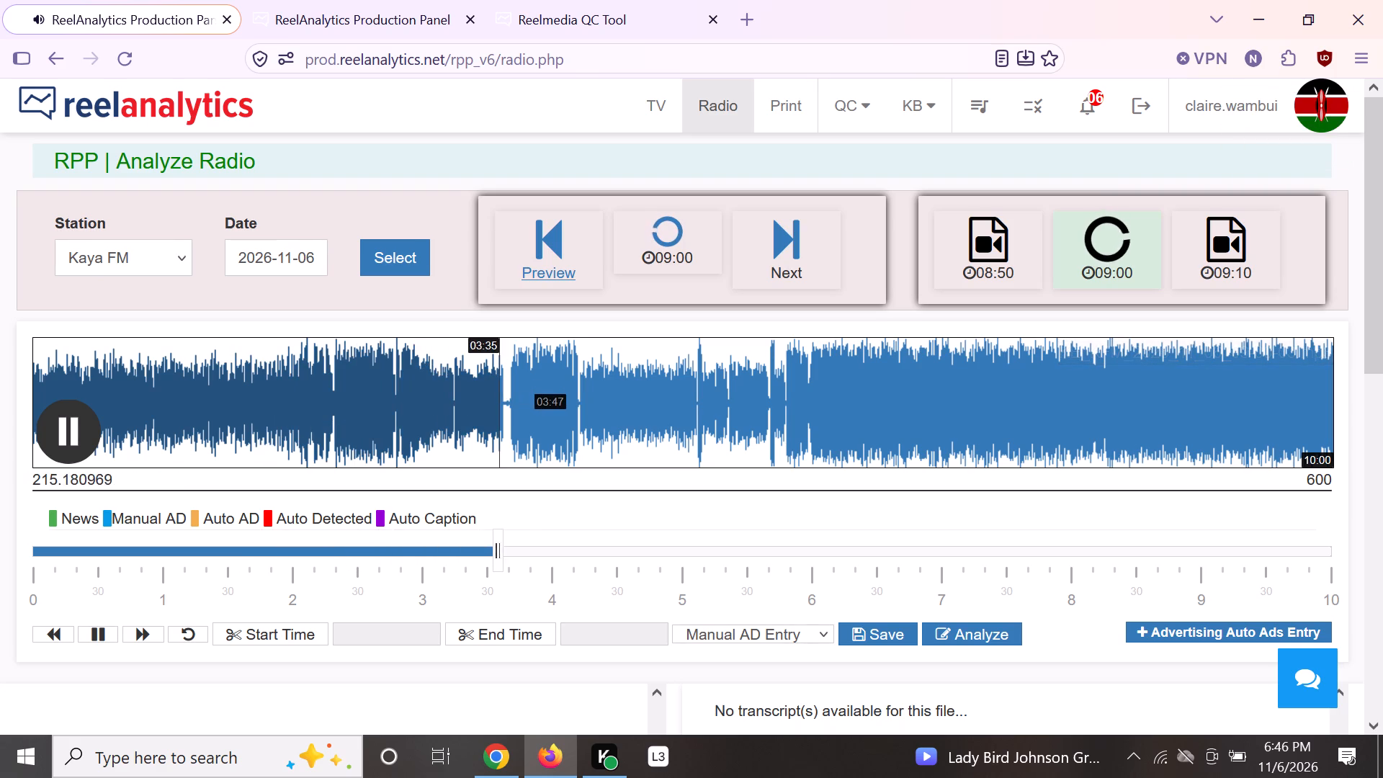
{"action": "left_click", "coordinate": [528, 403]}
{"action": "left_click", "coordinate": [560, 399]}
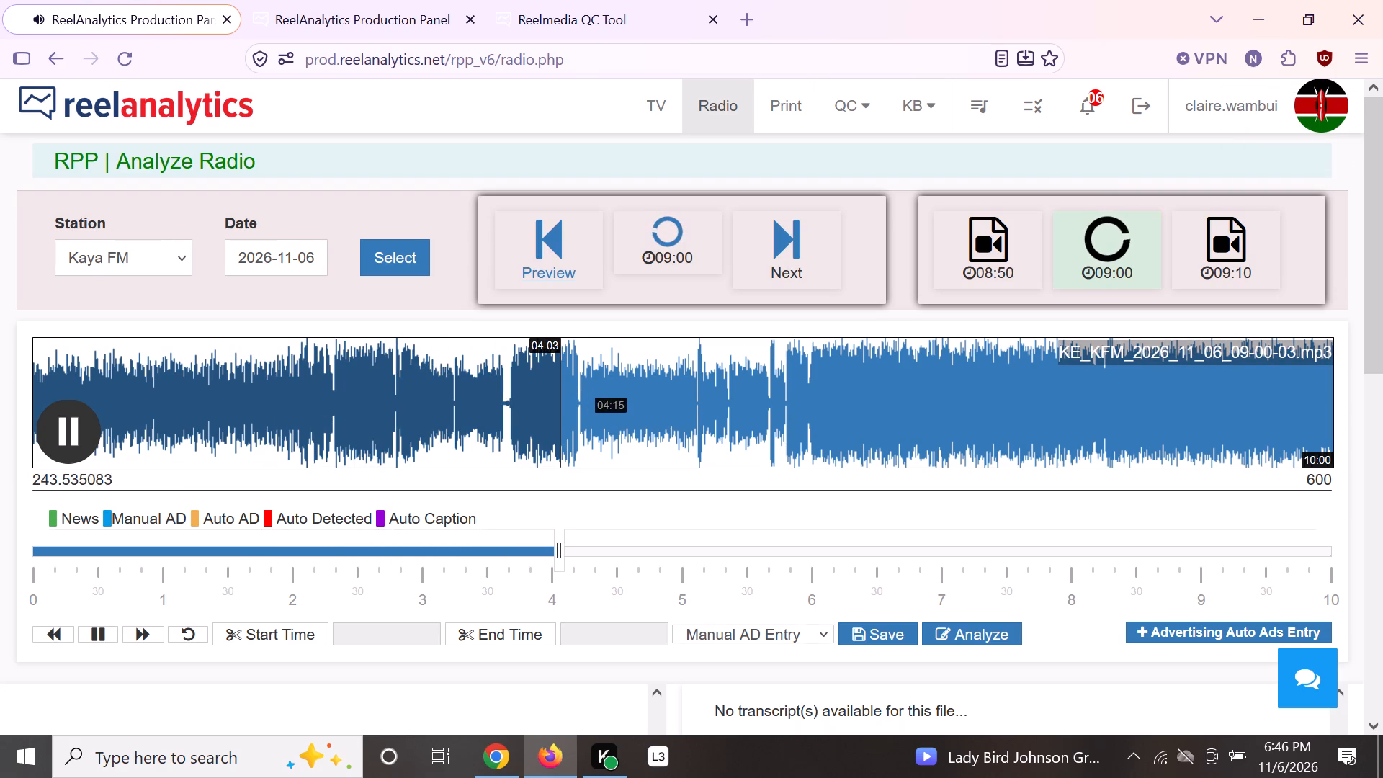
{"action": "left_click", "coordinate": [489, 408]}
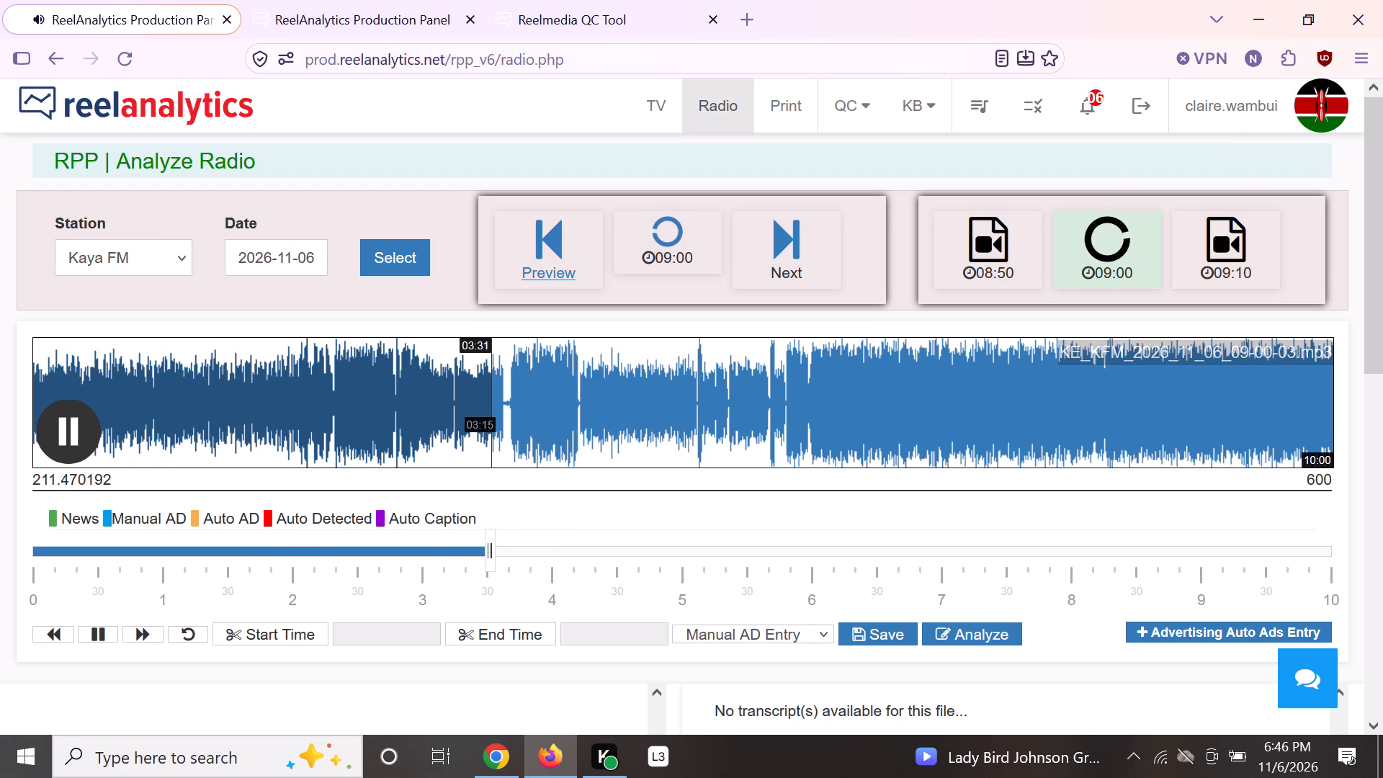
{"action": "left_click", "coordinate": [449, 413]}
{"action": "left_click", "coordinate": [389, 378]}
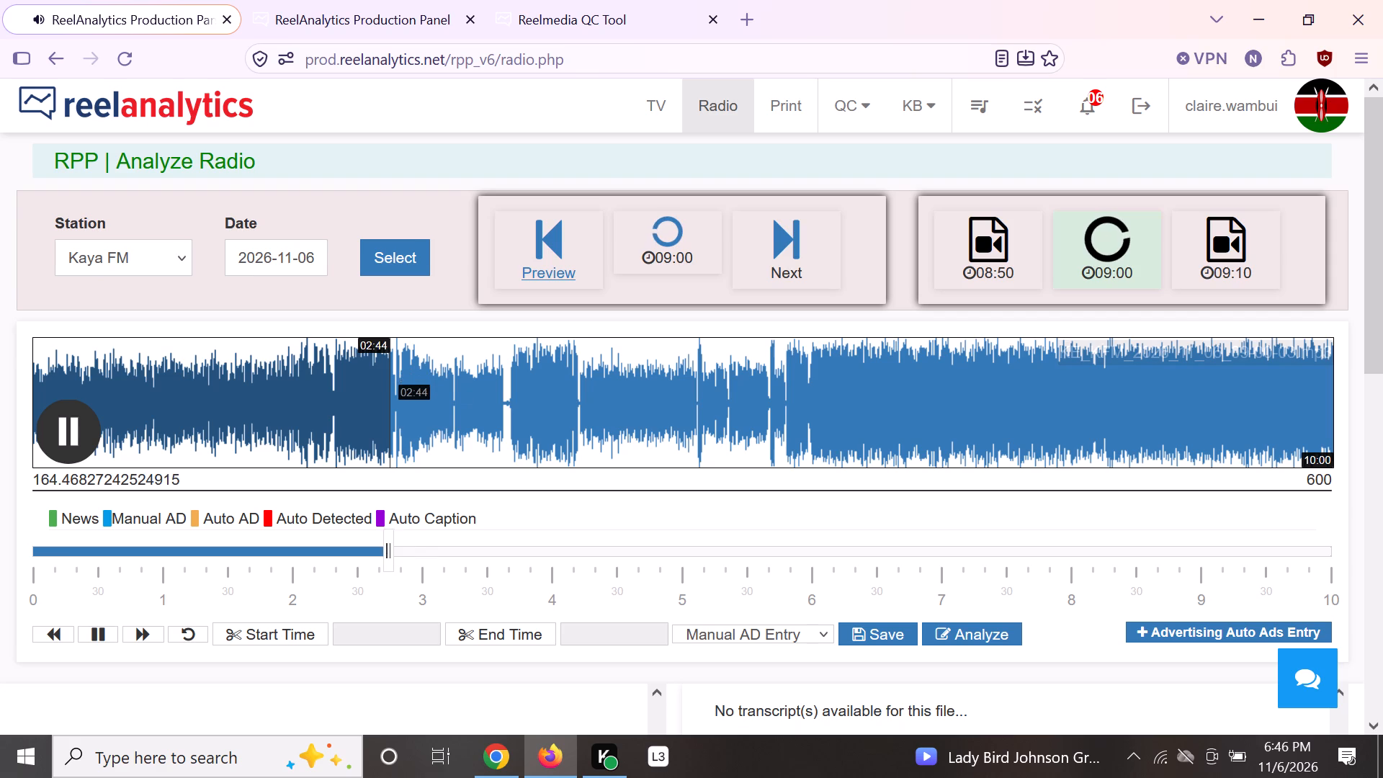
{"action": "left_click", "coordinate": [337, 395]}
{"action": "left_click", "coordinate": [354, 392]}
{"action": "left_click", "coordinate": [392, 395]}
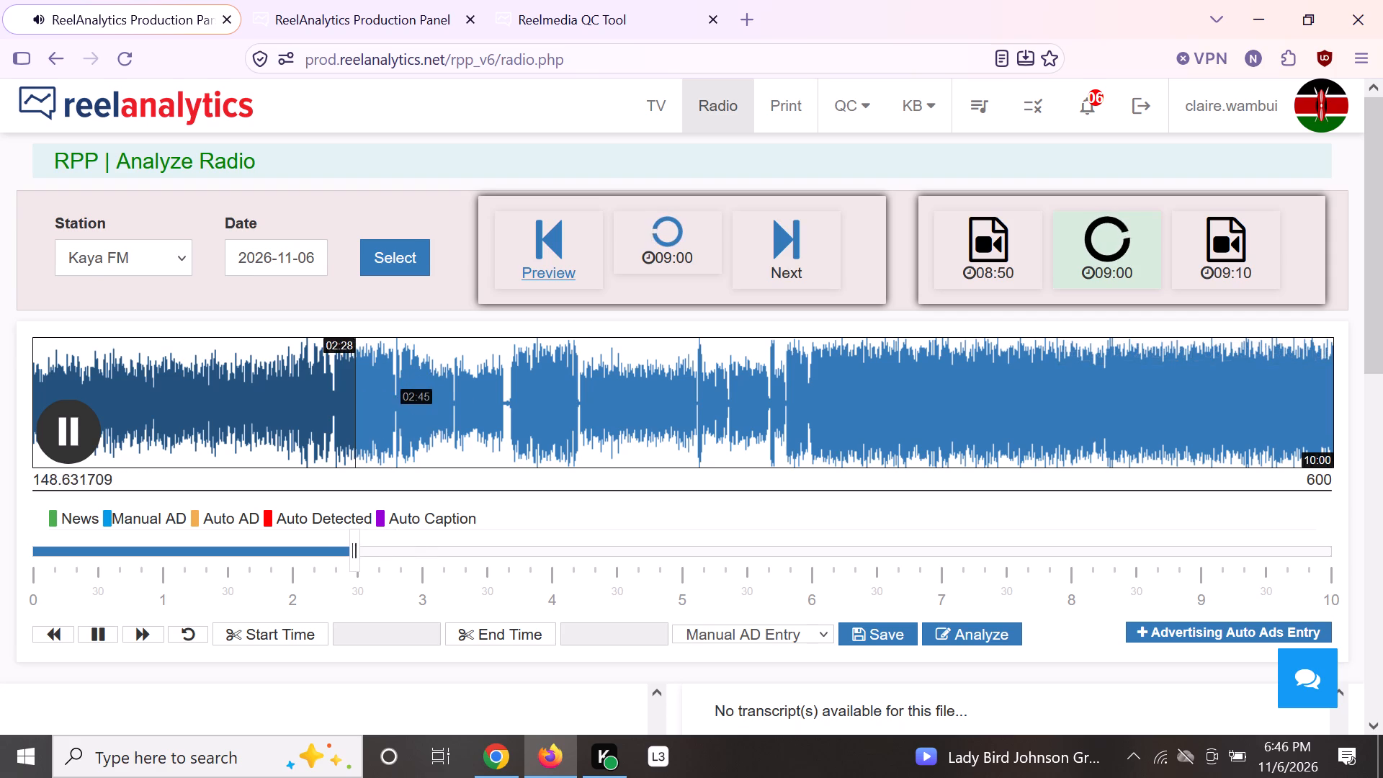
Set the computer's speaker volume to 37 and return to the 09:00 recording.
{"action": "left_click", "coordinate": [1136, 756]}
{"action": "left_click", "coordinate": [1137, 669]}
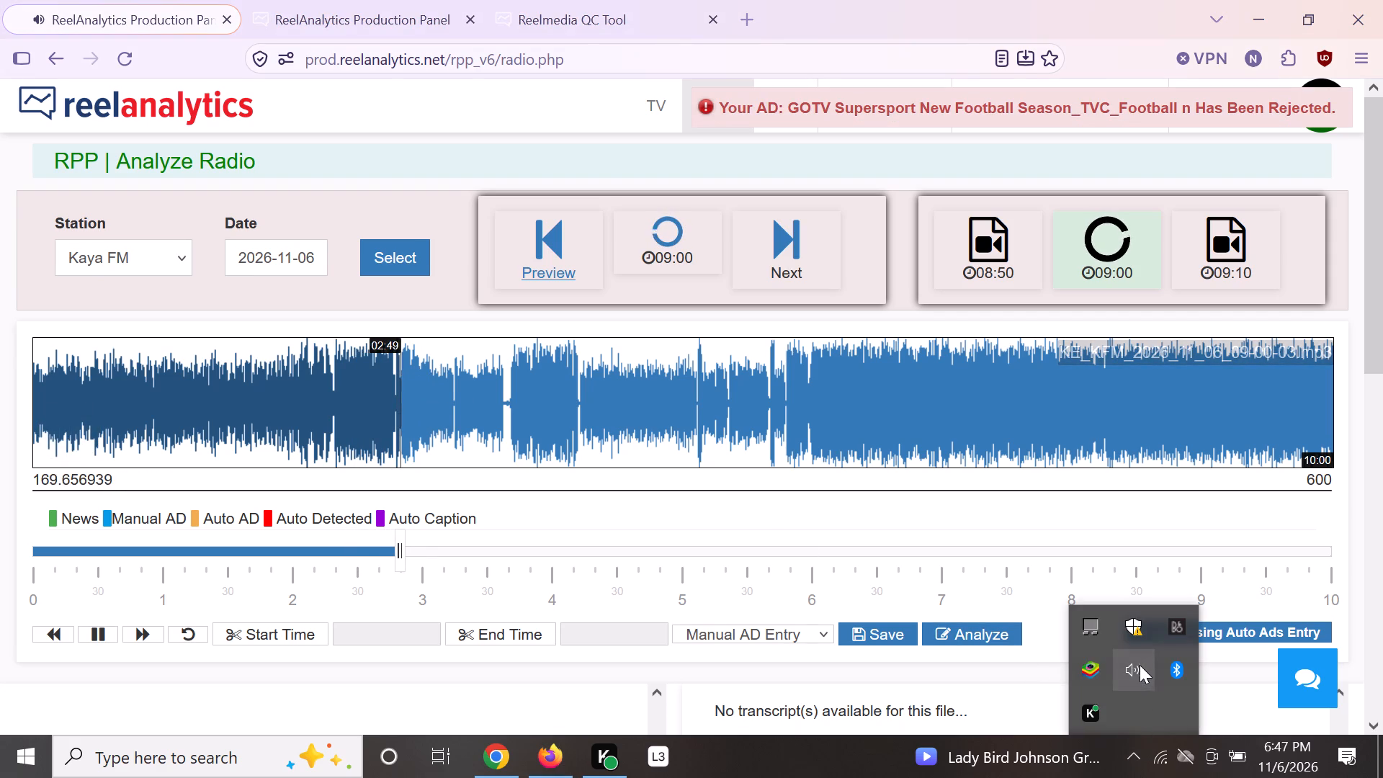
{"action": "key", "text": "Right"}
{"action": "key", "text": "Right"}
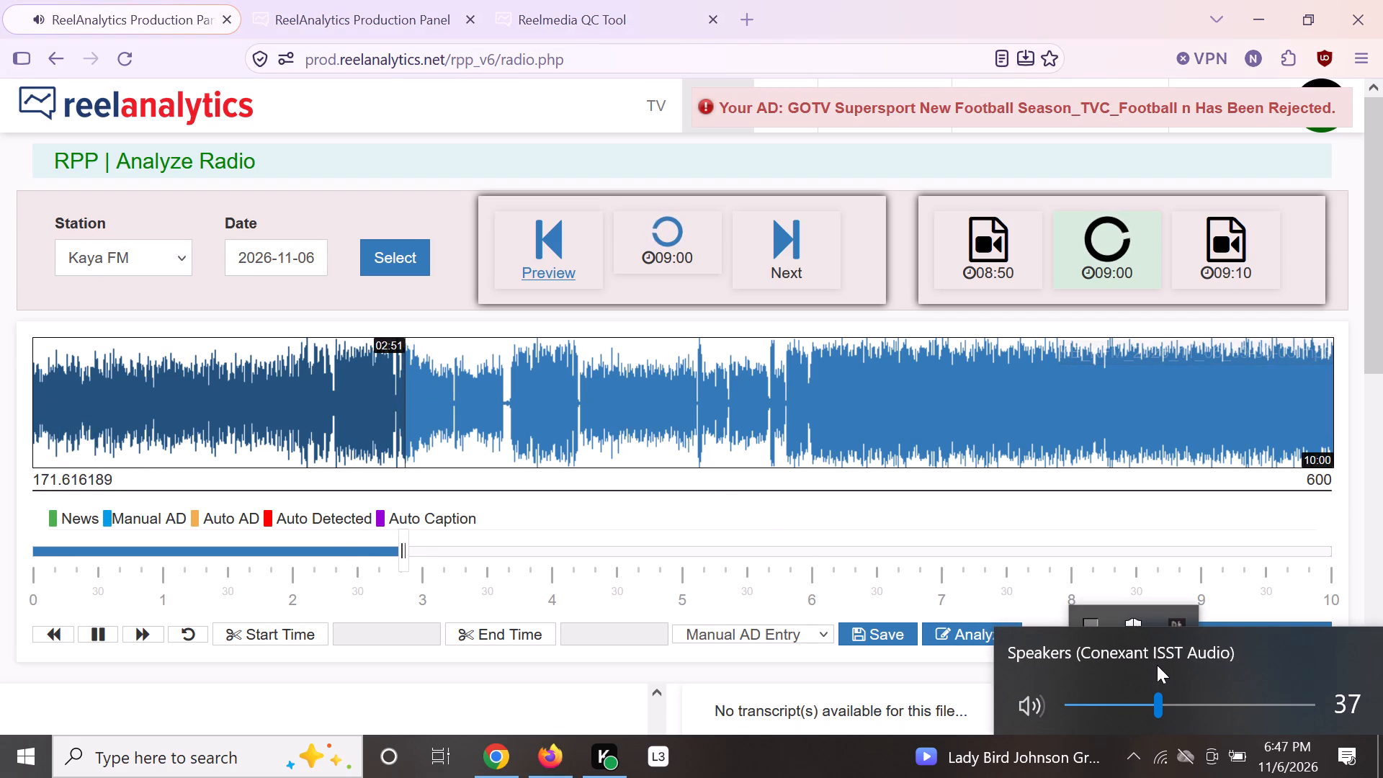
{"action": "left_click", "coordinate": [1074, 508]}
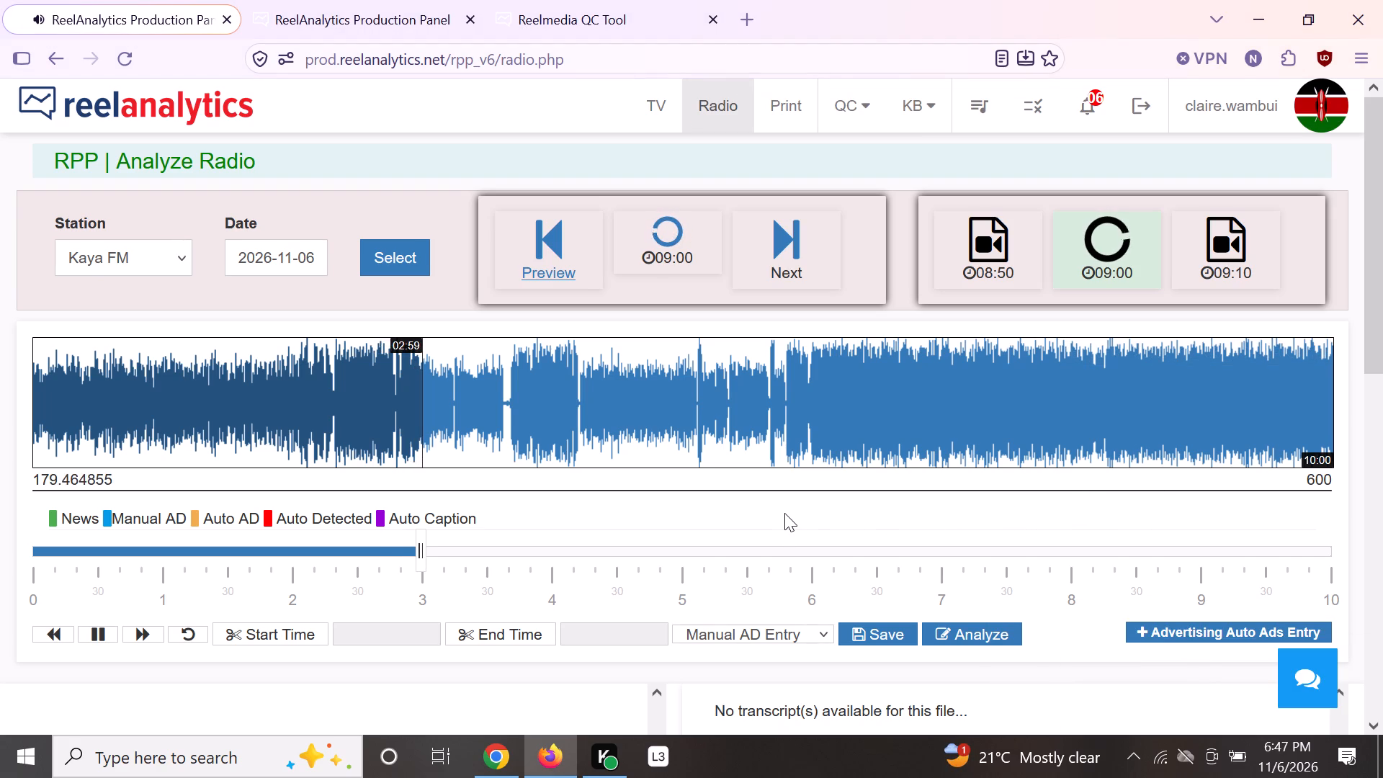
Set the section's start time to 194.238792 in the 09:00 recording, resume playback, and choose News Item as the entry type.
{"action": "key", "text": "Right"}
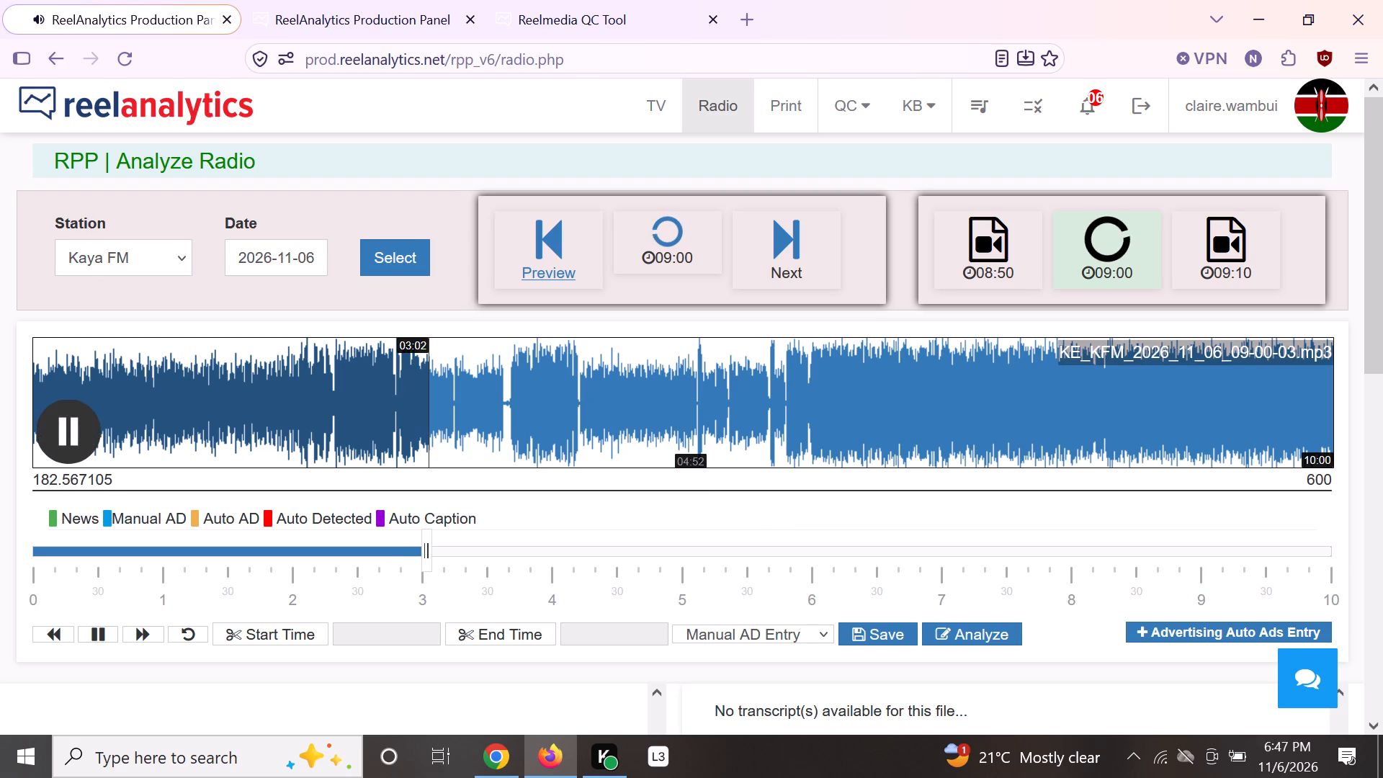
{"action": "key", "text": "Right"}
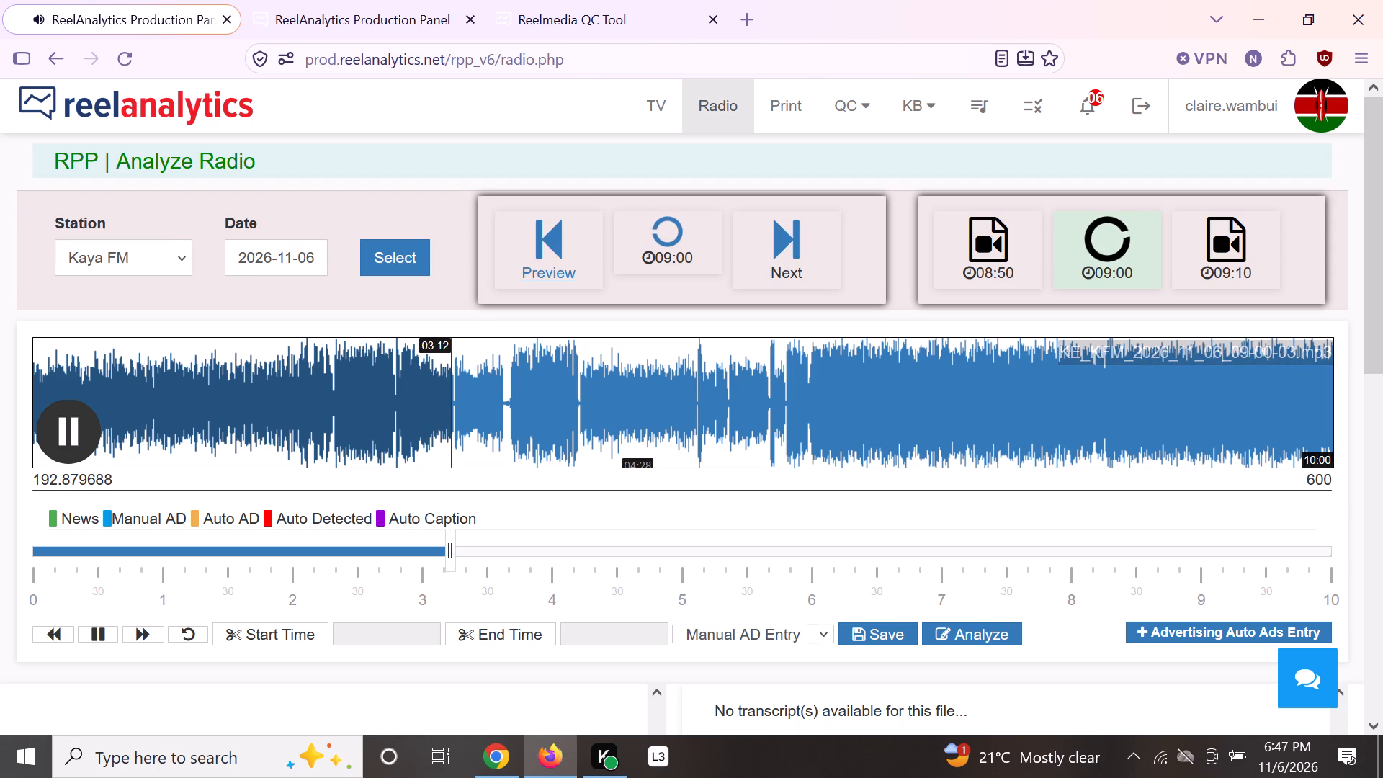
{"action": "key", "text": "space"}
{"action": "left_click", "coordinate": [304, 632]}
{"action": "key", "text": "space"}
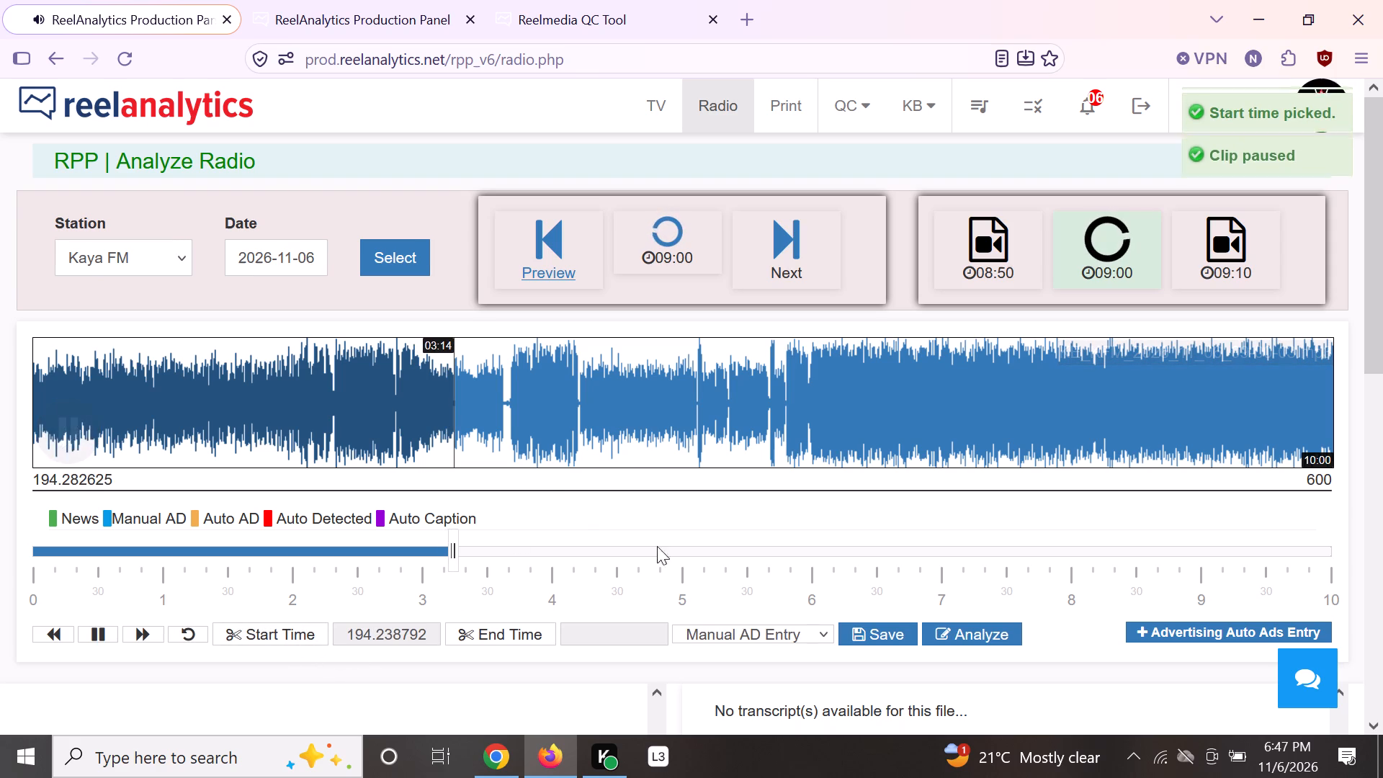
{"action": "left_click", "coordinate": [736, 633]}
{"action": "left_click", "coordinate": [739, 553]}
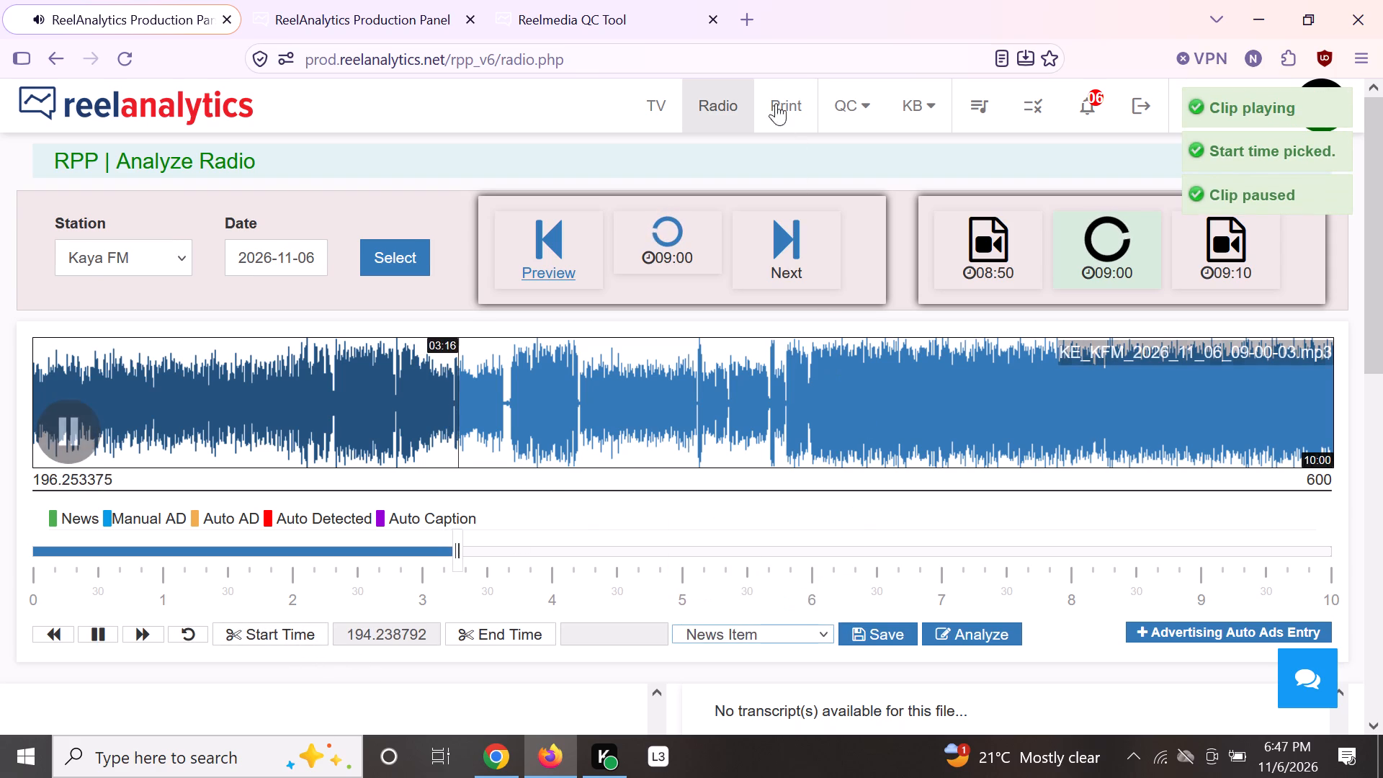
Enter a person's name as a search in a new browser tab without running it, and return to the radio recording.
{"action": "left_click", "coordinate": [743, 19]}
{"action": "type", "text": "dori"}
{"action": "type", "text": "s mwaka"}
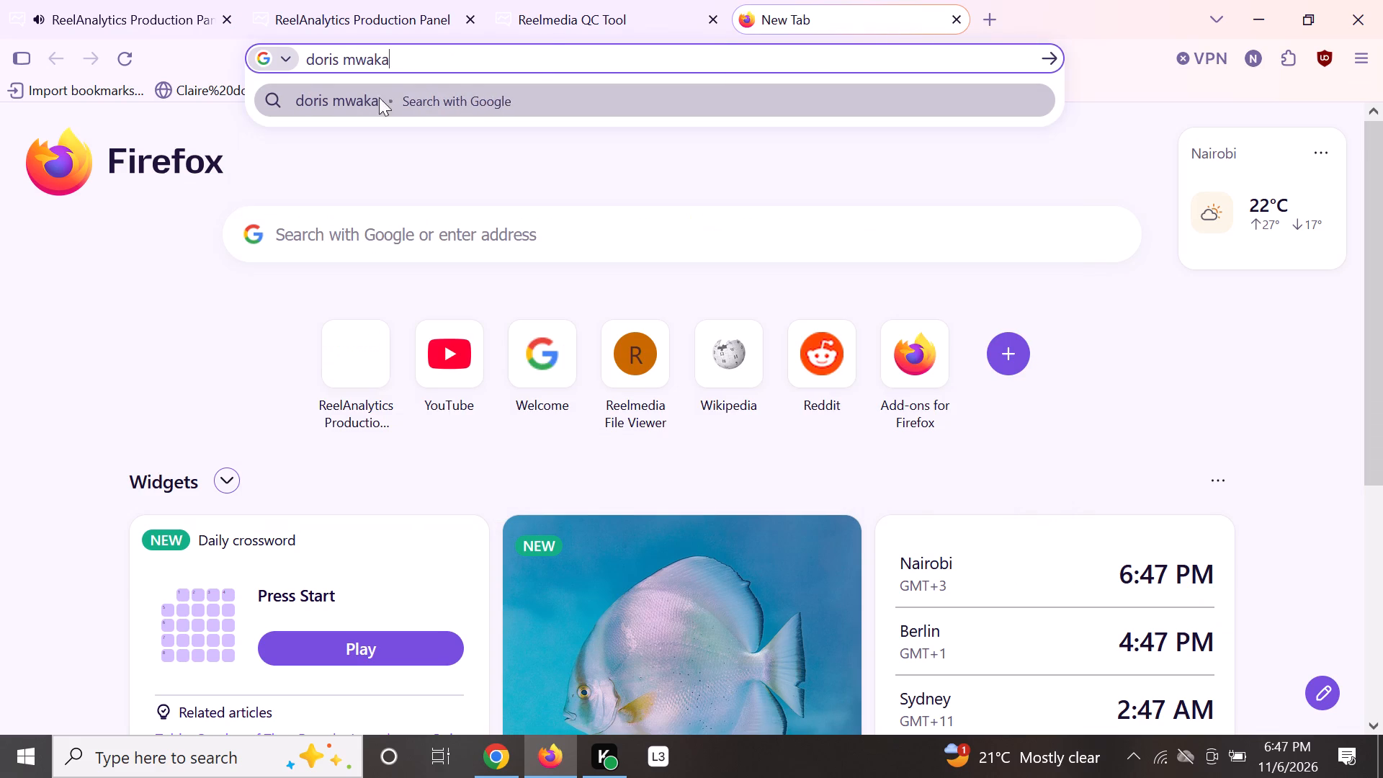
{"action": "left_click", "coordinate": [134, 0]}
Find the news section's end in the 09:00 recording, set the end time at about 249.35, save the section as News Item, and resume playback.
{"action": "left_click", "coordinate": [484, 408]}
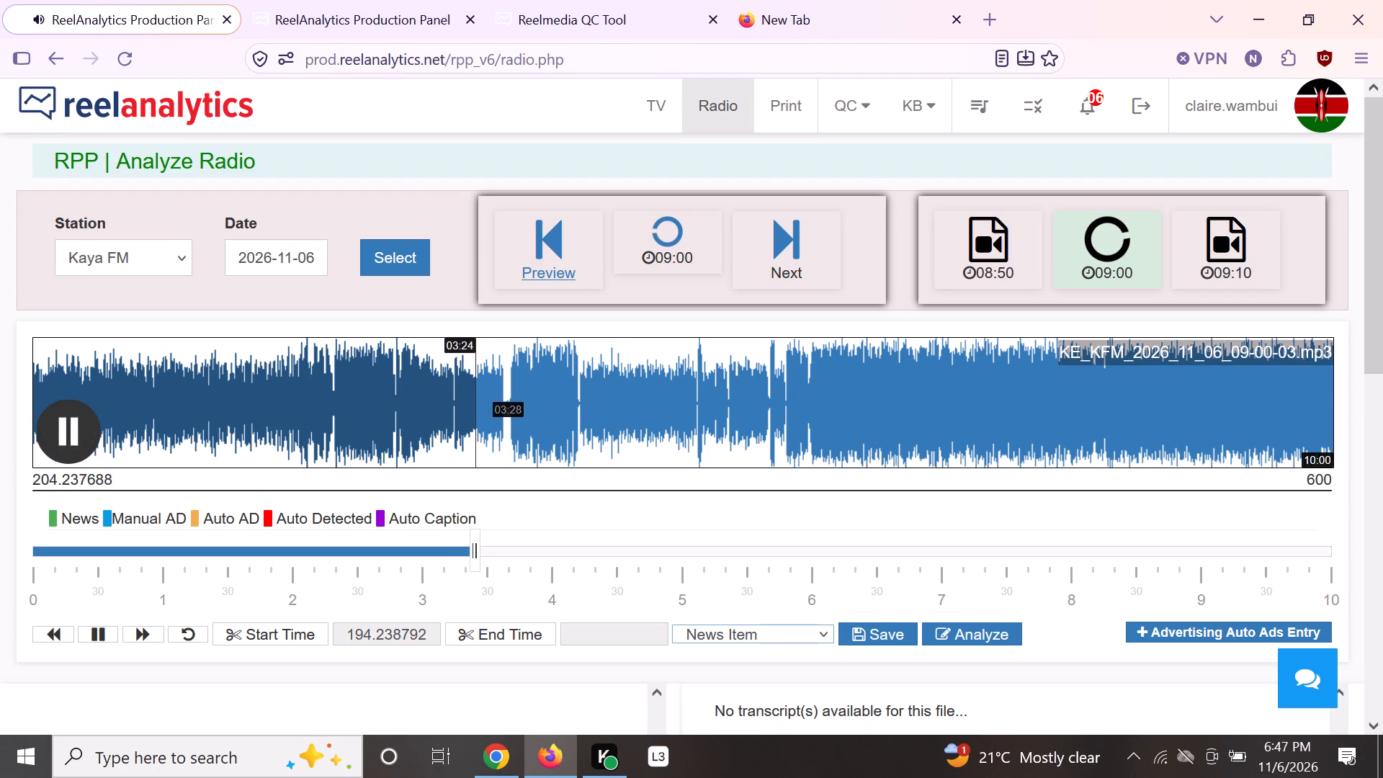
{"action": "left_click", "coordinate": [494, 408]}
{"action": "left_click", "coordinate": [501, 407]}
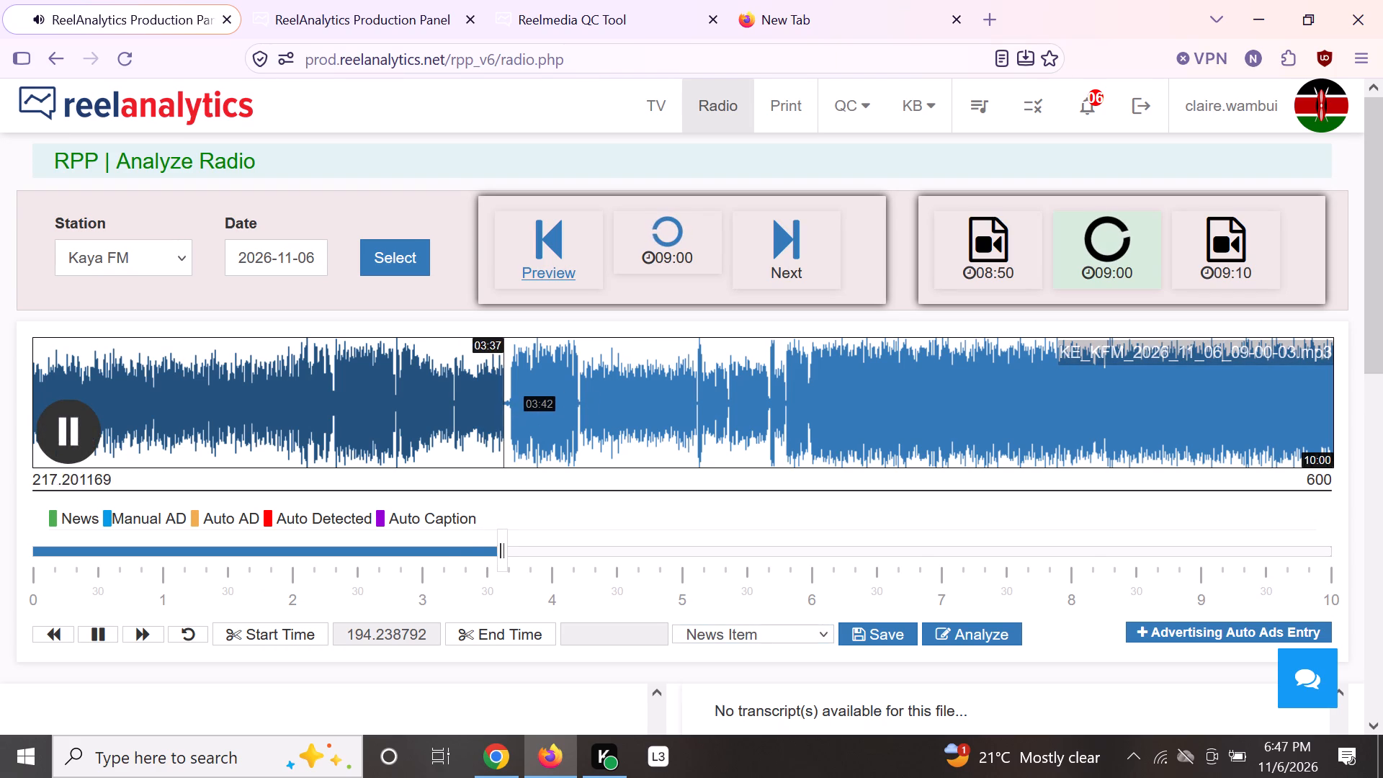
{"action": "left_click", "coordinate": [514, 399]}
{"action": "left_click", "coordinate": [539, 404]}
{"action": "left_click", "coordinate": [567, 403]}
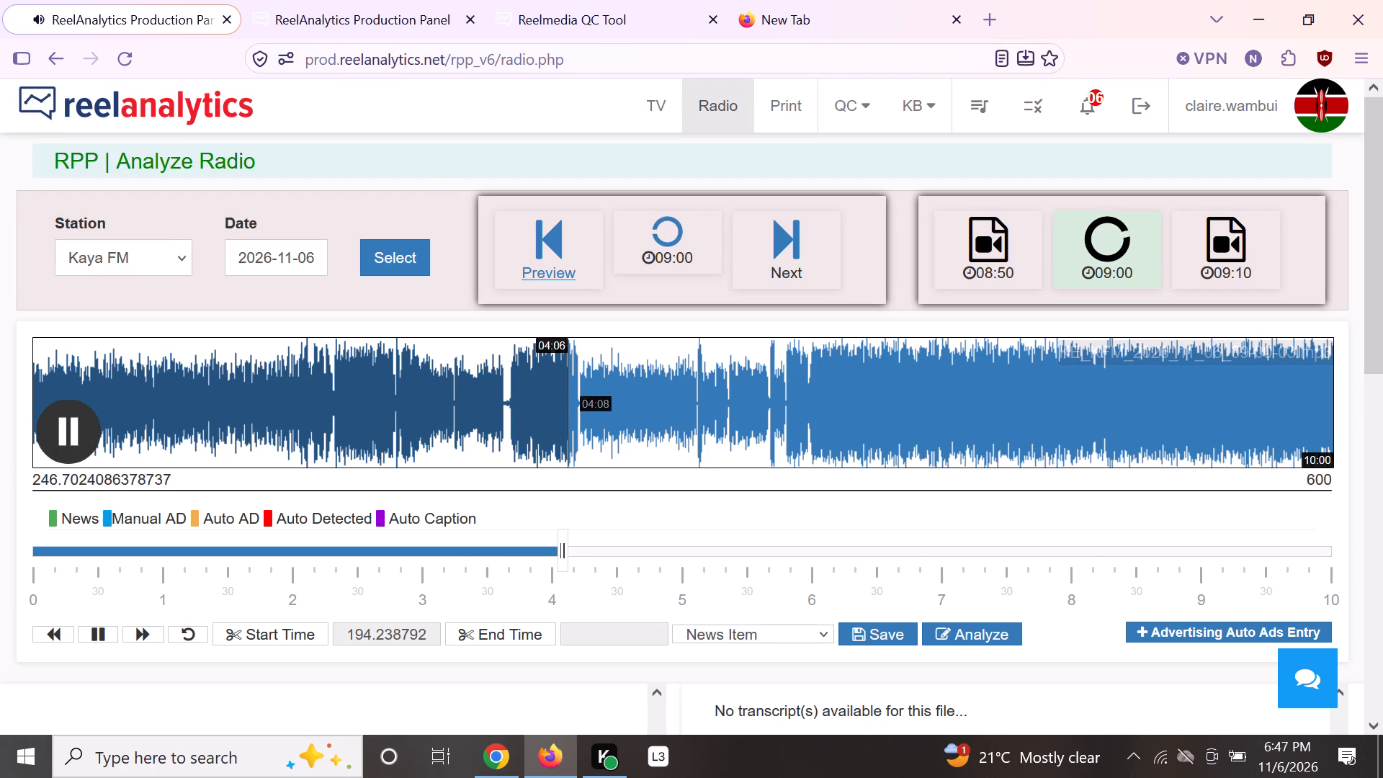
{"action": "left_click", "coordinate": [573, 403]}
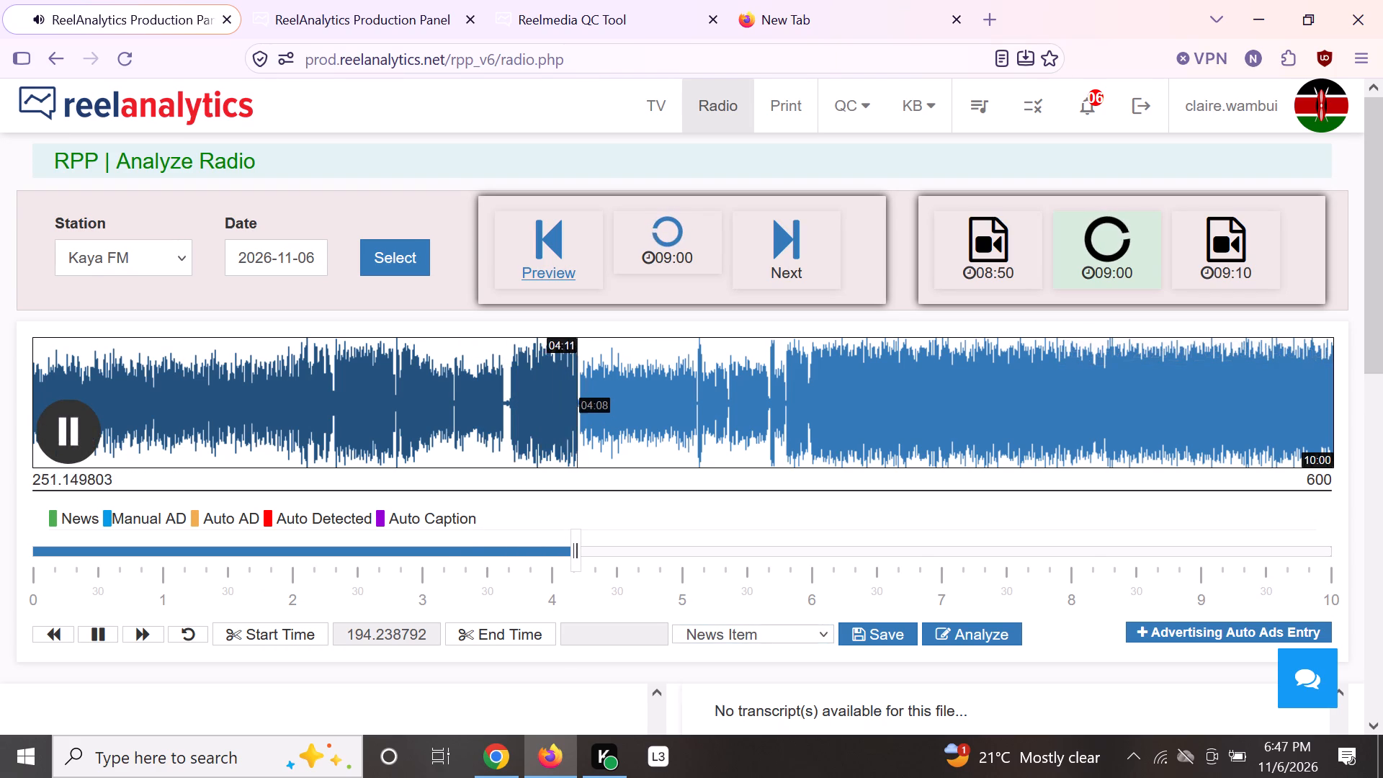
{"action": "left_click", "coordinate": [569, 401]}
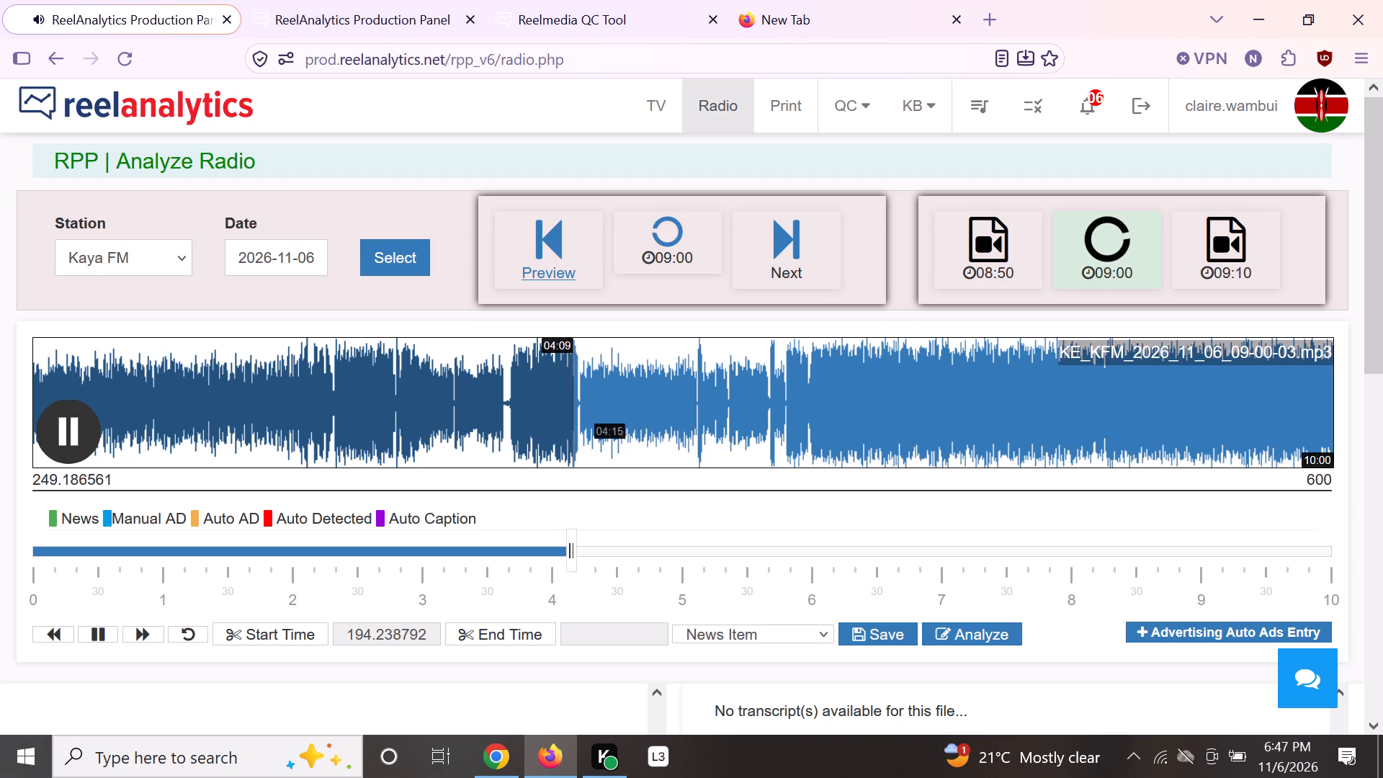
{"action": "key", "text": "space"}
{"action": "left_click", "coordinate": [529, 634]}
{"action": "left_click", "coordinate": [856, 635]}
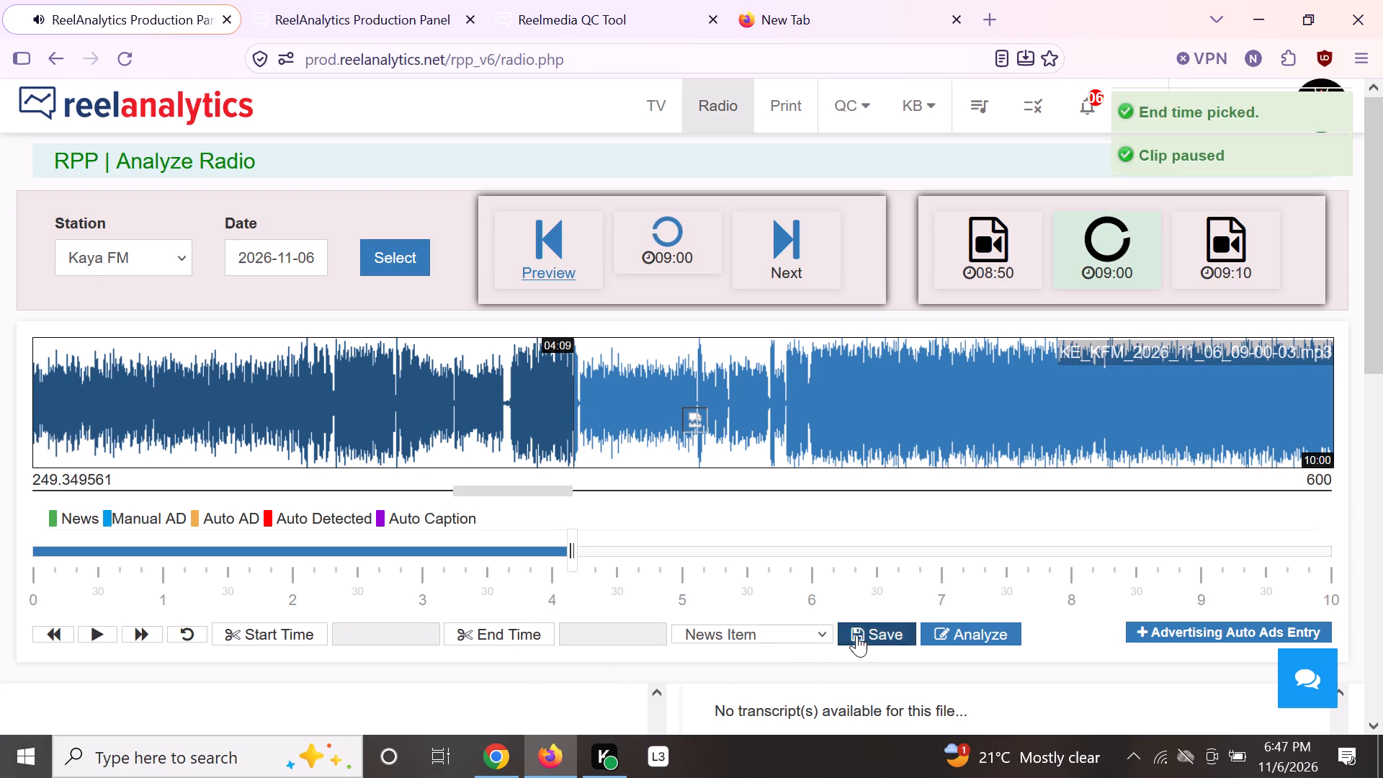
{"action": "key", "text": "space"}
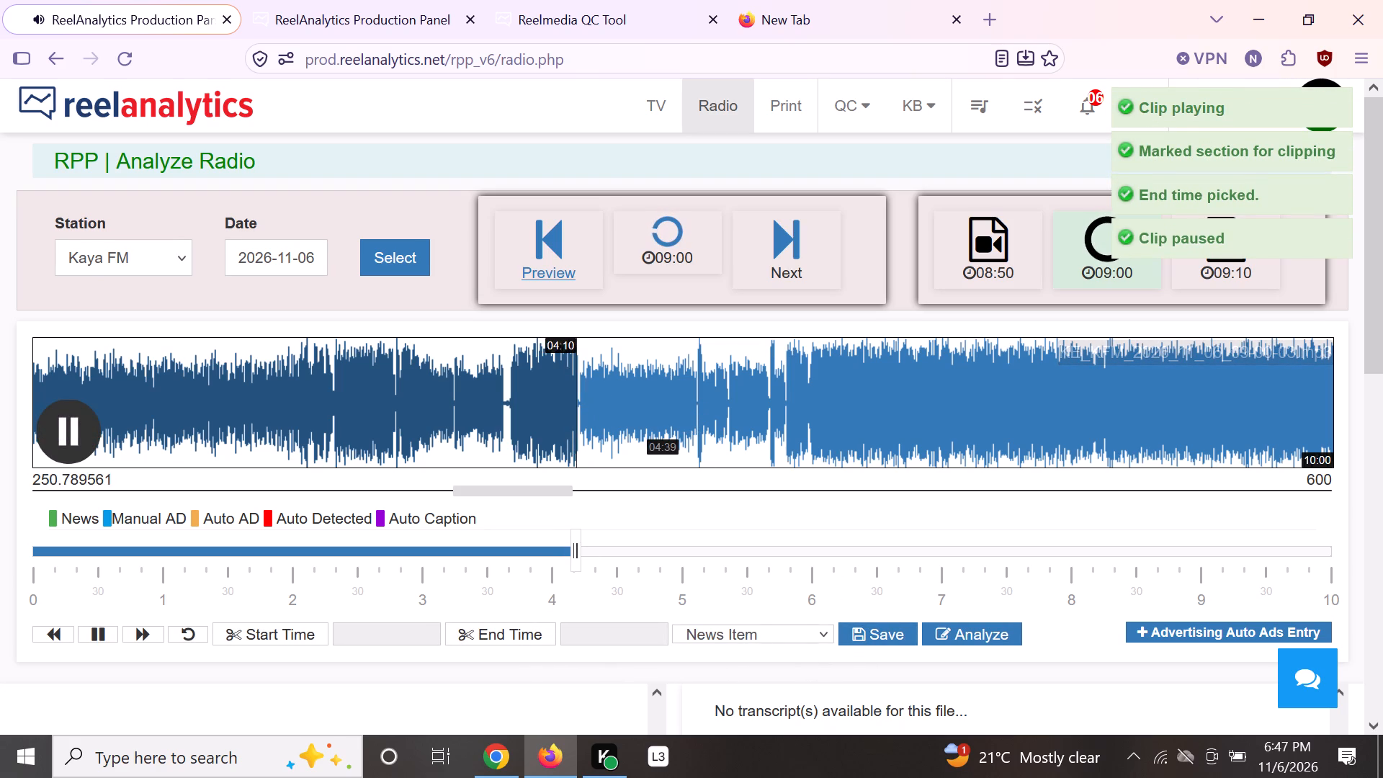
Mark the section from 251.931769 to about 306.28 in the 09:00 recording and save it as News Item.
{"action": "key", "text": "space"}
{"action": "left_click", "coordinate": [310, 639]}
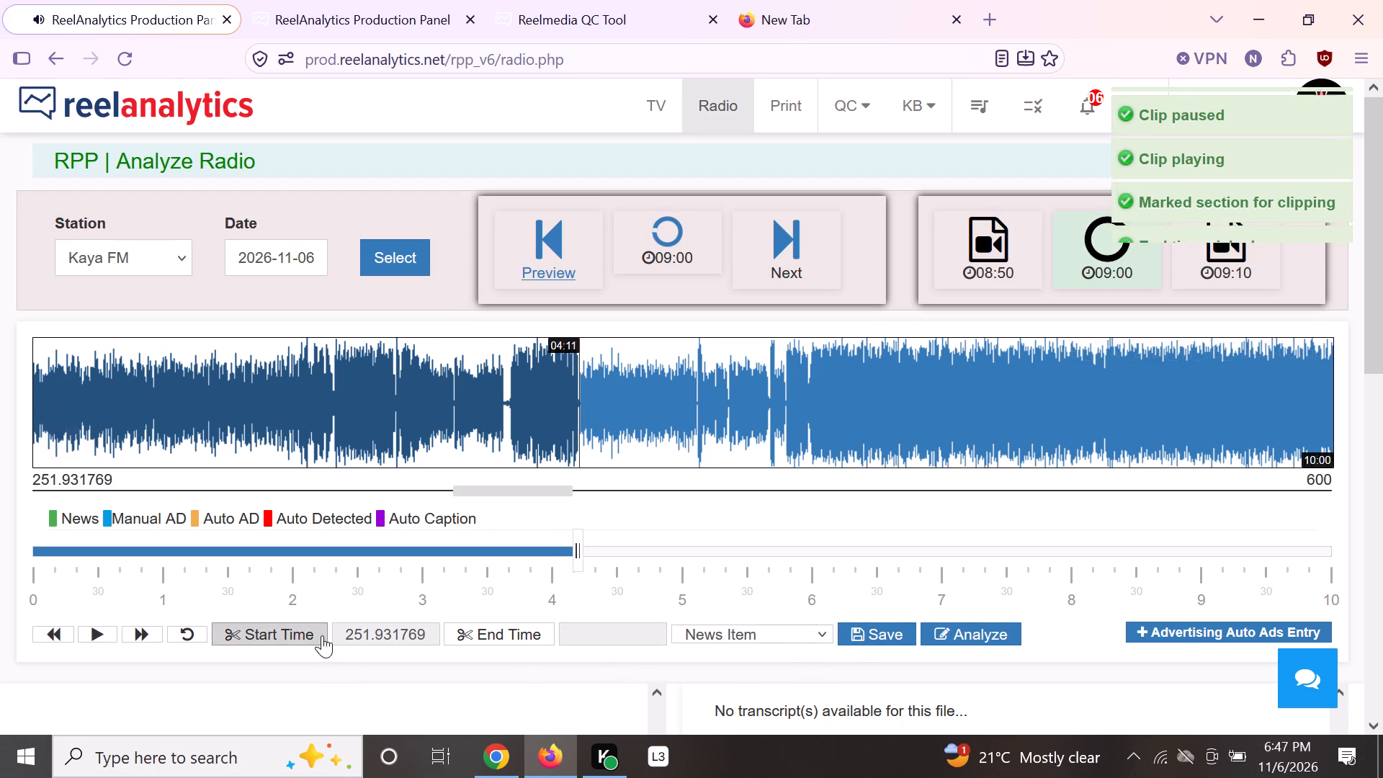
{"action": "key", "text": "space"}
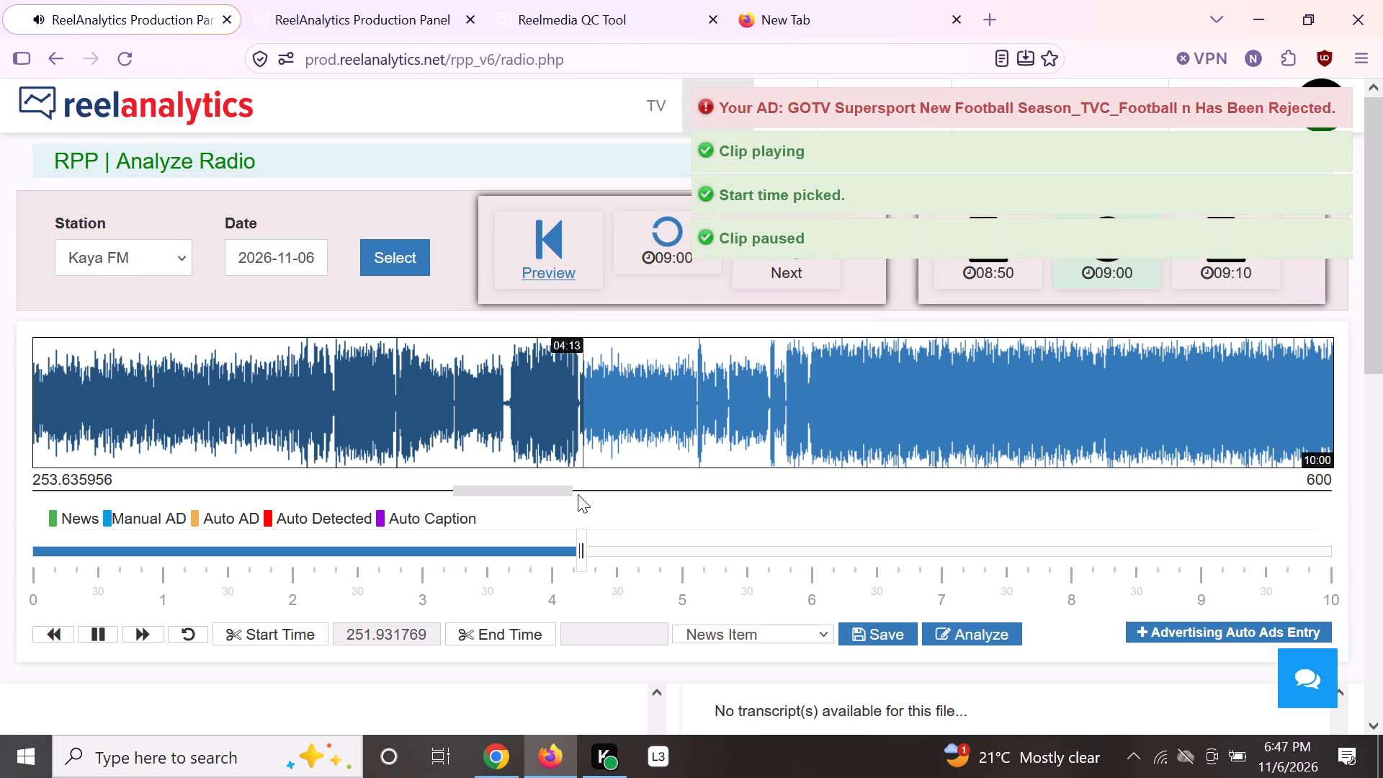
{"action": "left_click", "coordinate": [614, 377]}
{"action": "left_click", "coordinate": [652, 393]}
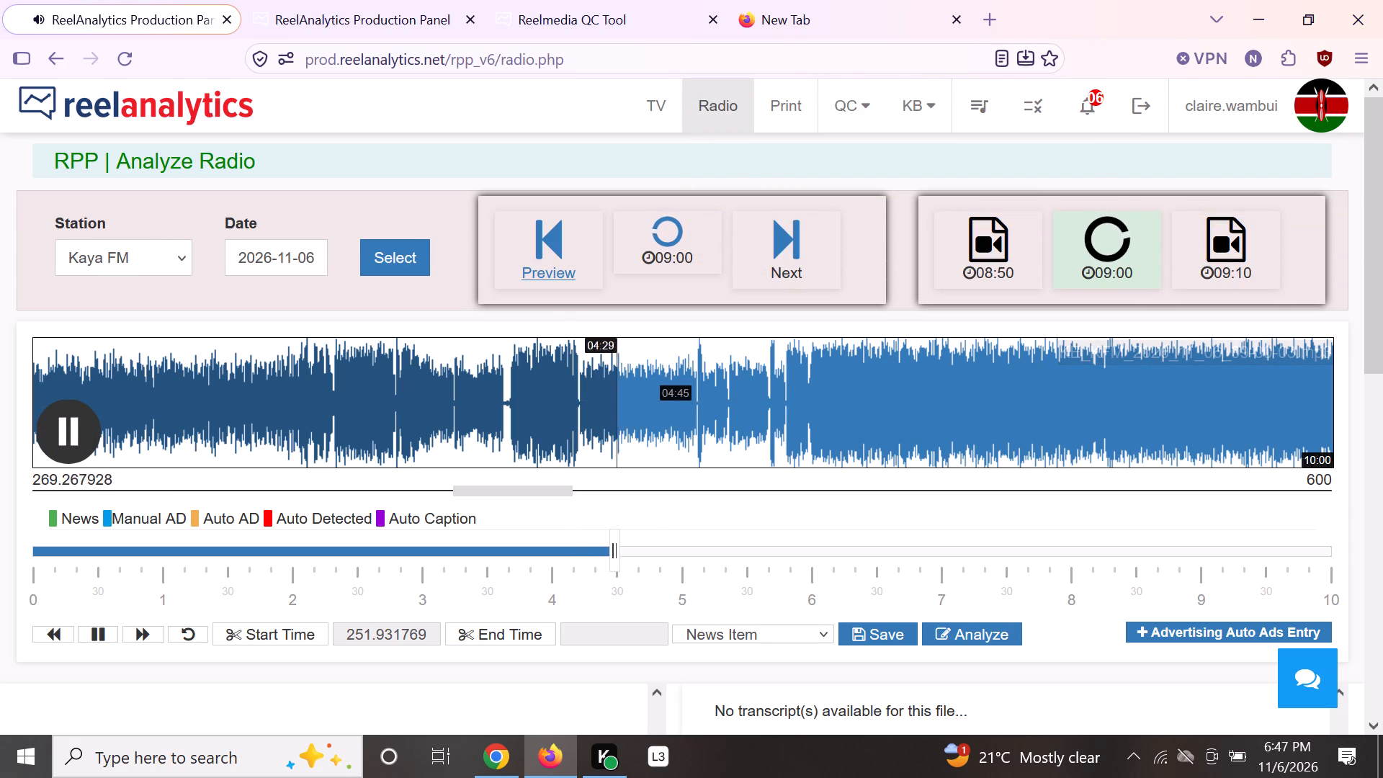
{"action": "left_click", "coordinate": [679, 394]}
{"action": "left_click", "coordinate": [691, 390]}
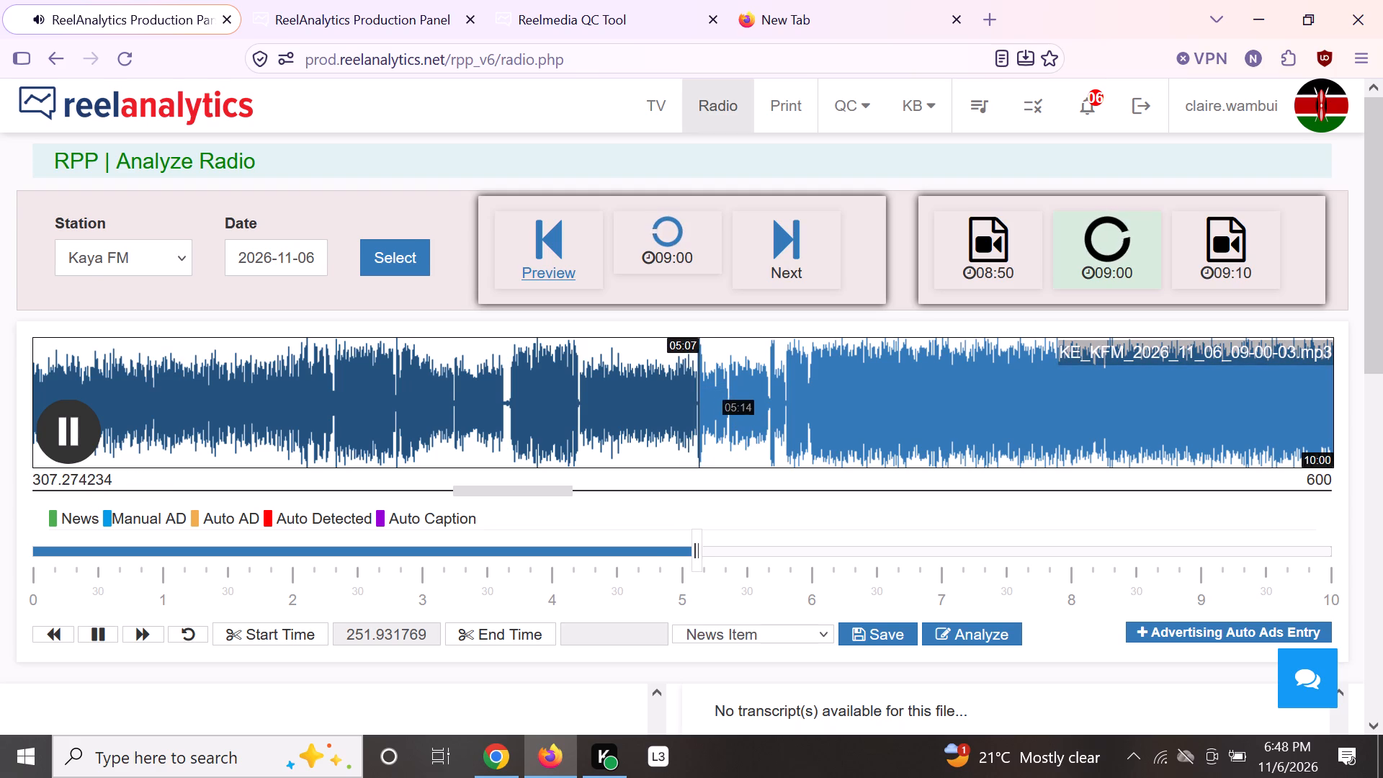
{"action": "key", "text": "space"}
{"action": "key", "text": "Left"}
{"action": "key", "text": "Left"}
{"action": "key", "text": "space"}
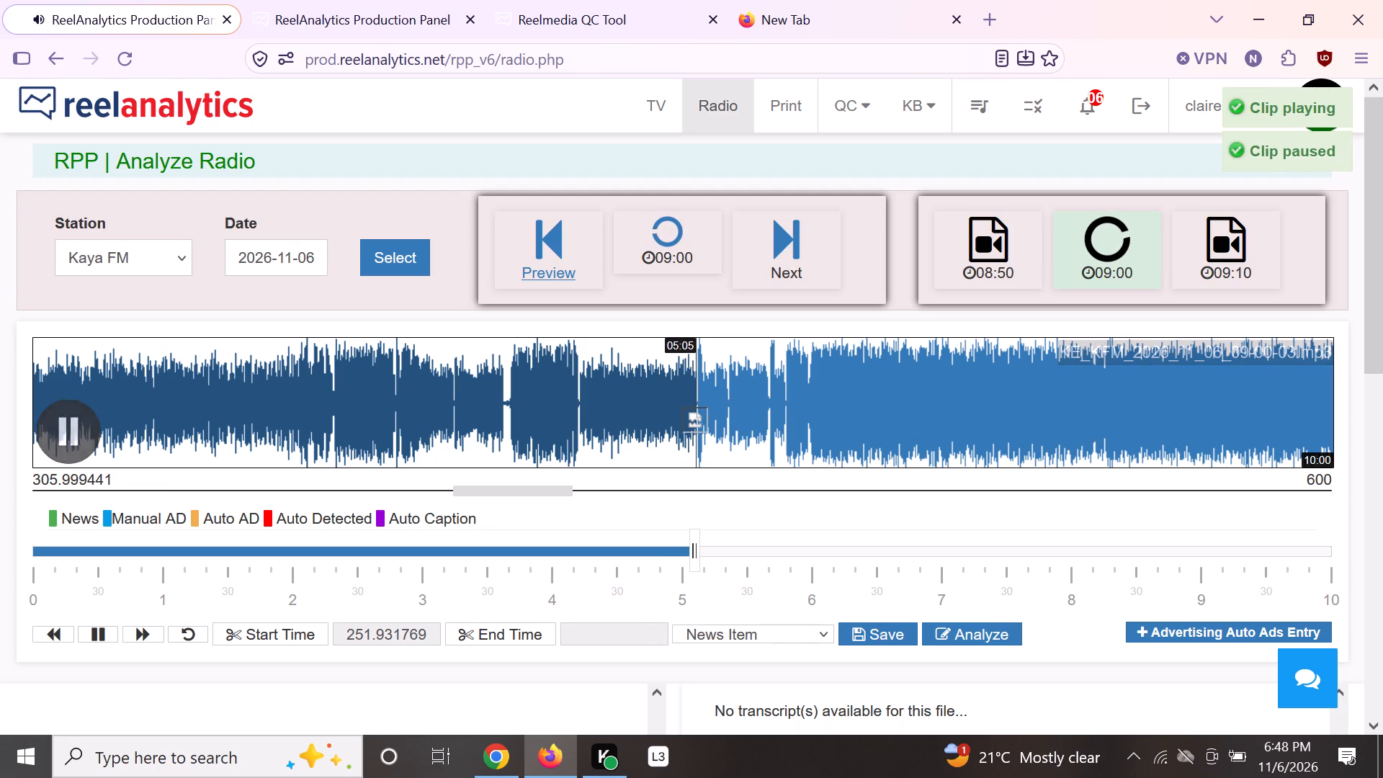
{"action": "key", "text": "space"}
{"action": "left_click", "coordinate": [481, 634]}
{"action": "left_click", "coordinate": [874, 638]}
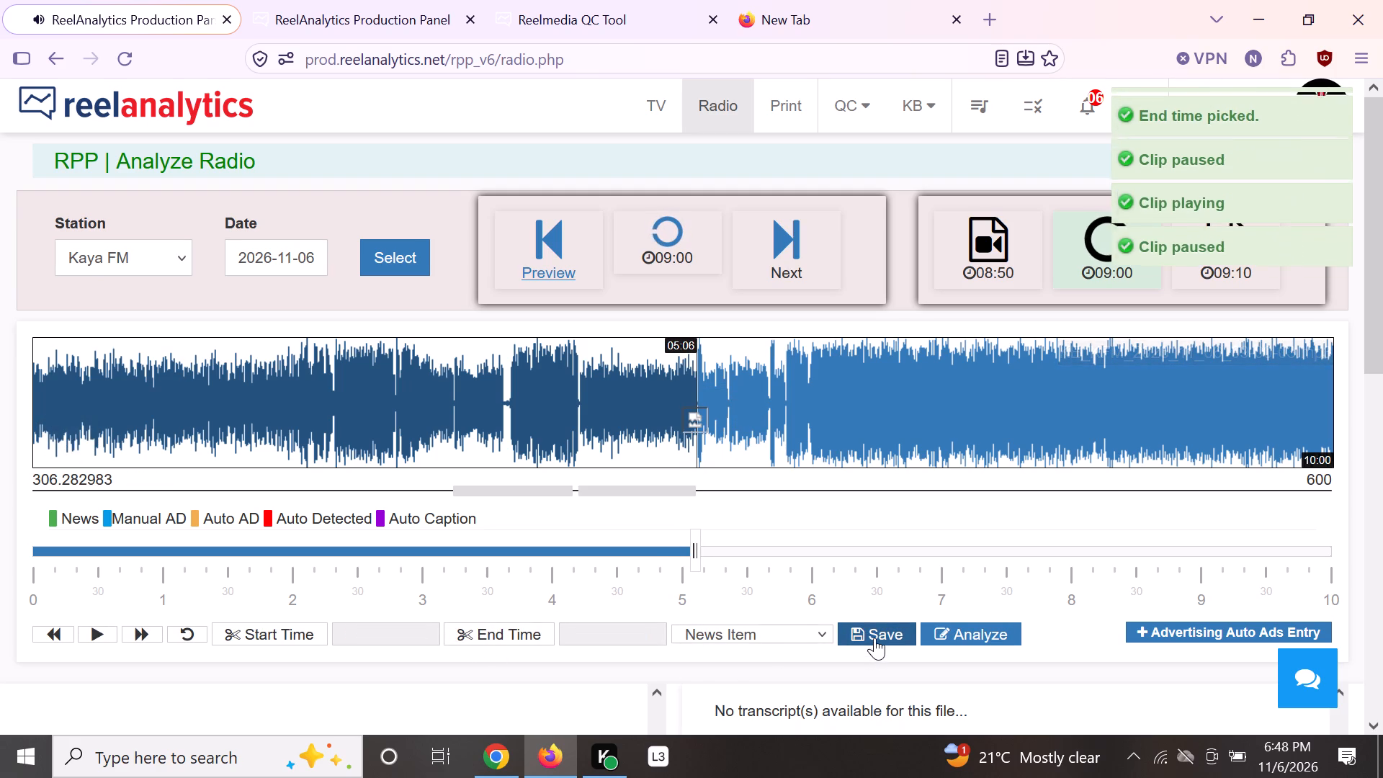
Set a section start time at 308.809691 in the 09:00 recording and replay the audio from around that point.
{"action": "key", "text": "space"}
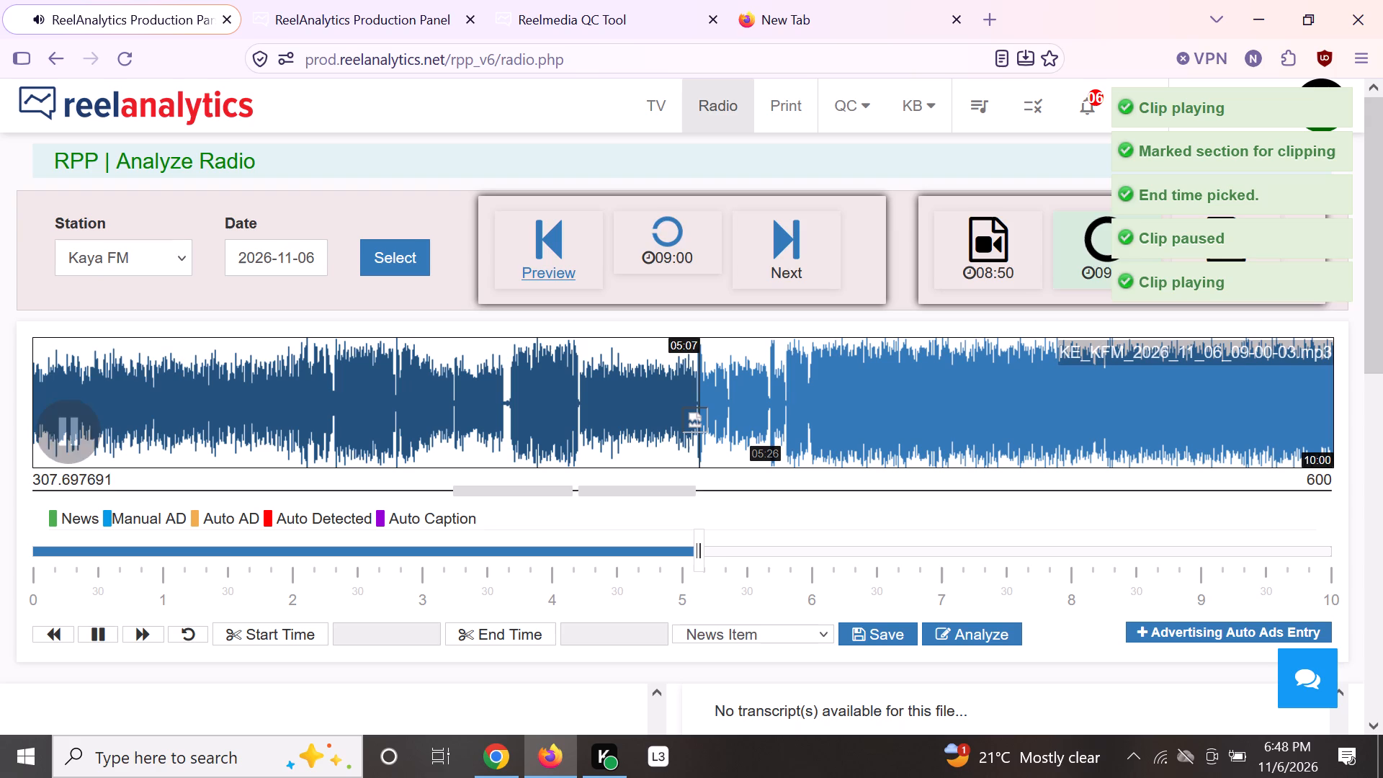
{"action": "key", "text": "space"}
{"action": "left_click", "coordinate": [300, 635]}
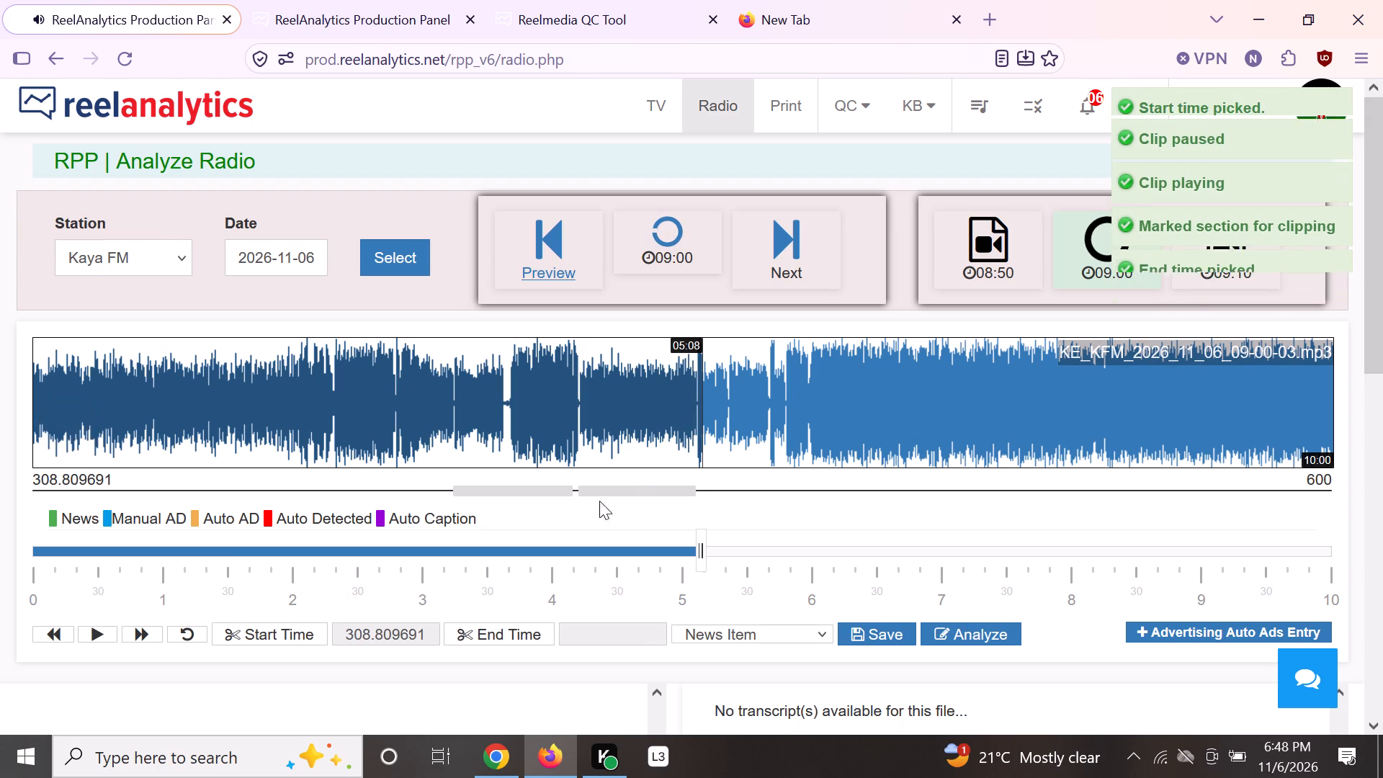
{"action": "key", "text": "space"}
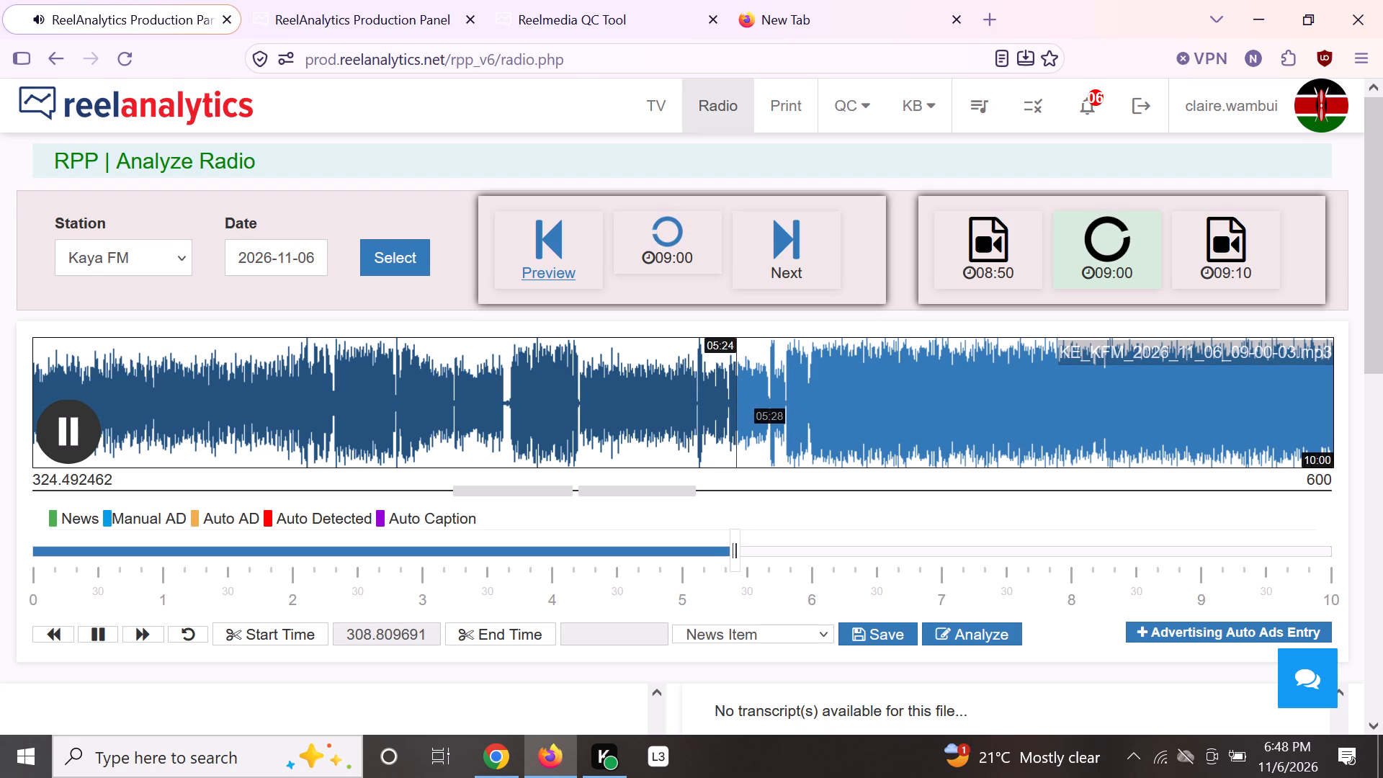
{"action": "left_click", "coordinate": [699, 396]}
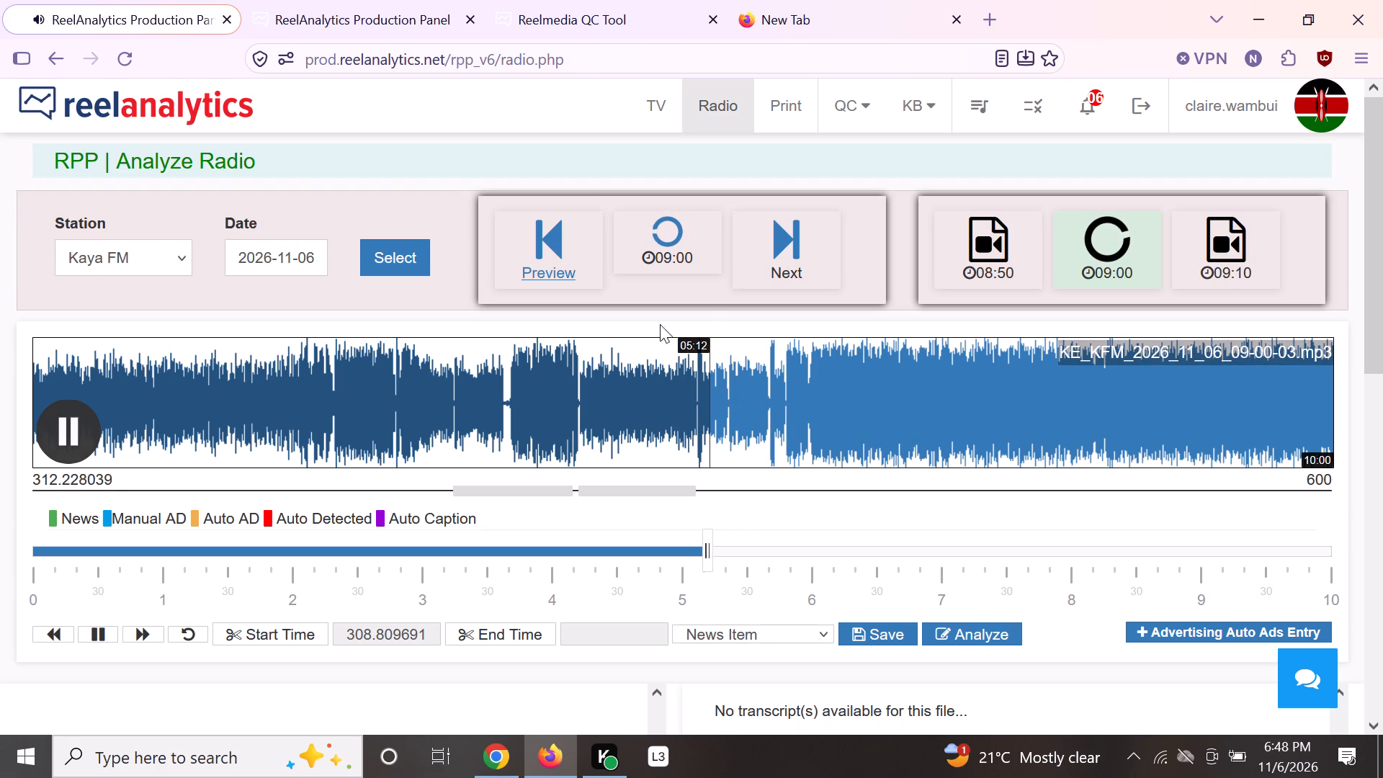
Examine the saved Ad and News entries in the other production panel's analysis list, and return to the 09:00 recording.
{"action": "left_click", "coordinate": [387, 12]}
{"action": "scroll", "coordinate": [570, 250], "scroll_direction": "up", "scroll_amount": 2}
{"action": "scroll", "coordinate": [571, 249], "scroll_direction": "down", "scroll_amount": 2}
{"action": "scroll", "coordinate": [571, 249], "scroll_direction": "up", "scroll_amount": 4}
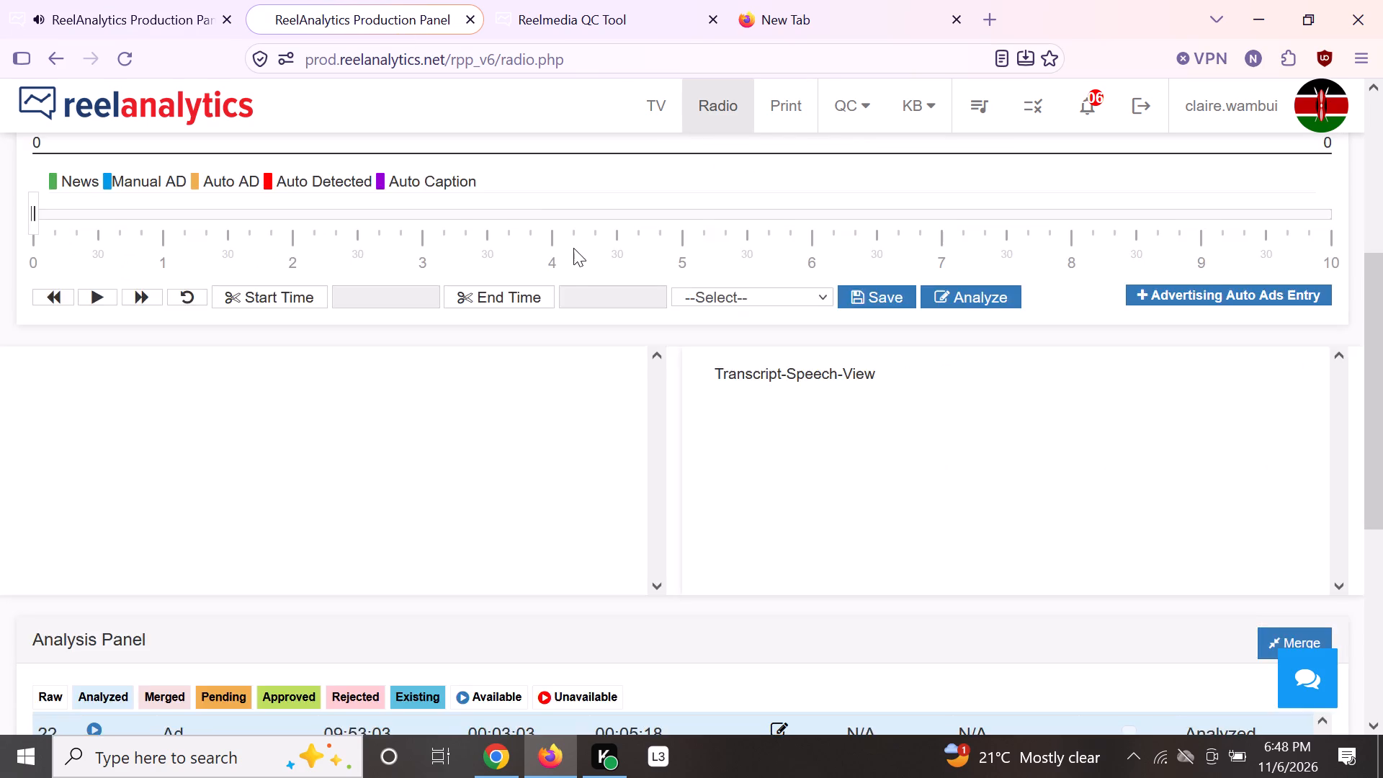
{"action": "scroll", "coordinate": [573, 248], "scroll_direction": "up", "scroll_amount": 3}
{"action": "scroll", "coordinate": [613, 280], "scroll_direction": "down", "scroll_amount": 4}
{"action": "scroll", "coordinate": [619, 284], "scroll_direction": "up", "scroll_amount": 1}
{"action": "scroll", "coordinate": [619, 284], "scroll_direction": "down", "scroll_amount": 11}
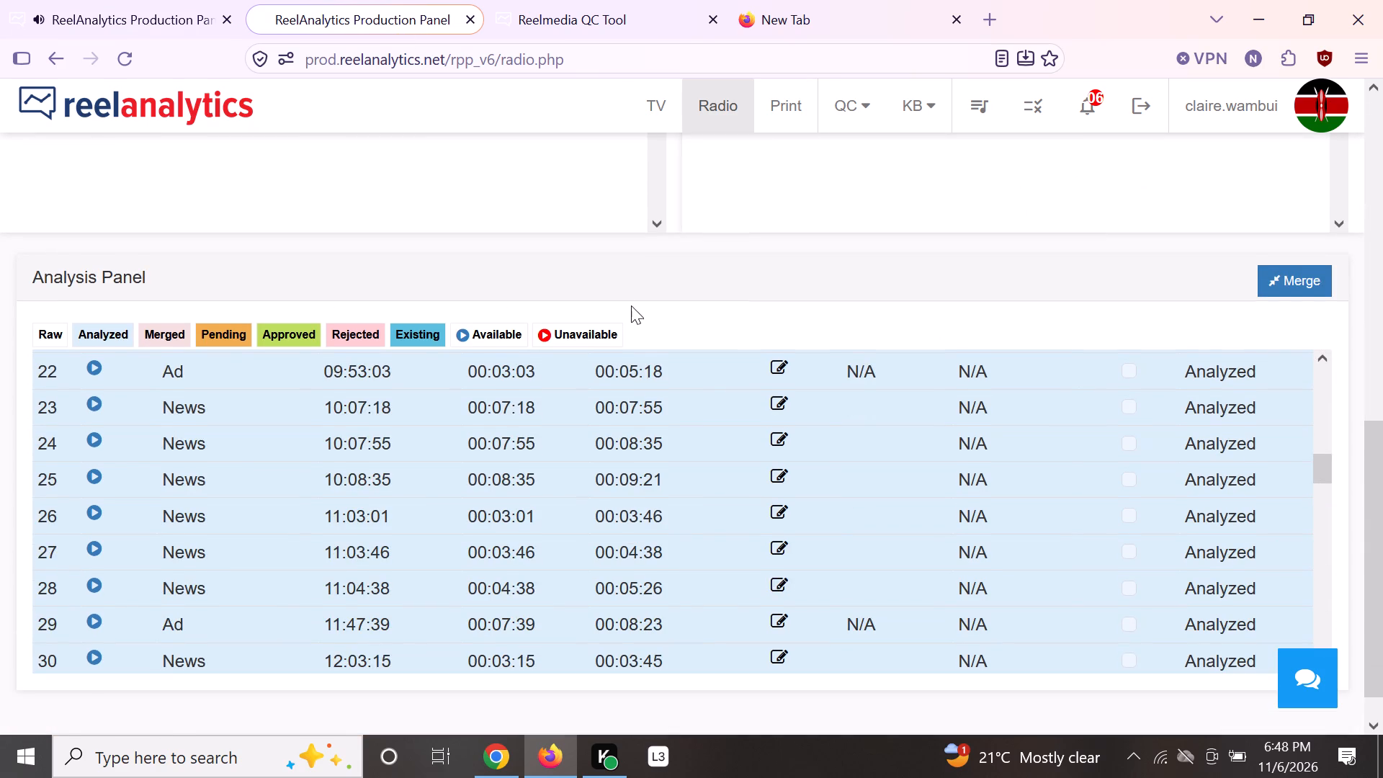
{"action": "scroll", "coordinate": [646, 355], "scroll_direction": "down", "scroll_amount": 6}
{"action": "scroll", "coordinate": [652, 370], "scroll_direction": "up", "scroll_amount": 2}
{"action": "scroll", "coordinate": [671, 408], "scroll_direction": "down", "scroll_amount": 7}
{"action": "scroll", "coordinate": [678, 417], "scroll_direction": "up", "scroll_amount": 1}
{"action": "scroll", "coordinate": [678, 417], "scroll_direction": "down", "scroll_amount": 2}
{"action": "scroll", "coordinate": [661, 416], "scroll_direction": "up", "scroll_amount": 2}
{"action": "scroll", "coordinate": [658, 413], "scroll_direction": "down", "scroll_amount": 1}
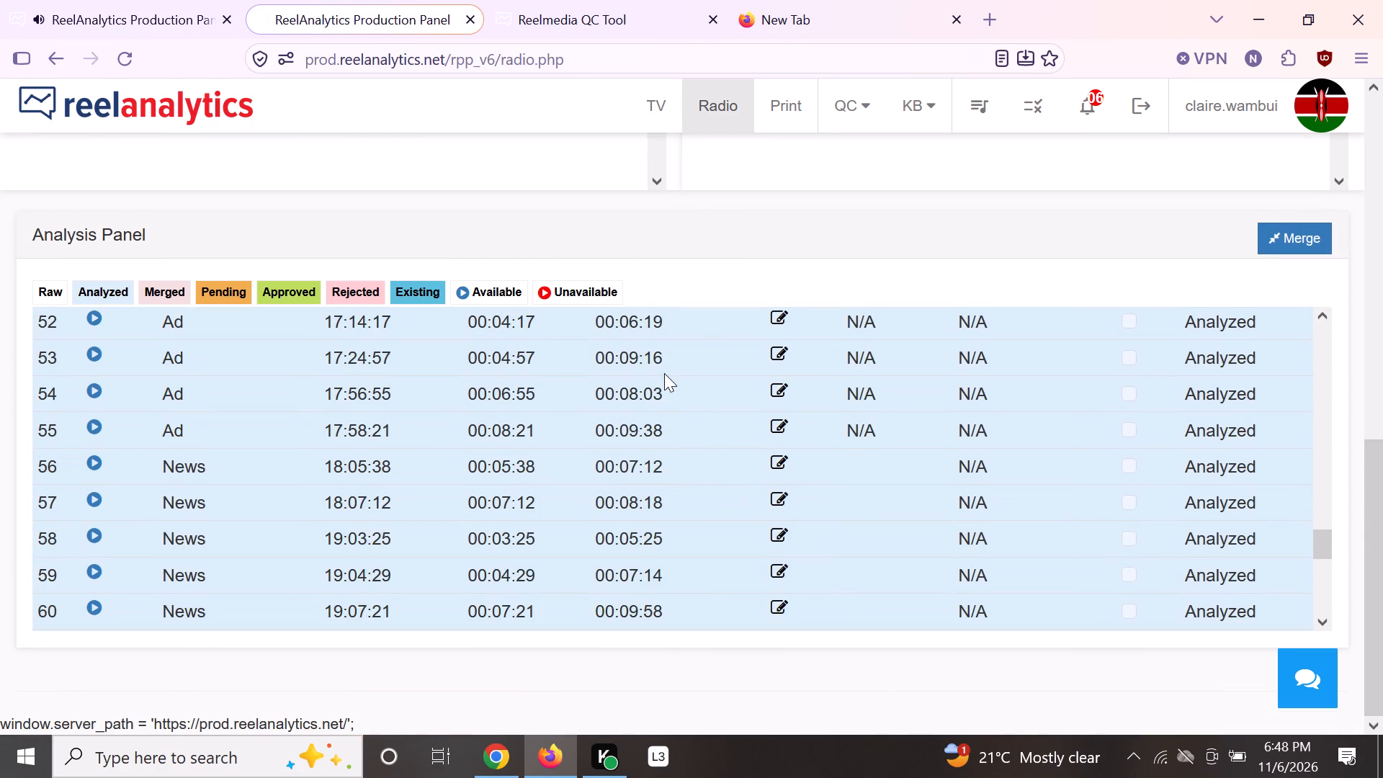
{"action": "left_click", "coordinate": [159, 17]}
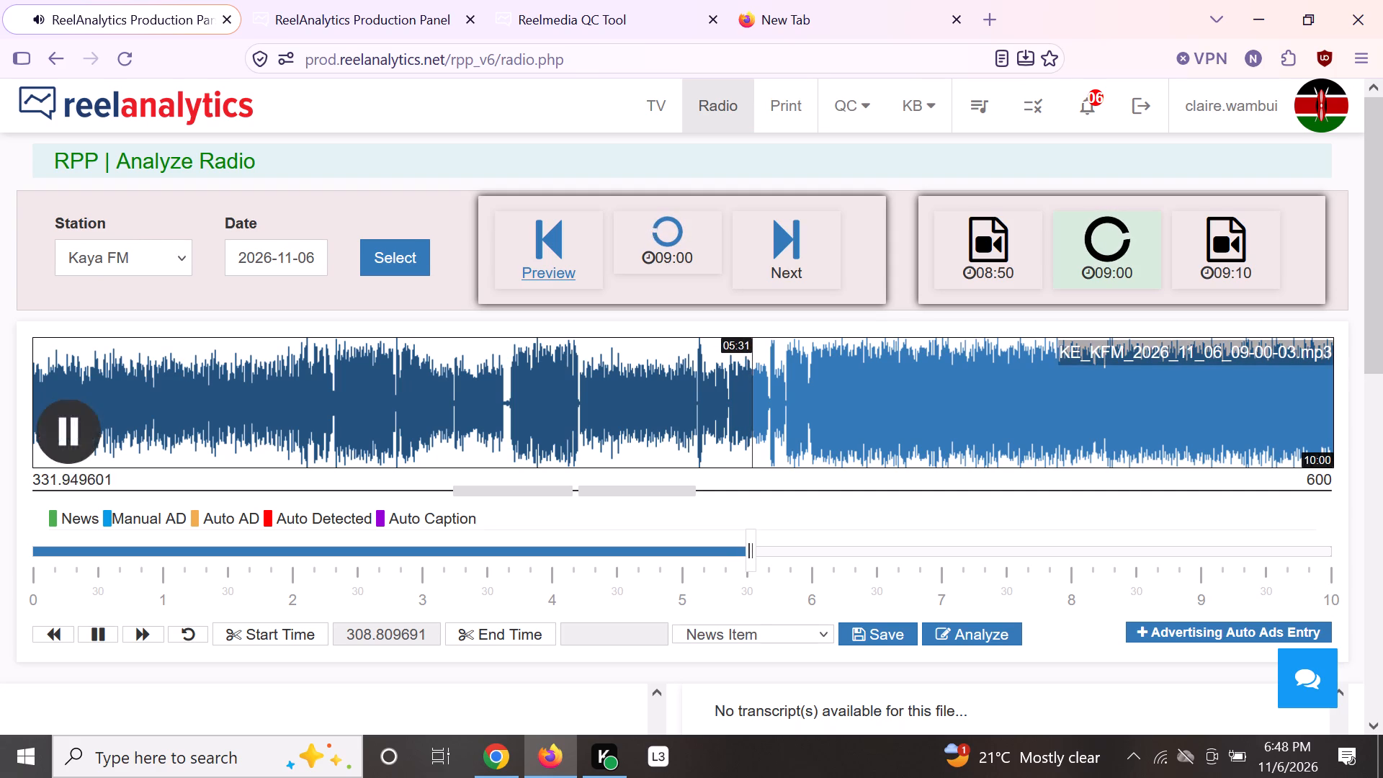
Skip ahead to about 5:40 in the 09:00 recording and raise the computer's speaker volume slightly.
{"action": "left_click", "coordinate": [769, 398]}
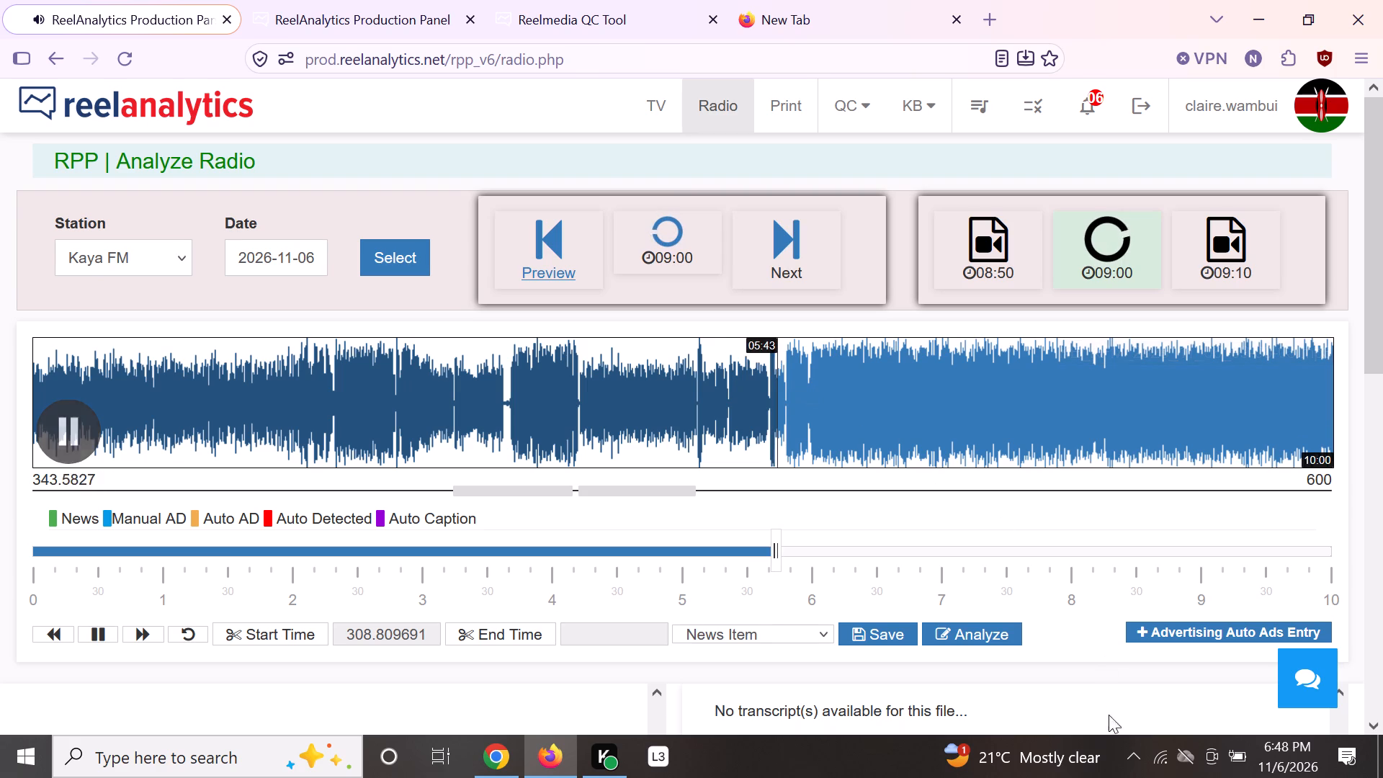
{"action": "left_click", "coordinate": [1134, 756]}
{"action": "left_click", "coordinate": [1137, 668]}
{"action": "key", "text": "Right"}
{"action": "key", "text": "Right"}
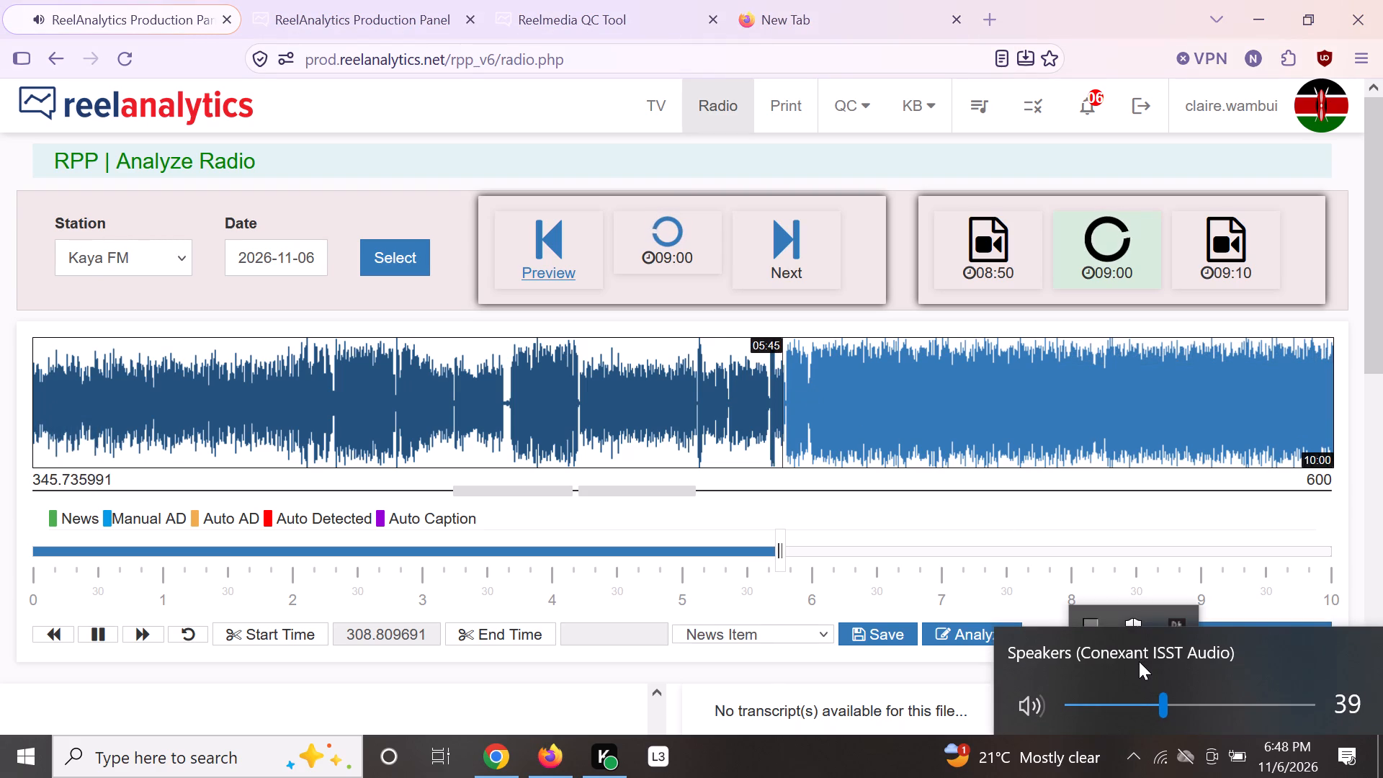
{"action": "key", "text": "Right"}
{"action": "left_click", "coordinate": [950, 514]}
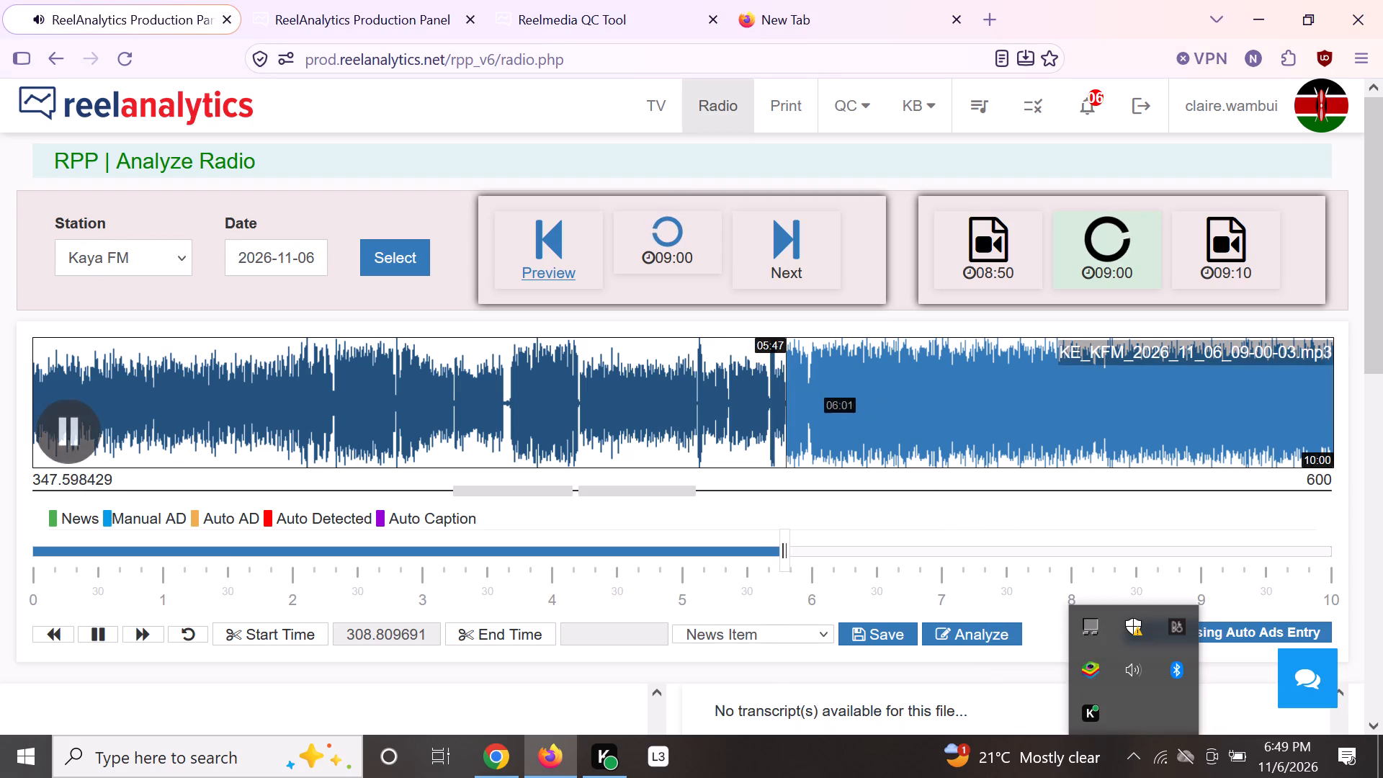
Skim the rest of the 09:00 recording to its end, listening for further ad or news content.
{"action": "left_click", "coordinate": [806, 405]}
{"action": "left_click", "coordinate": [838, 403]}
{"action": "left_click", "coordinate": [886, 413]}
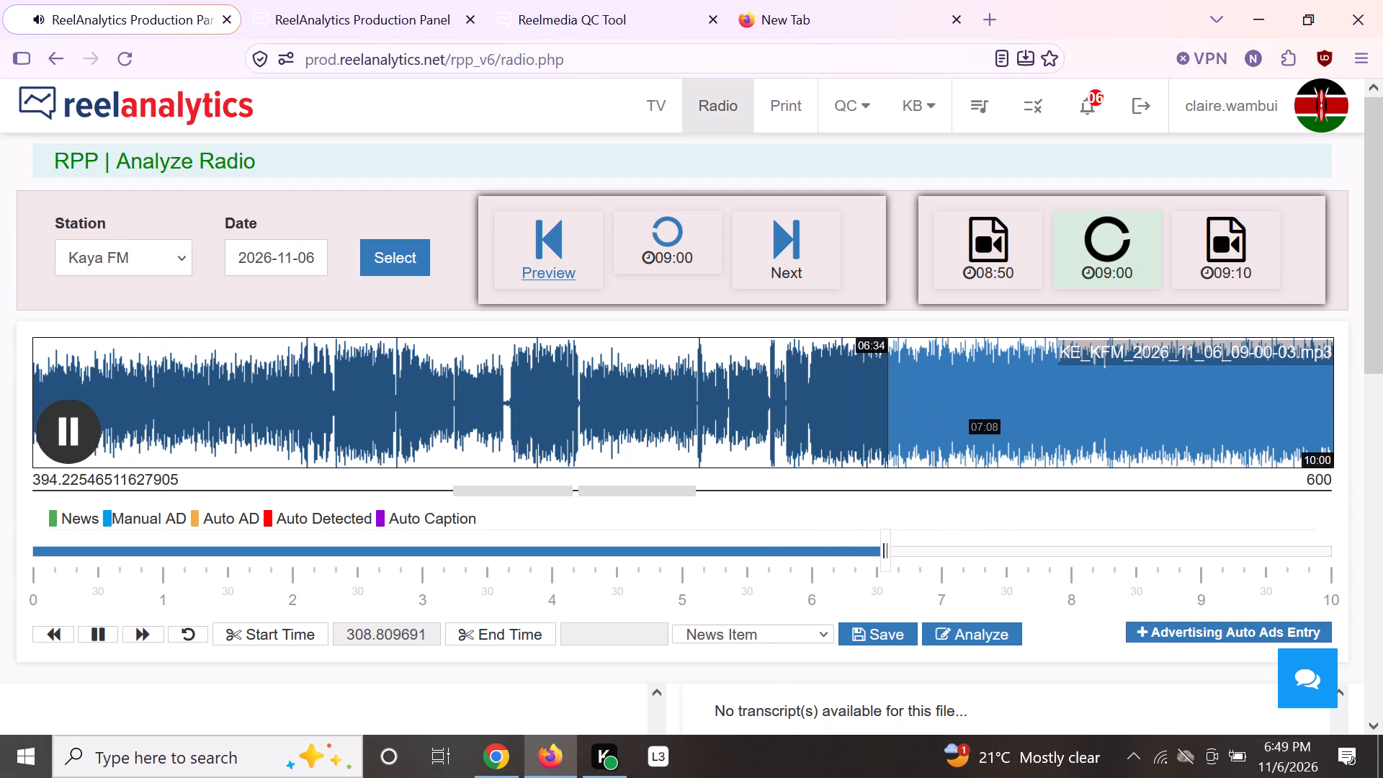
{"action": "left_click", "coordinate": [963, 425]}
{"action": "left_click", "coordinate": [1022, 422]}
{"action": "left_click", "coordinate": [1105, 418]}
{"action": "left_click", "coordinate": [1162, 421]}
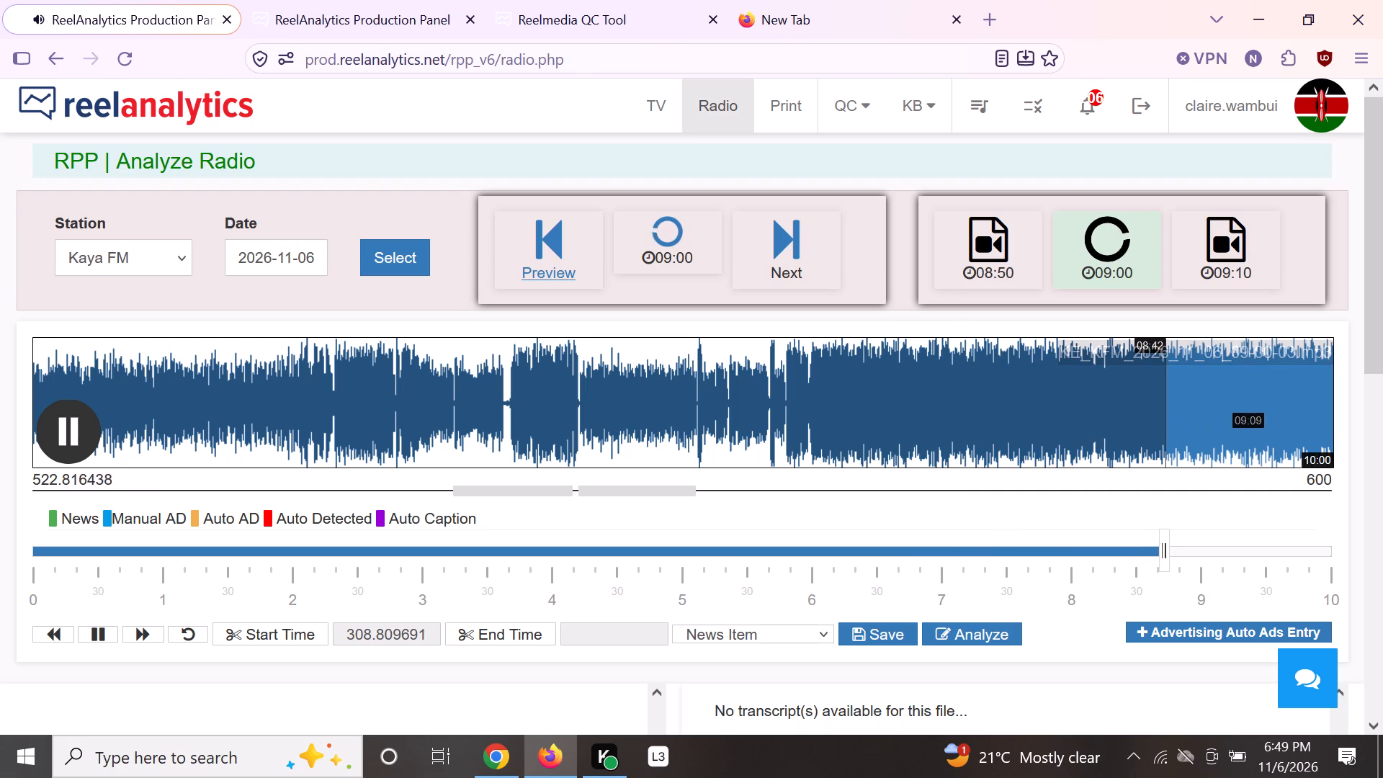
{"action": "left_click", "coordinate": [1226, 418]}
{"action": "left_click", "coordinate": [1279, 414]}
{"action": "left_click", "coordinate": [1316, 407]}
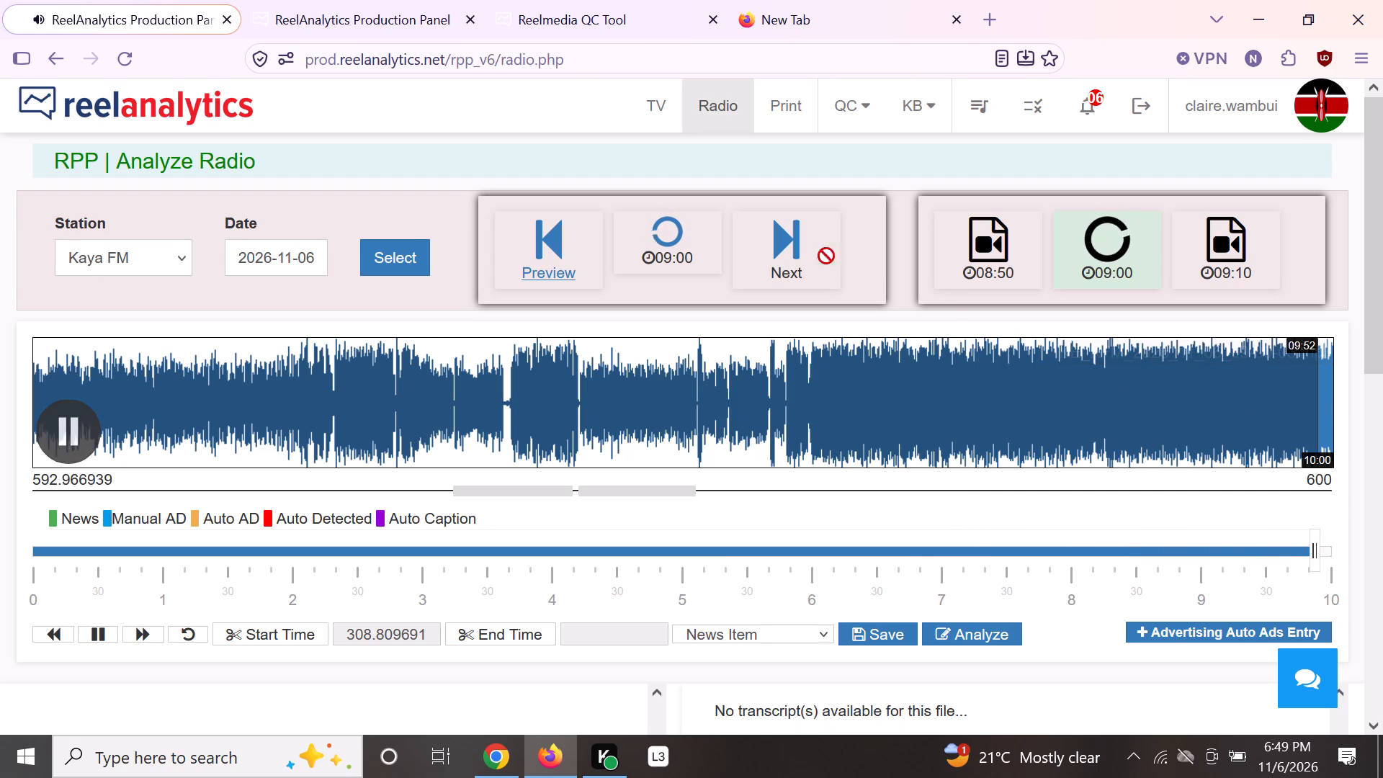
Move on to the 09:10 recording and load it.
{"action": "left_click", "coordinate": [782, 236]}
{"action": "left_click", "coordinate": [670, 243]}
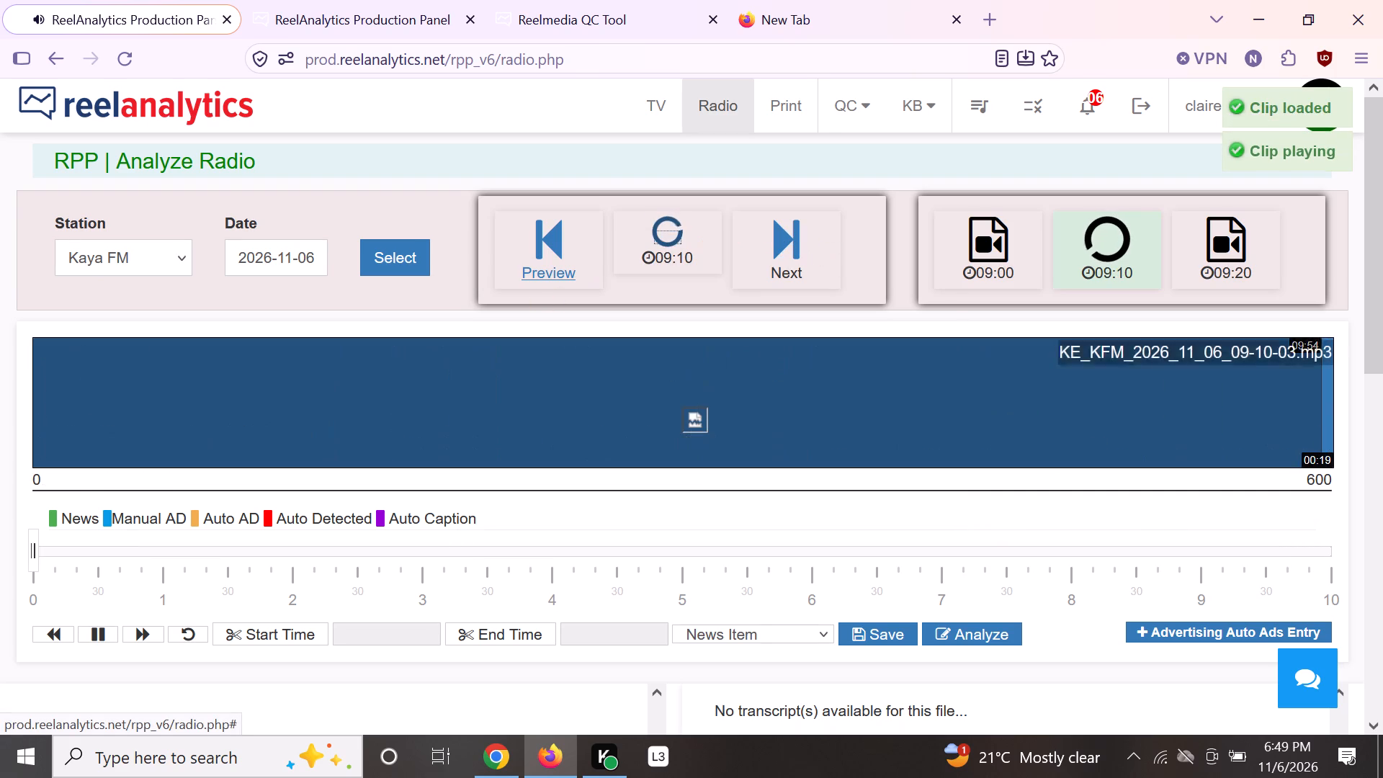
Skim the 09:10 recording from start to end, listening for ad or news content.
{"action": "left_click", "coordinate": [93, 371]}
{"action": "left_click", "coordinate": [164, 370]}
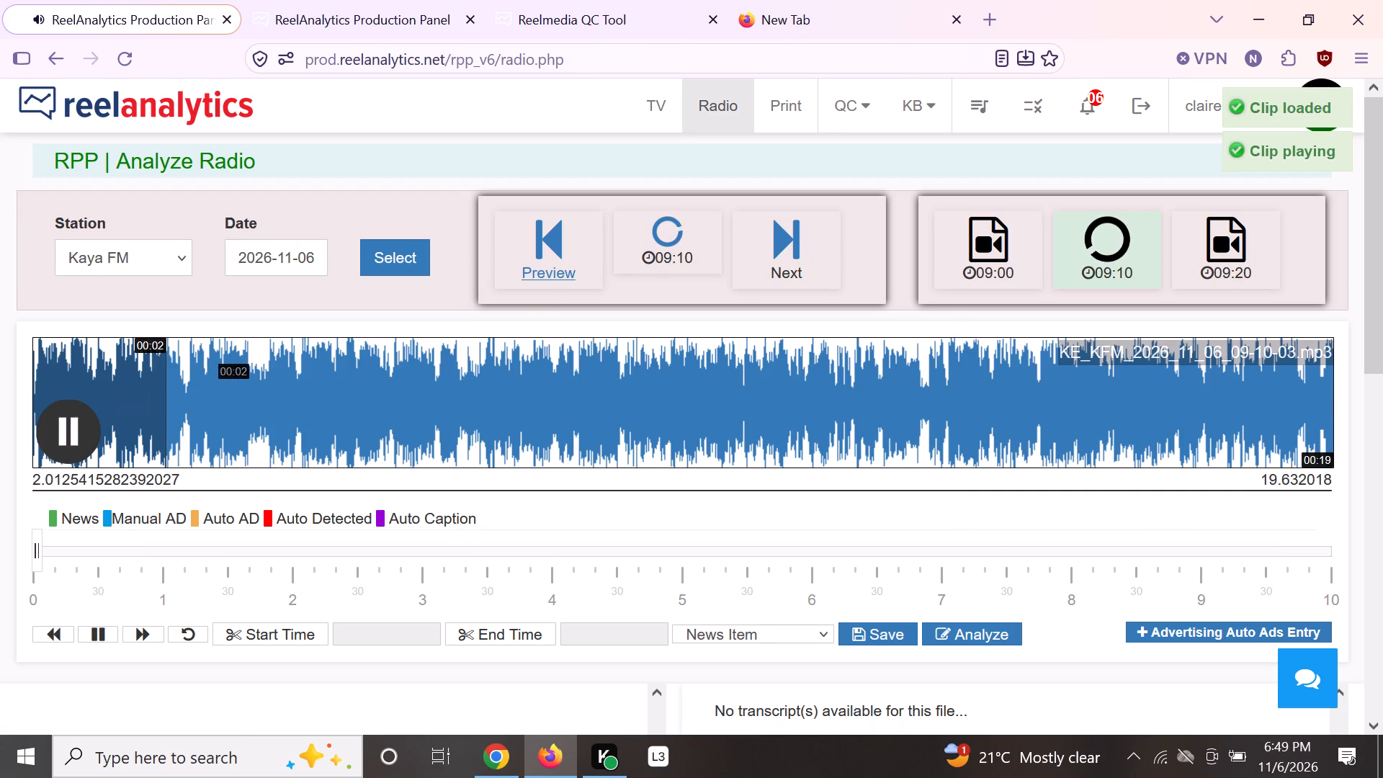
{"action": "left_click", "coordinate": [238, 375]}
{"action": "left_click", "coordinate": [290, 377]}
{"action": "left_click", "coordinate": [363, 383]}
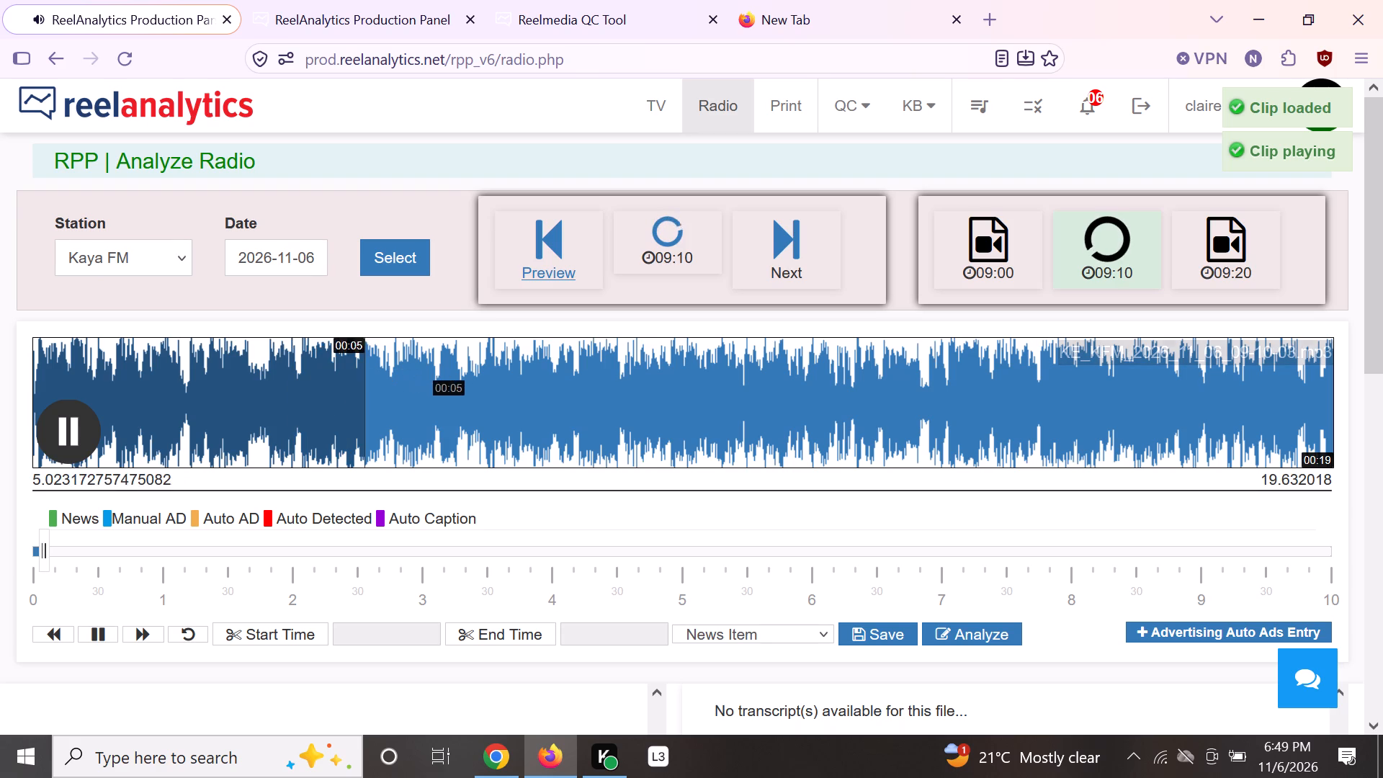
{"action": "left_click", "coordinate": [448, 395]}
{"action": "left_click", "coordinate": [550, 417]}
{"action": "left_click", "coordinate": [647, 421]}
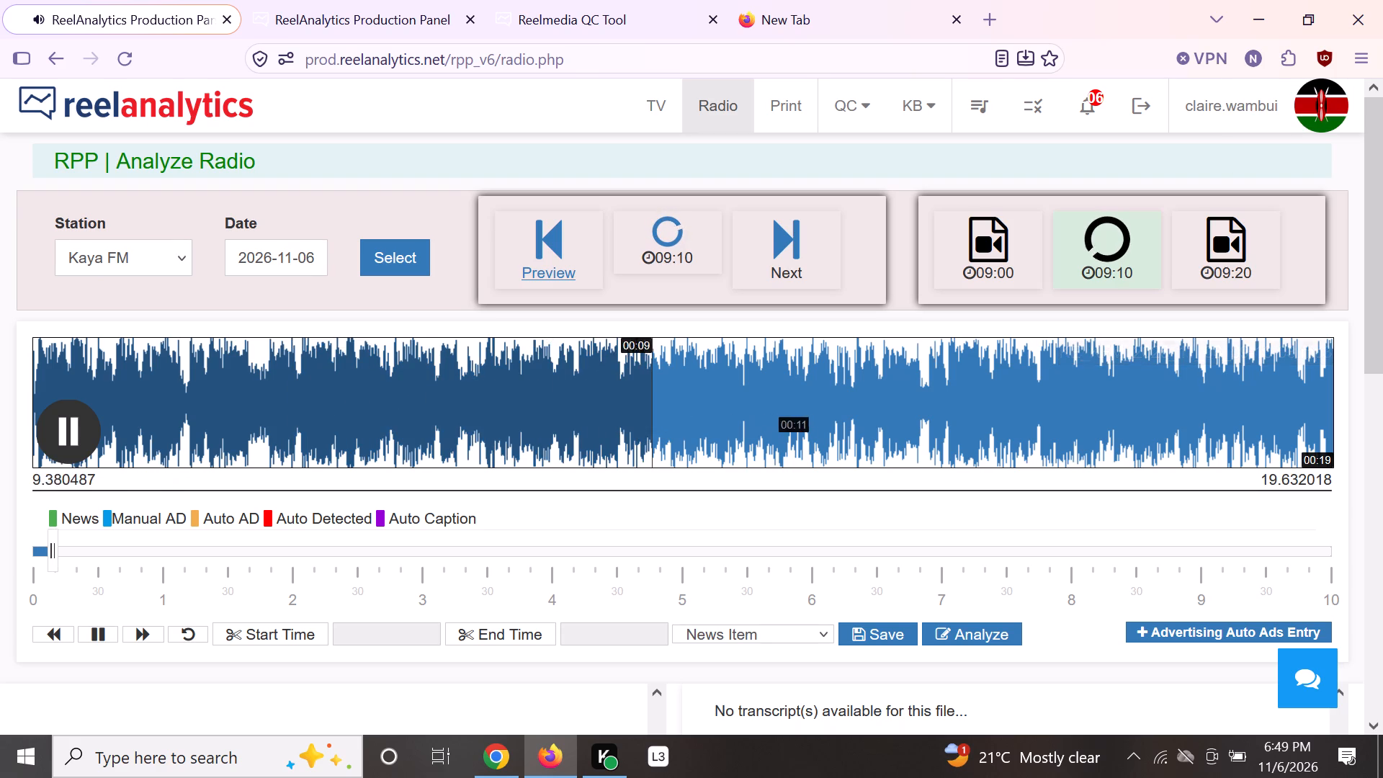
{"action": "left_click", "coordinate": [775, 423]}
{"action": "left_click", "coordinate": [884, 434]}
{"action": "left_click", "coordinate": [967, 437]}
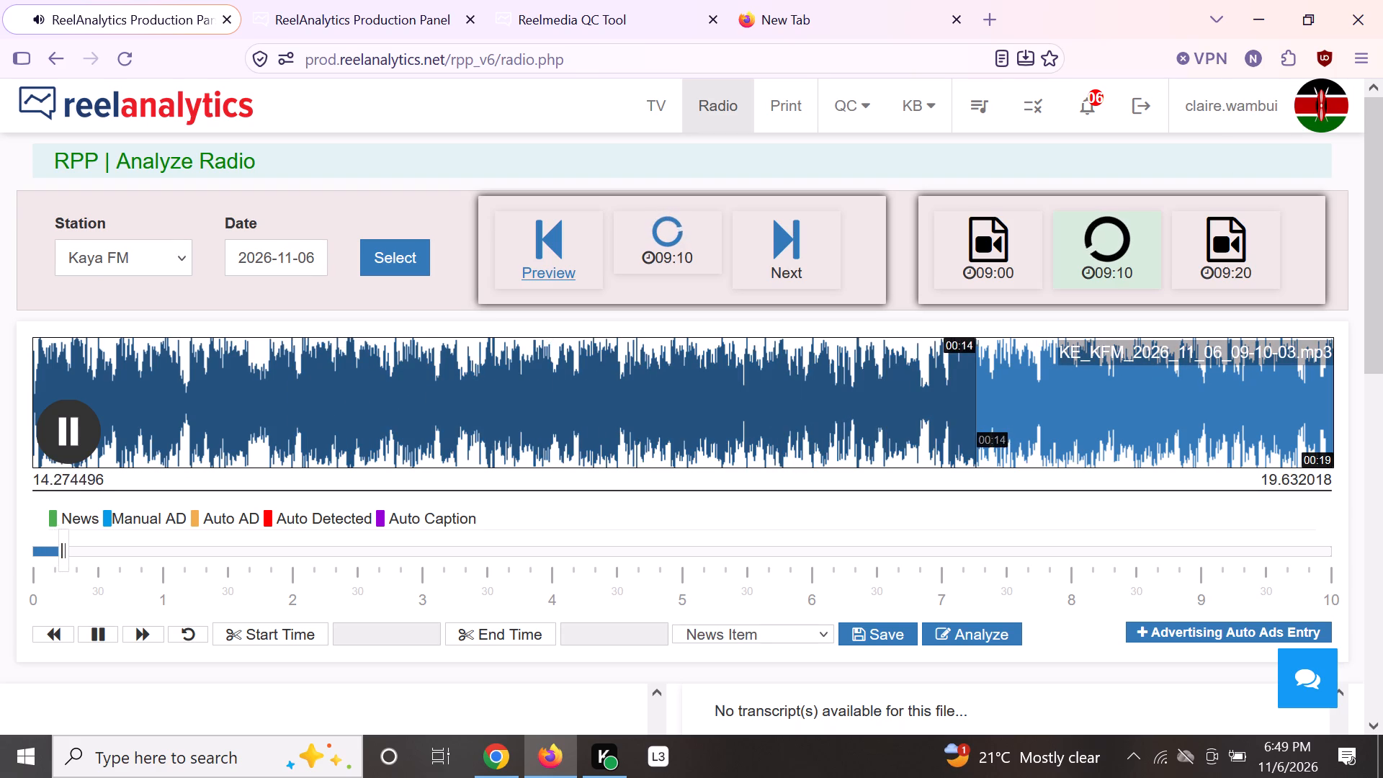
{"action": "left_click", "coordinate": [1057, 427]}
{"action": "left_click", "coordinate": [1140, 424]}
{"action": "left_click", "coordinate": [1250, 420]}
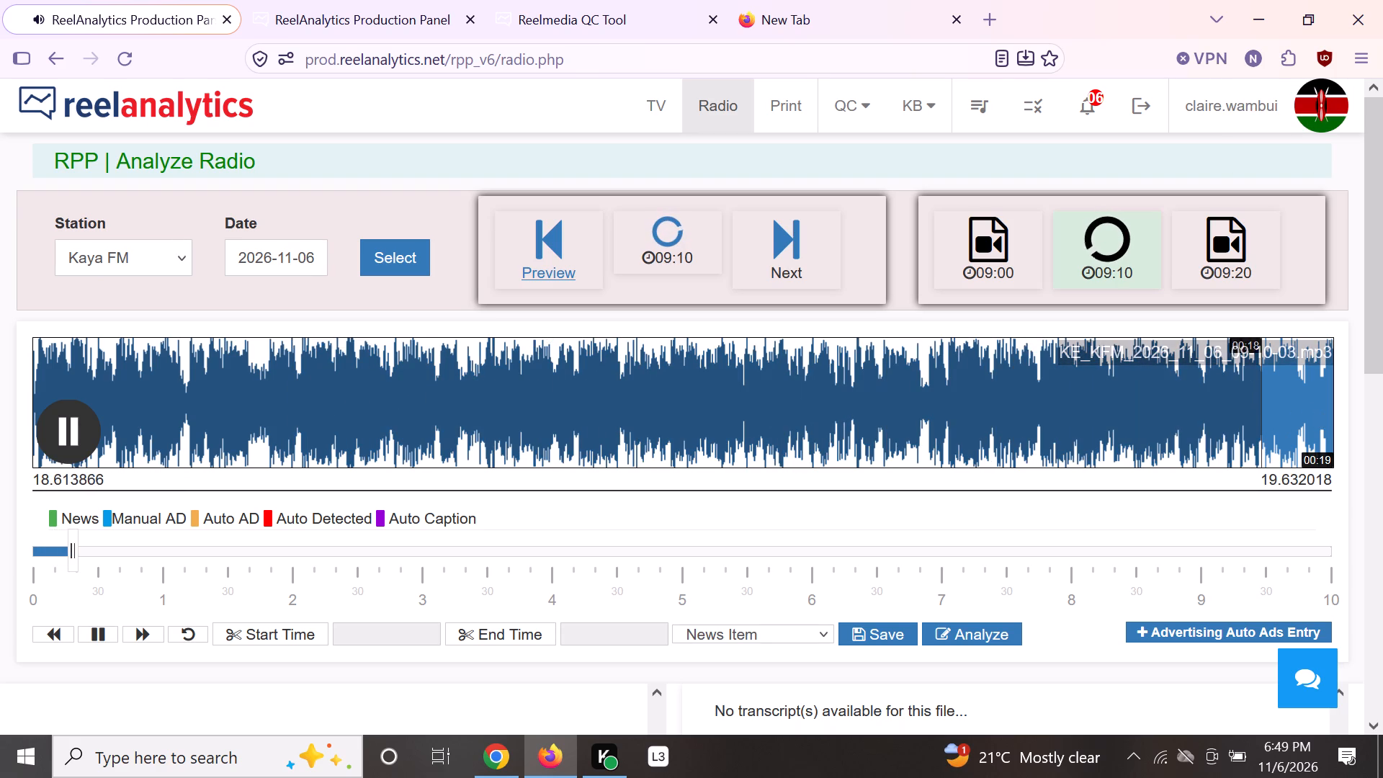
{"action": "left_click", "coordinate": [1328, 419]}
Log Music as the missing-activity reason for the 09:10 recording and proceed to the next clip.
{"action": "left_click", "coordinate": [783, 235]}
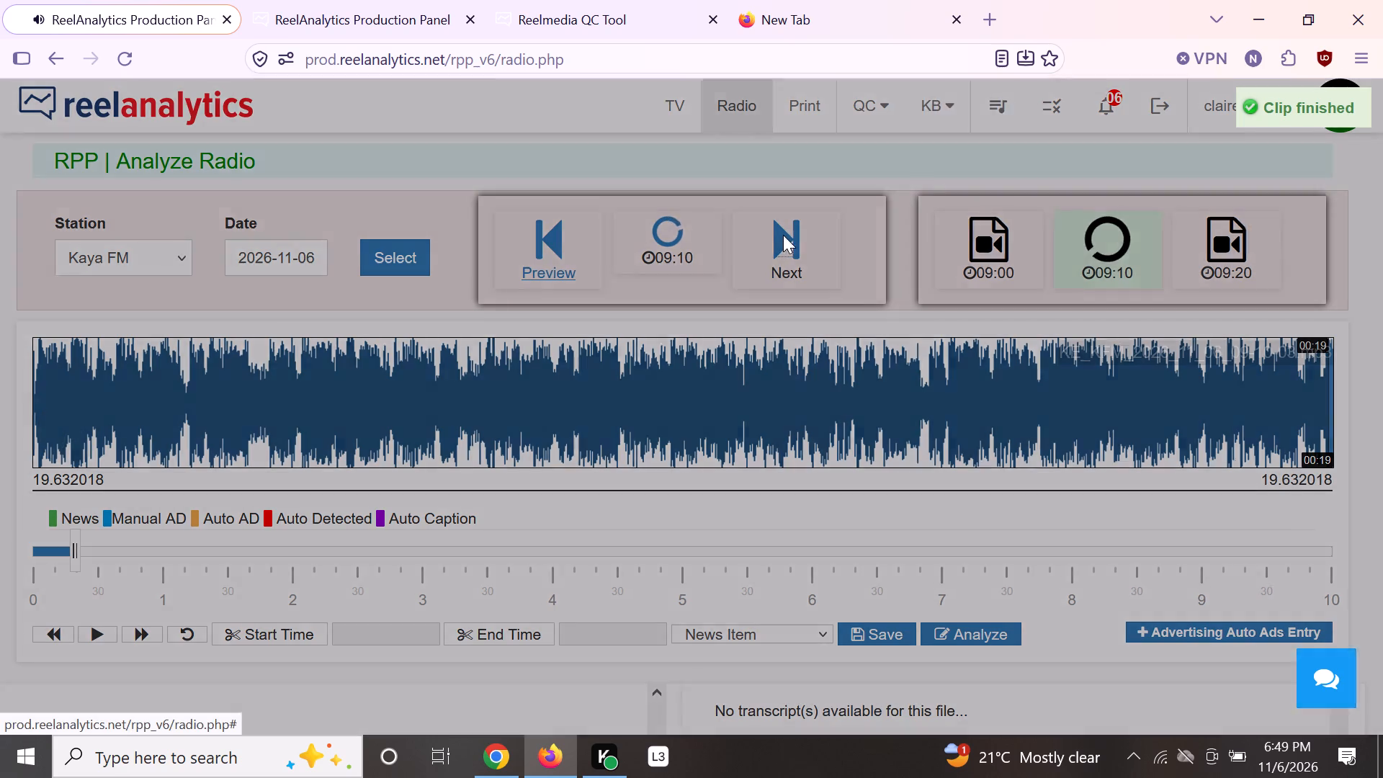
{"action": "left_click", "coordinate": [683, 203]}
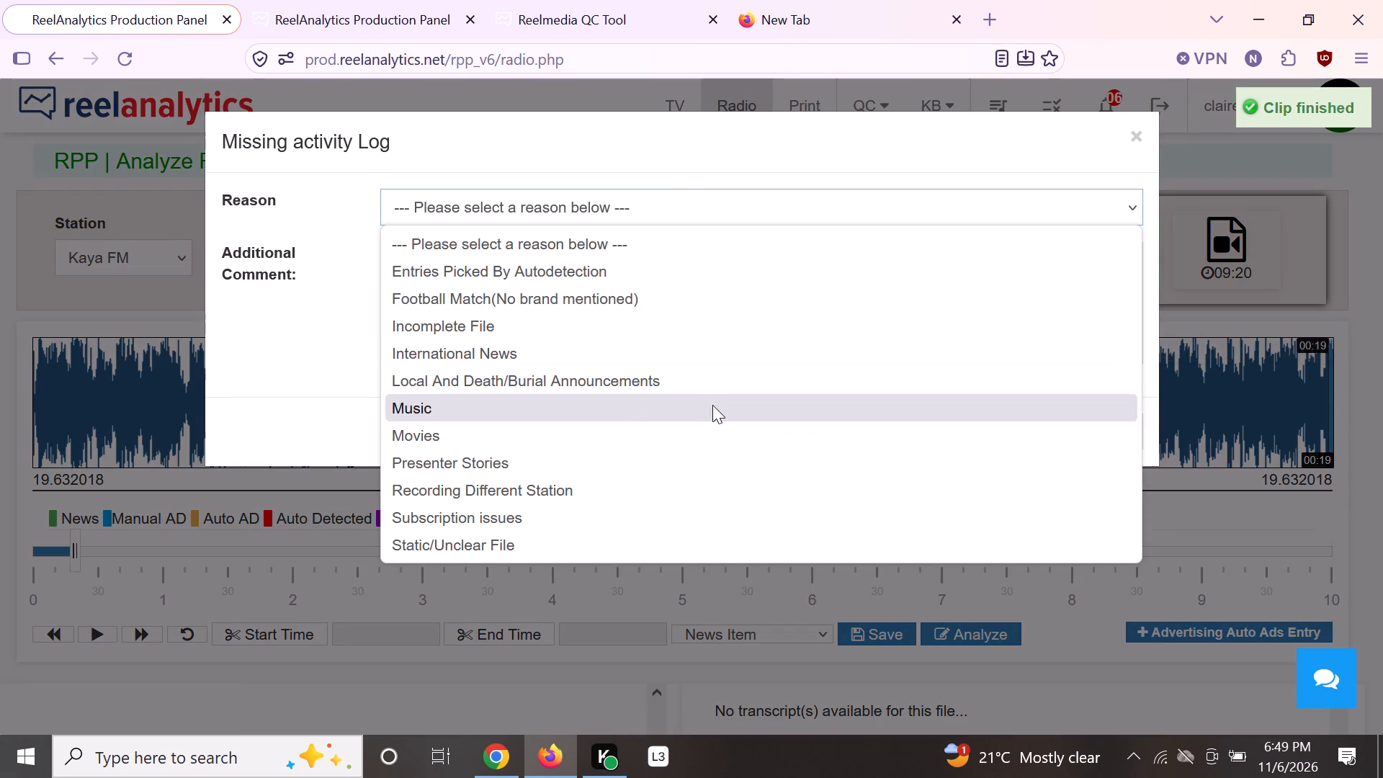
{"action": "left_click", "coordinate": [712, 405]}
{"action": "left_click", "coordinate": [1011, 440]}
Load and listen through the 09:20 recording, and log Music as its missing-activity reason.
{"action": "left_click", "coordinate": [681, 243]}
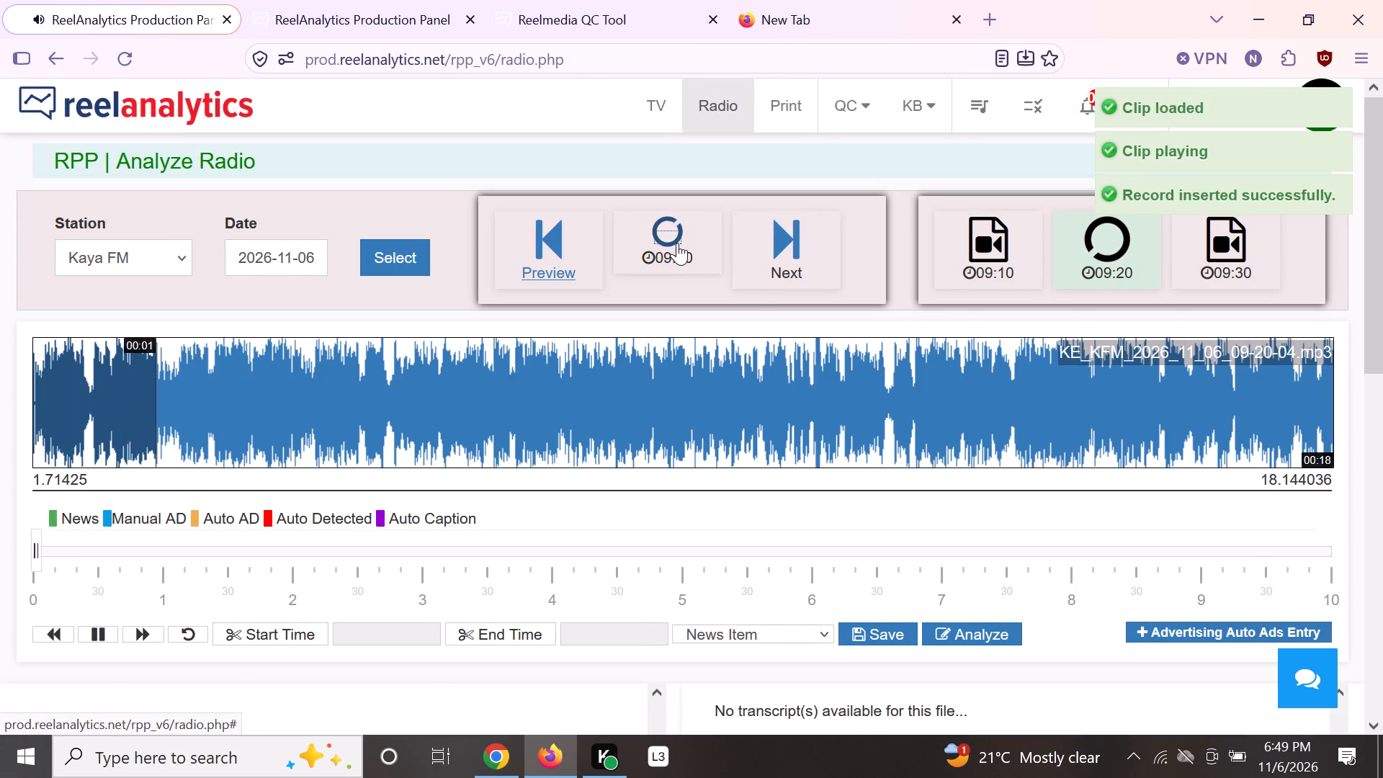
{"action": "left_click", "coordinate": [323, 393]}
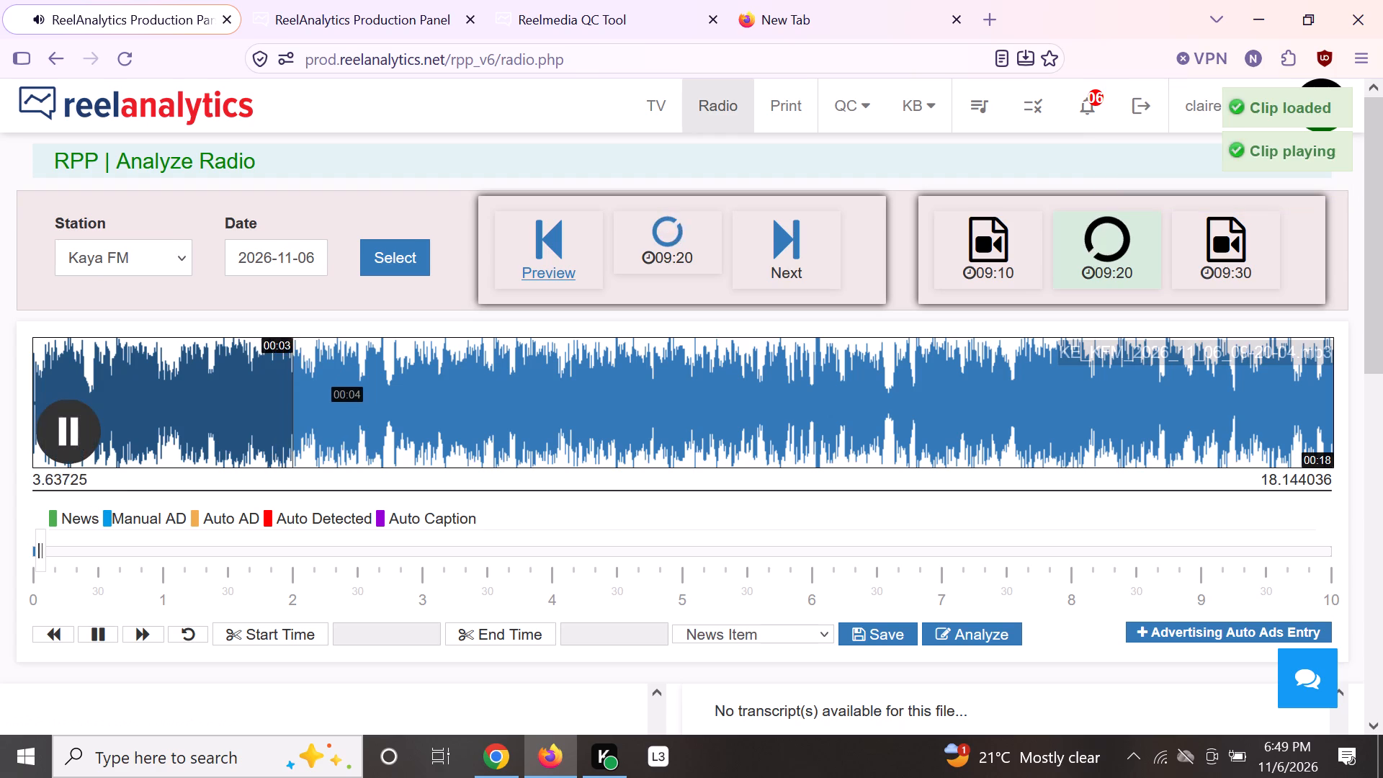
{"action": "left_click", "coordinate": [413, 392]}
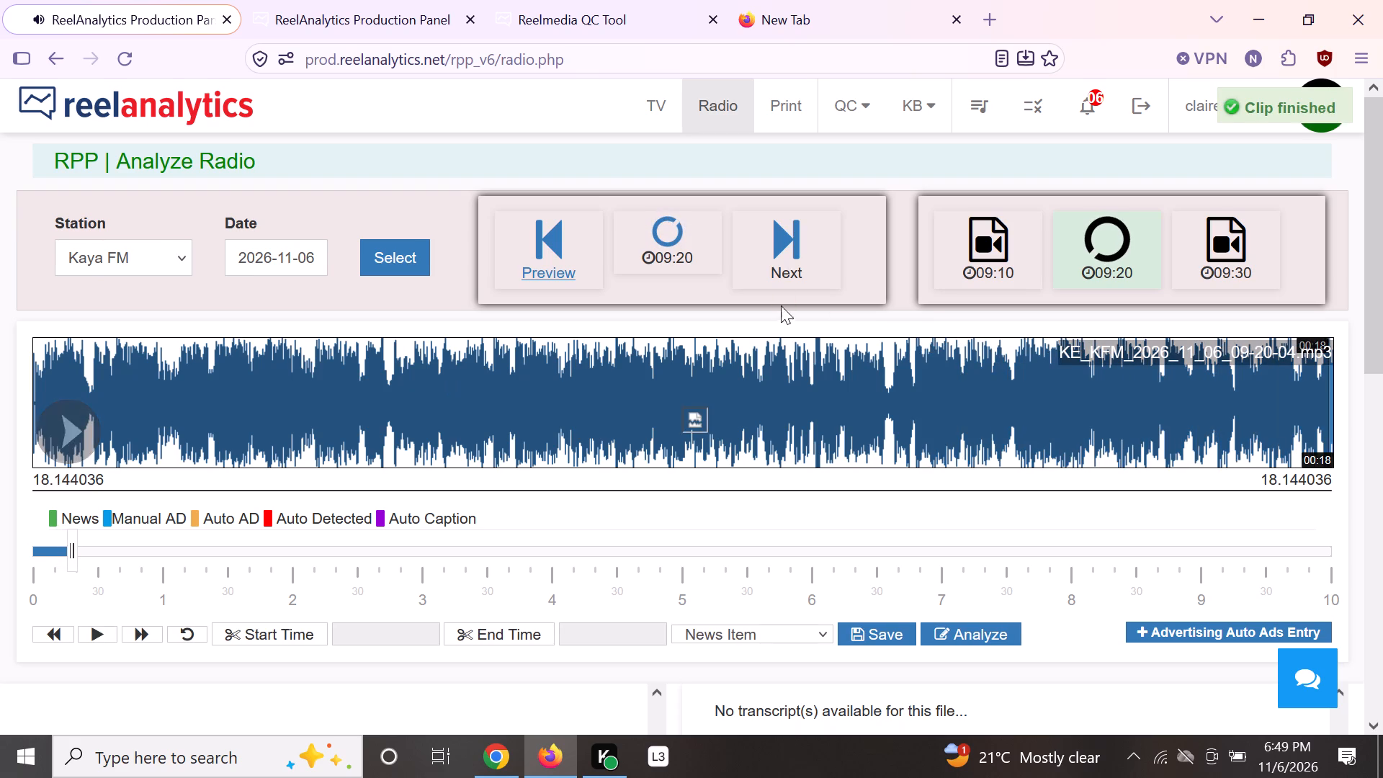
{"action": "left_click", "coordinate": [784, 238]}
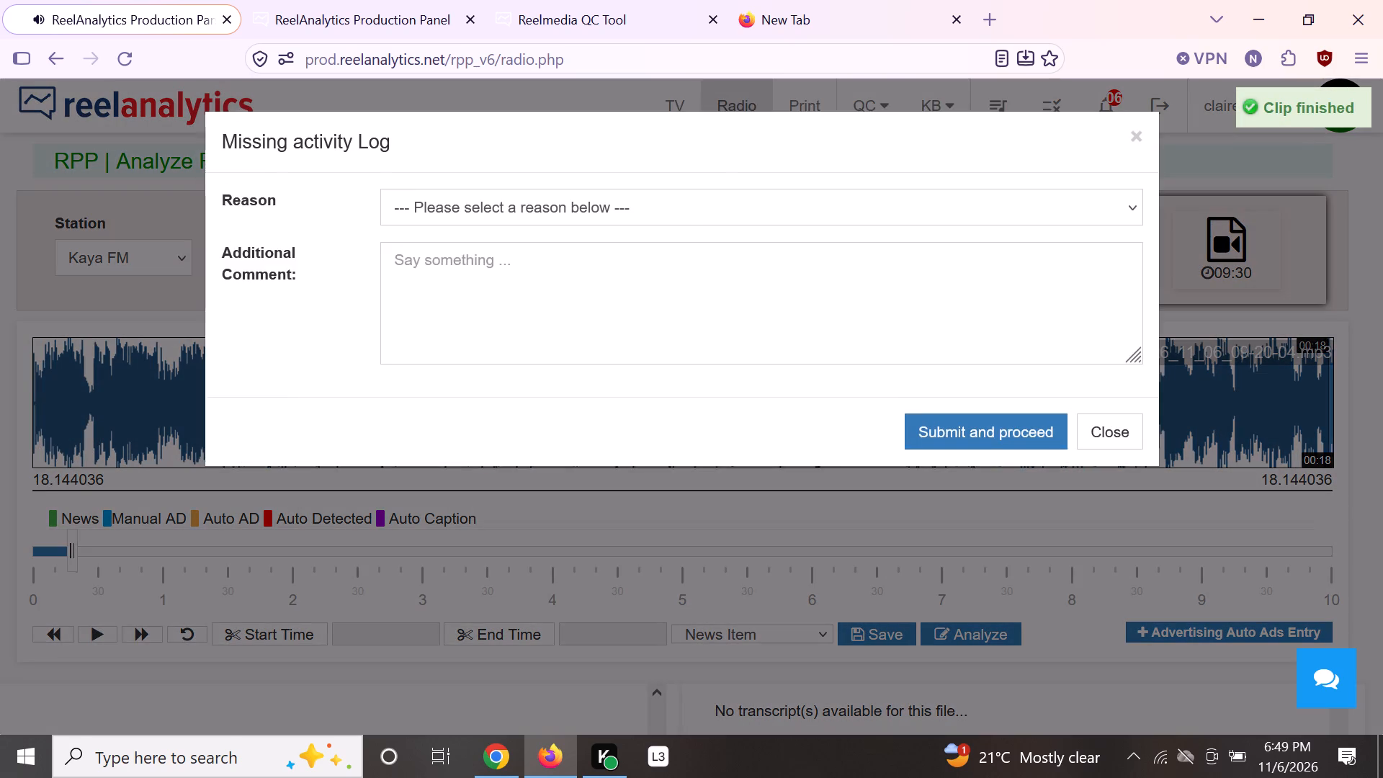
{"action": "left_click", "coordinate": [682, 218]}
{"action": "left_click", "coordinate": [658, 403]}
{"action": "left_click", "coordinate": [933, 437]}
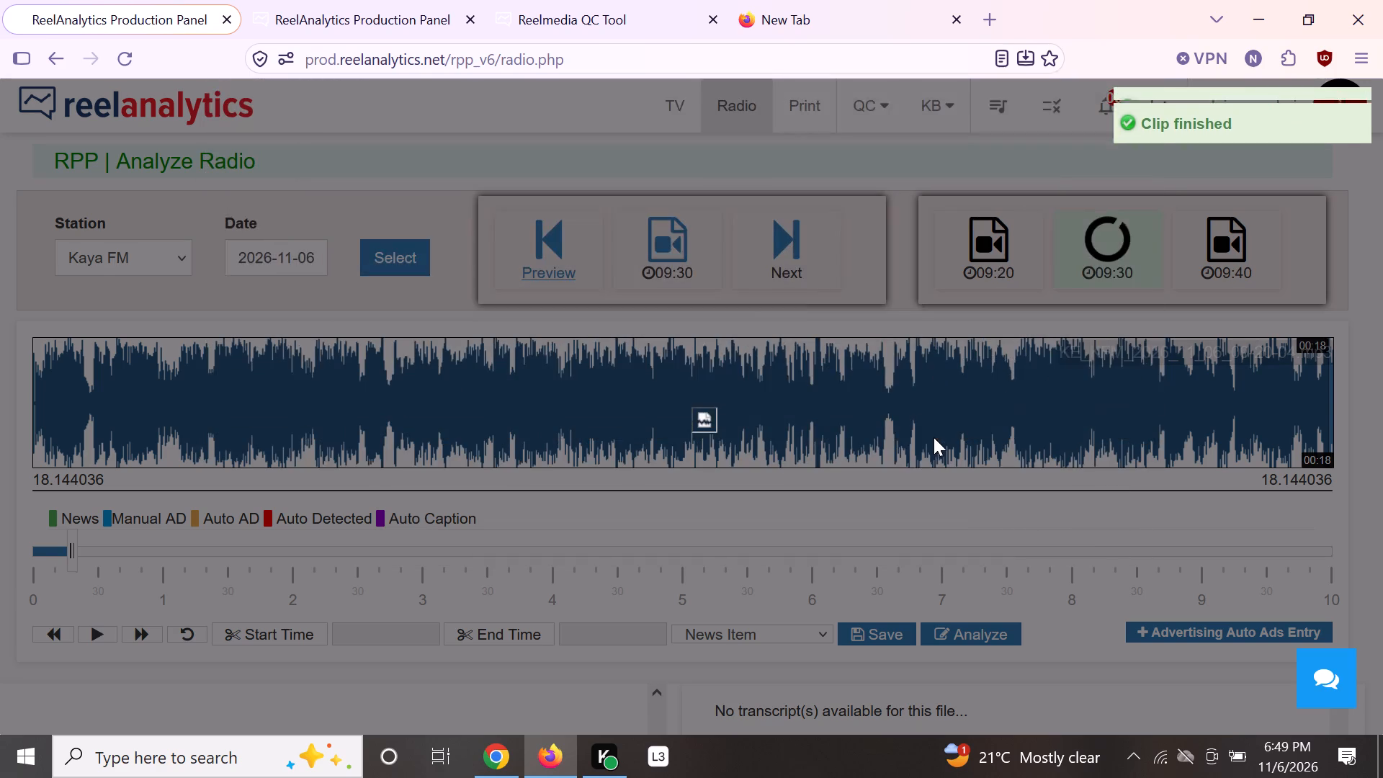
Load the 09:30 recording.
{"action": "left_click", "coordinate": [668, 251]}
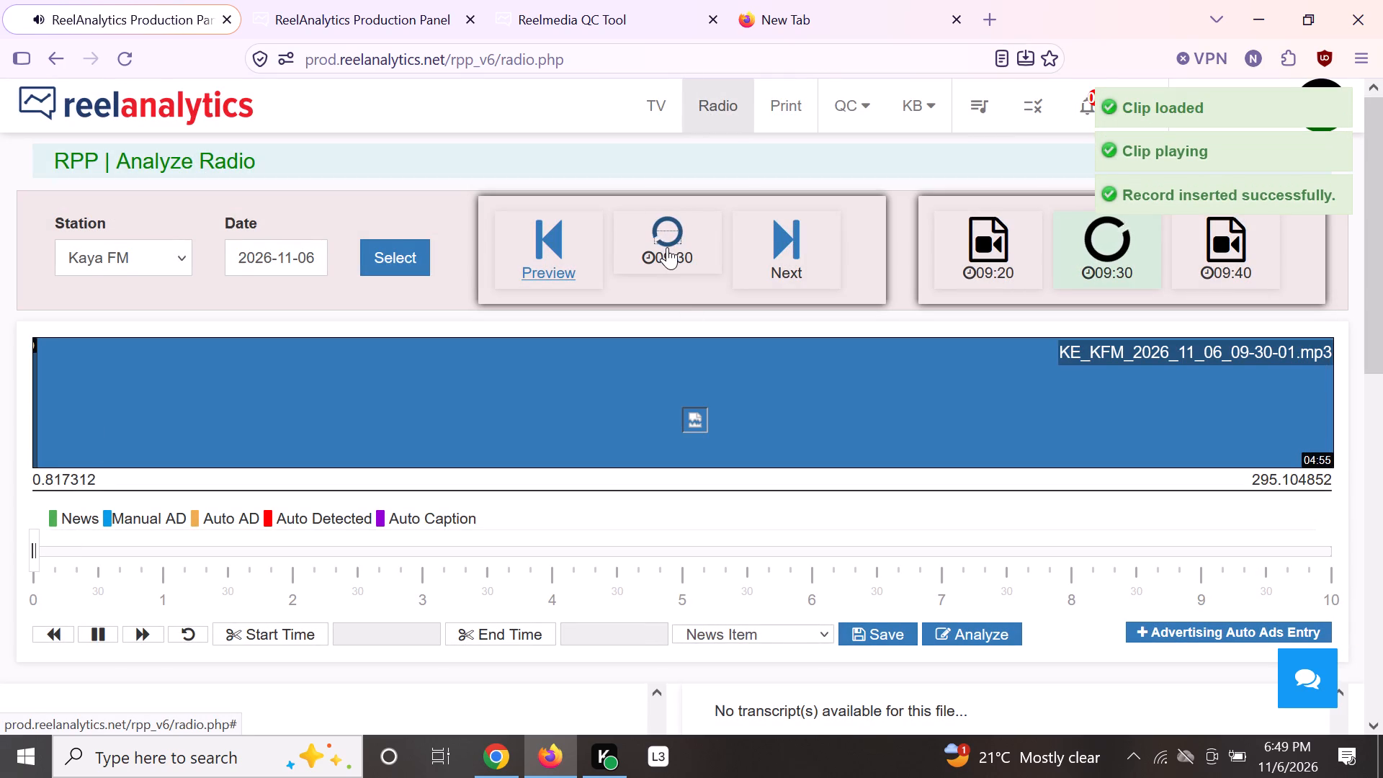
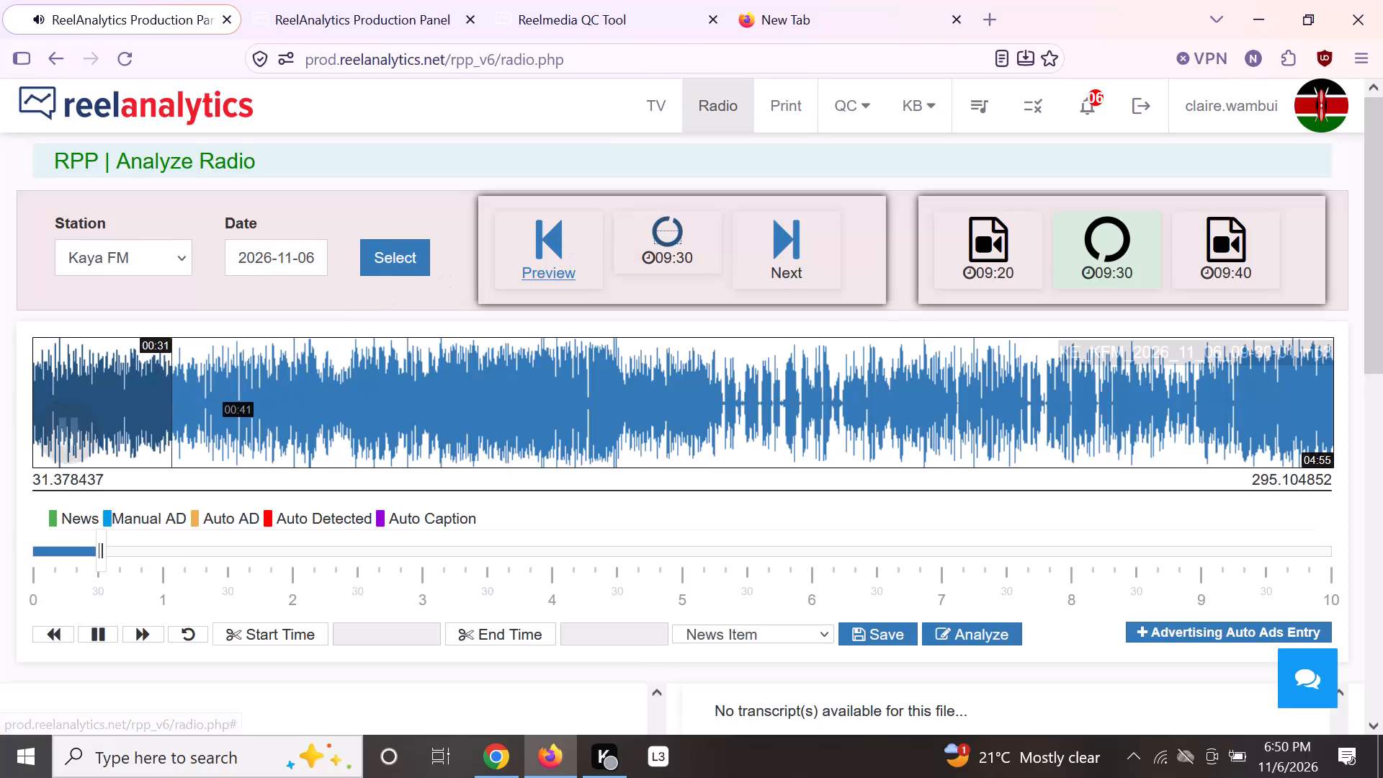
Find where the ad section begins in the 09:30 recording and mark its start time at 8.041976 seconds.
{"action": "left_click", "coordinate": [123, 378]}
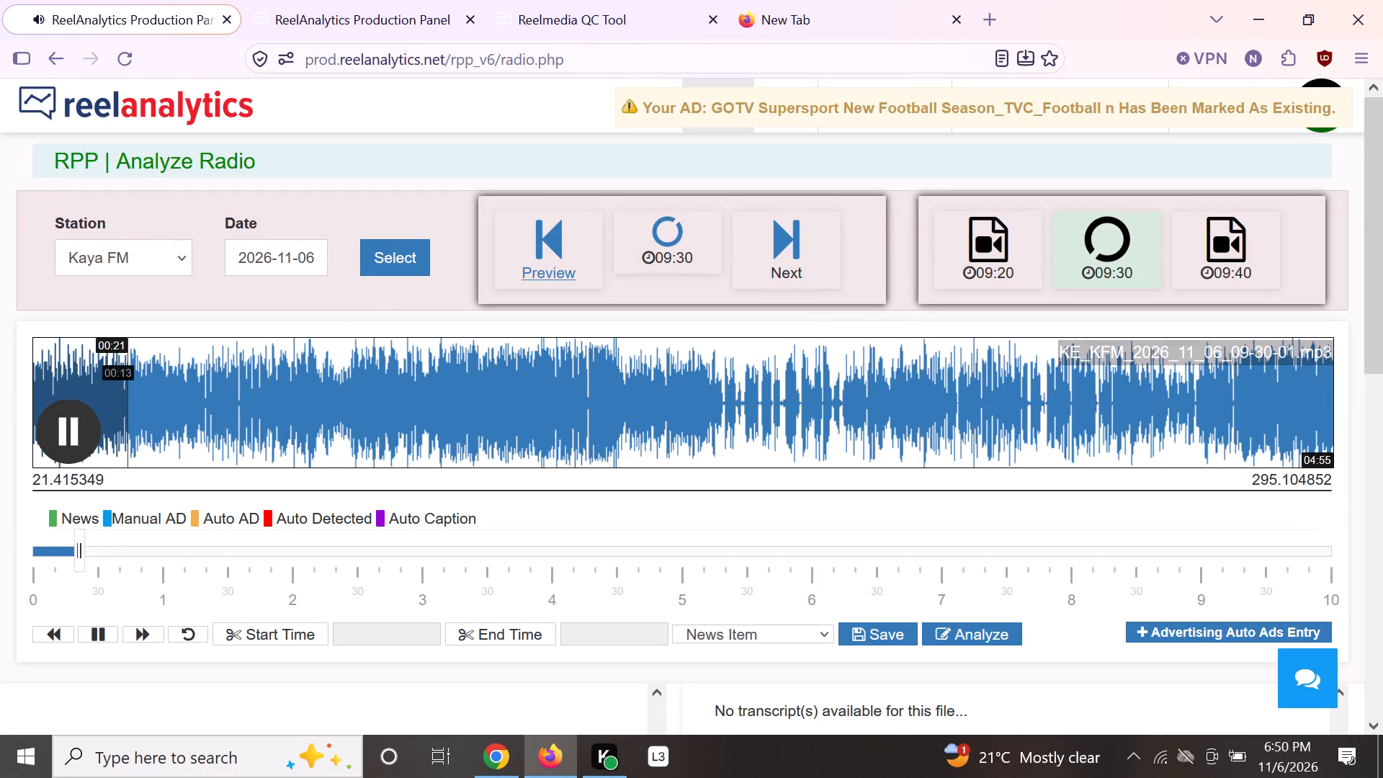
{"action": "left_click", "coordinate": [56, 378]}
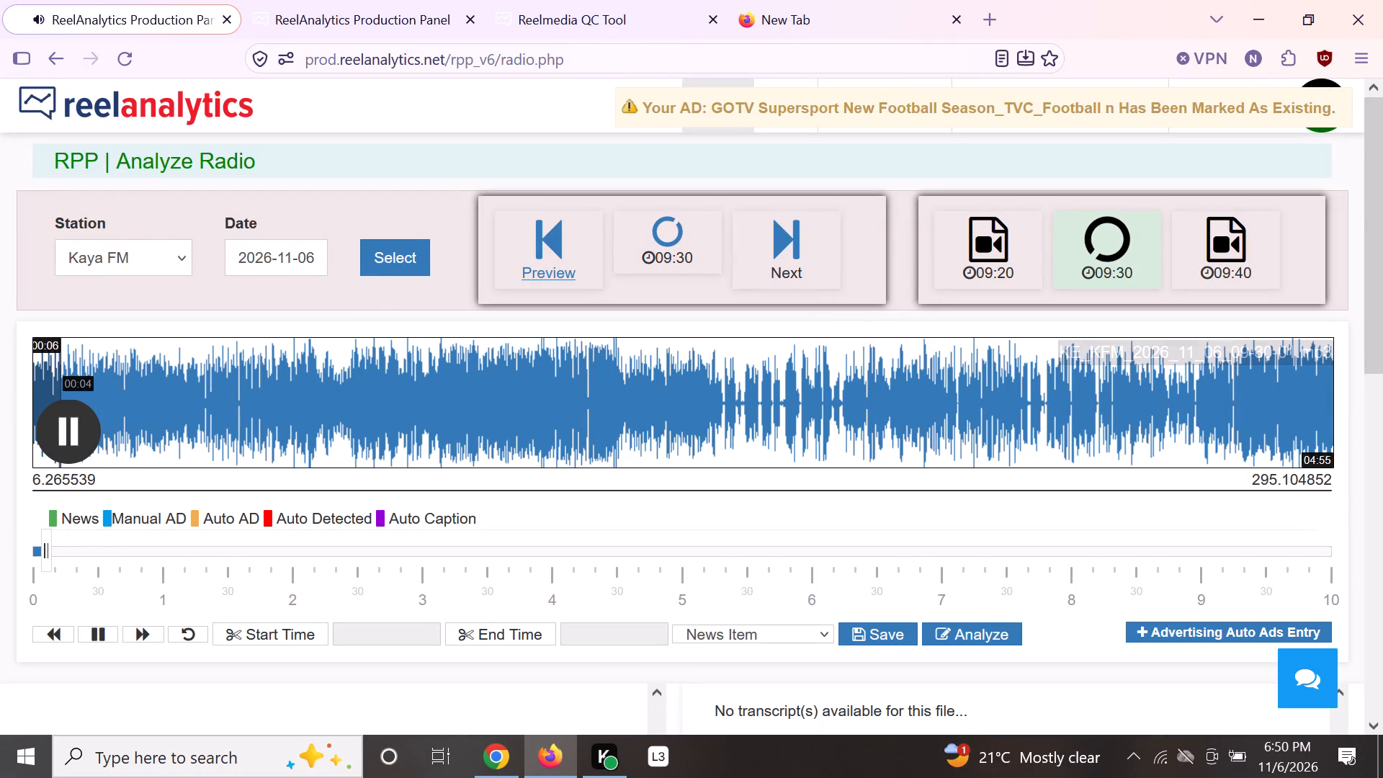
{"action": "key", "text": "space"}
{"action": "left_click", "coordinate": [302, 635]}
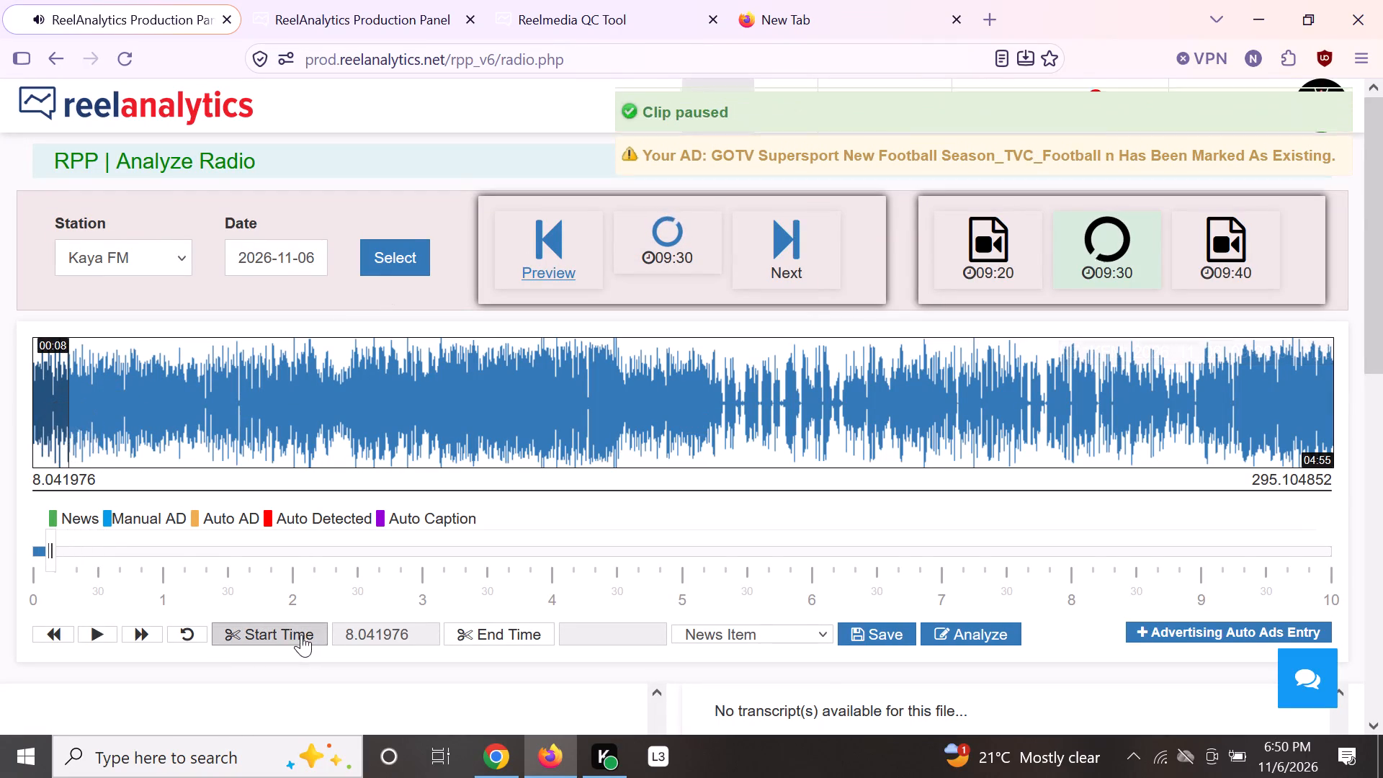
Listen for where the ad section finishes in the 09:30 recording and mark its end time at 58.749223 seconds.
{"action": "key", "text": "space"}
{"action": "left_click", "coordinate": [117, 379]}
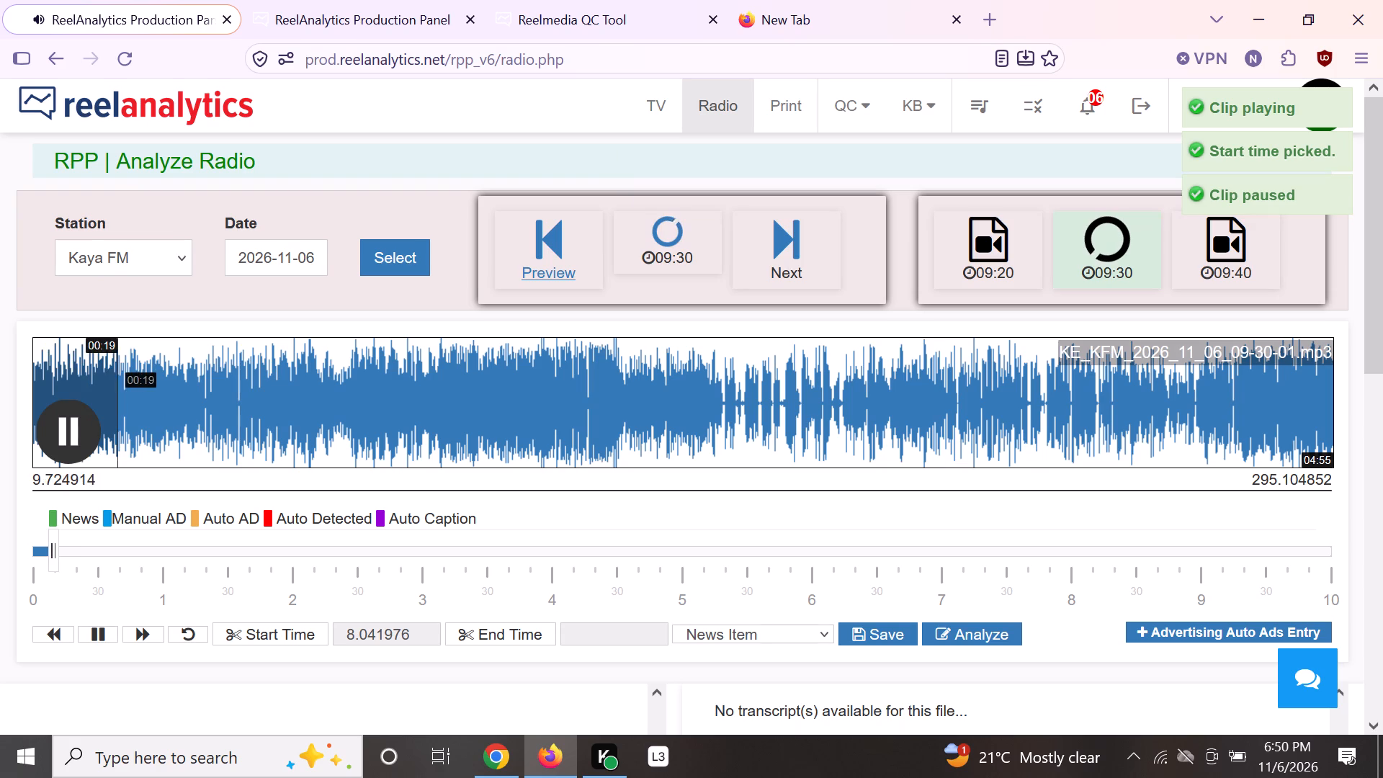
{"action": "left_click", "coordinate": [141, 375]}
{"action": "left_click", "coordinate": [179, 380]}
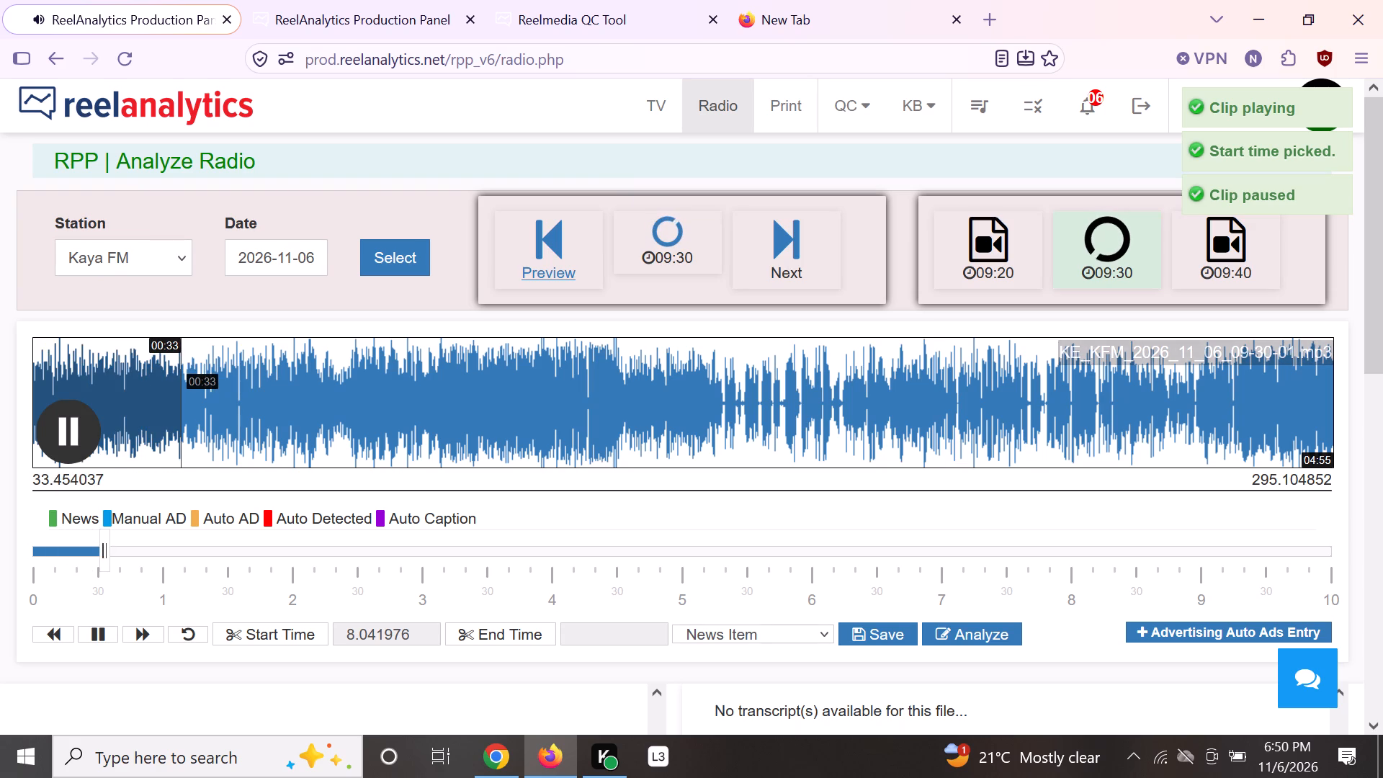
{"action": "left_click", "coordinate": [195, 391]}
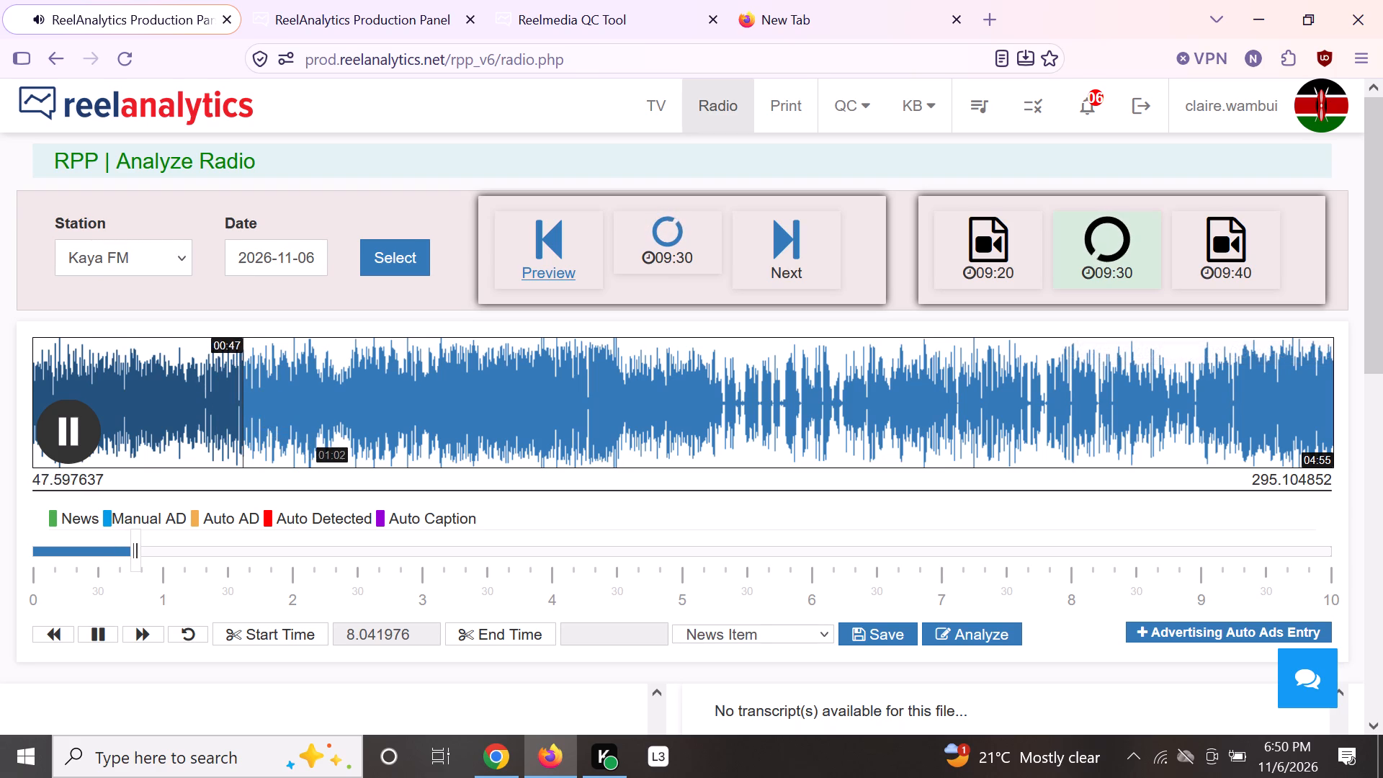
{"action": "left_click", "coordinate": [254, 406]}
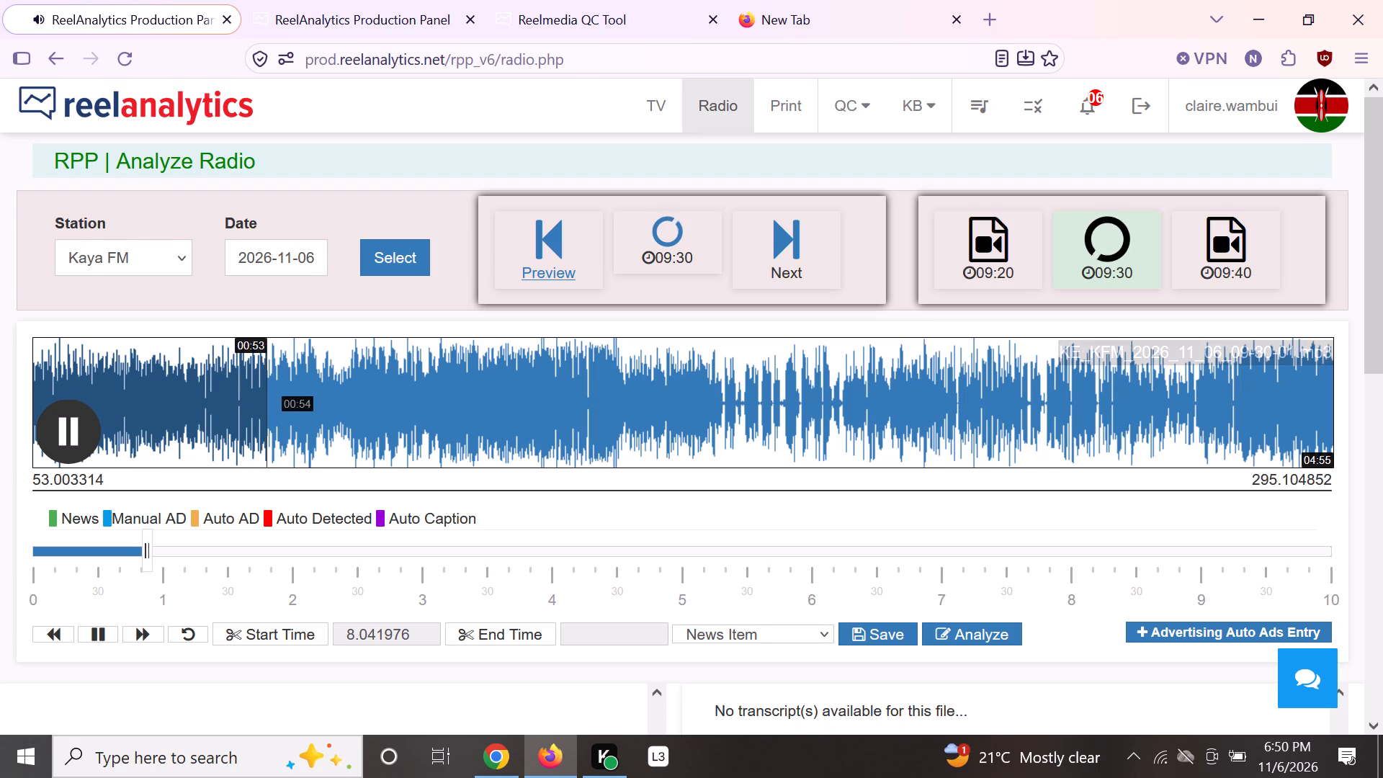
{"action": "left_click", "coordinate": [280, 398]}
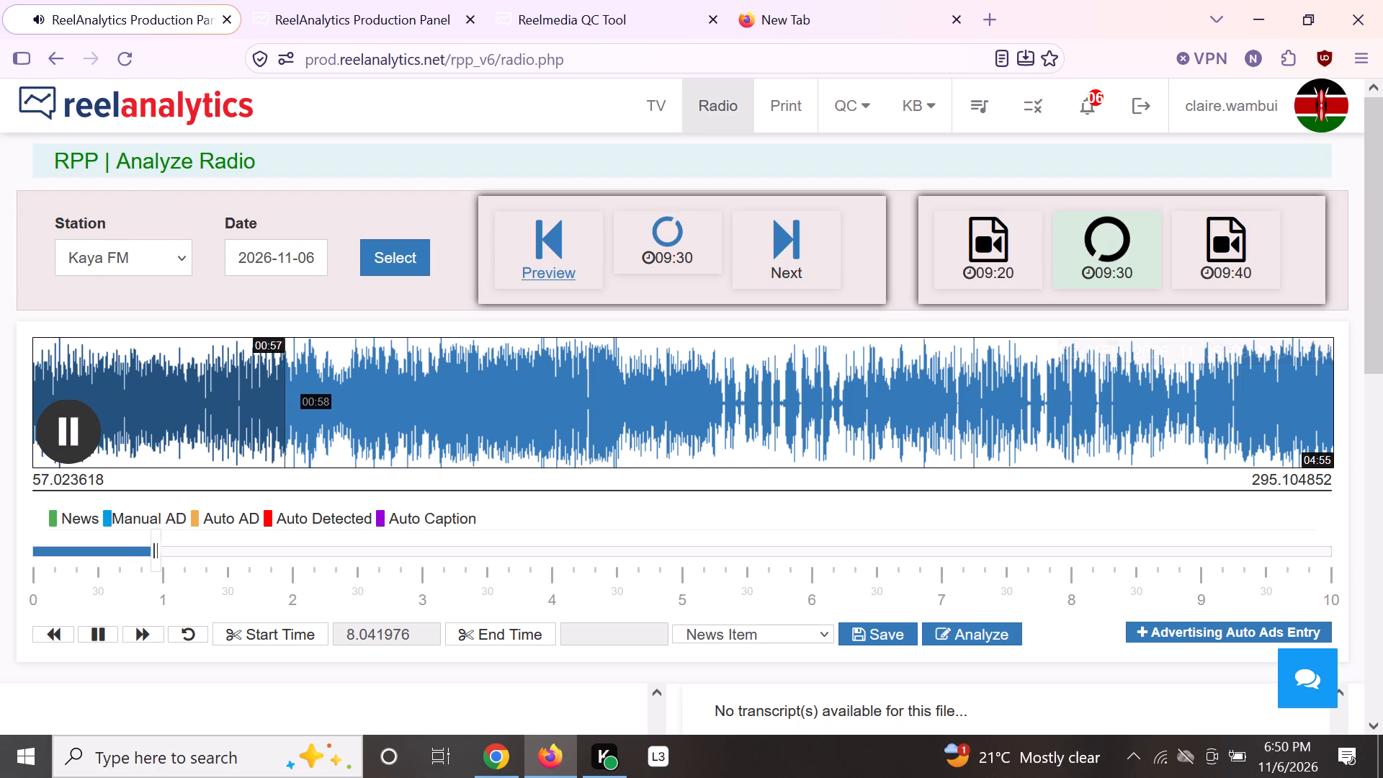
{"action": "left_click", "coordinate": [298, 397]}
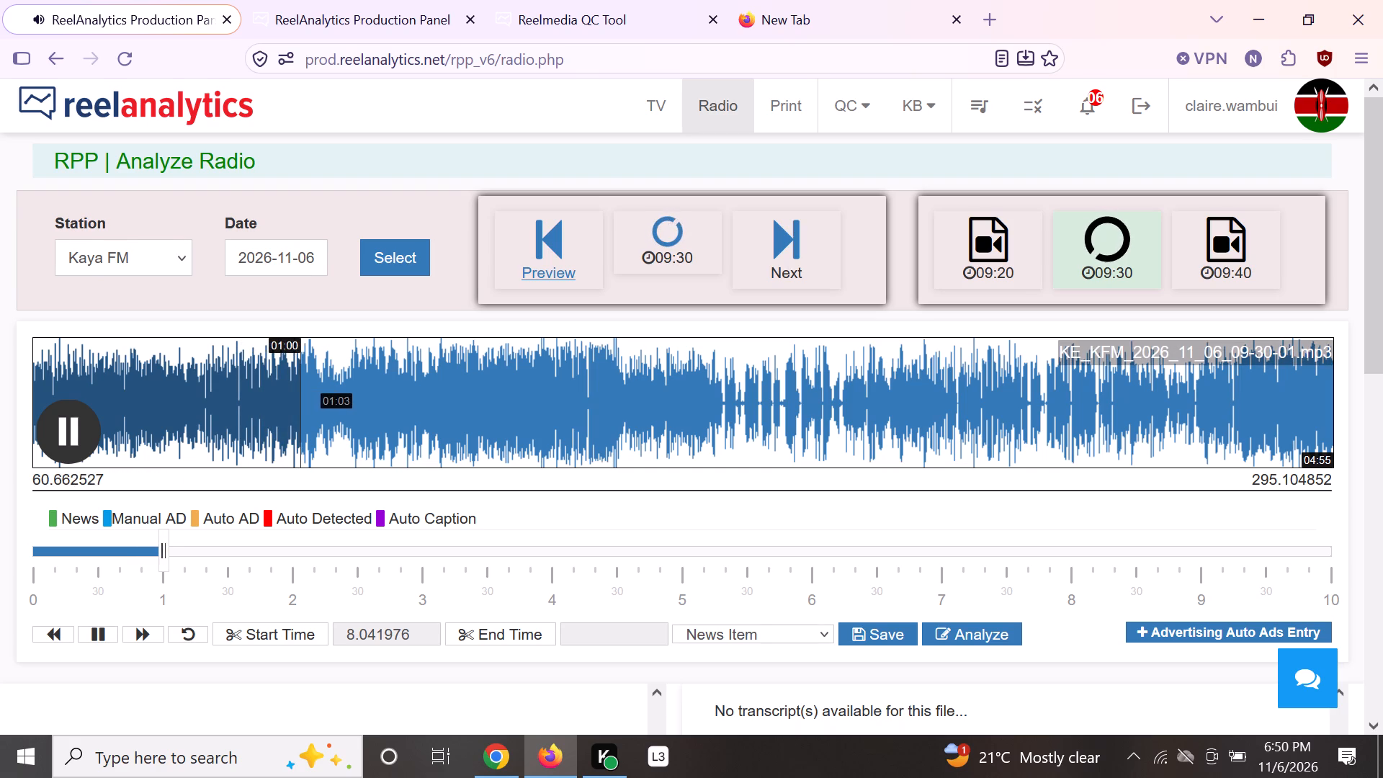
{"action": "left_click", "coordinate": [295, 398]}
{"action": "left_click", "coordinate": [291, 380]}
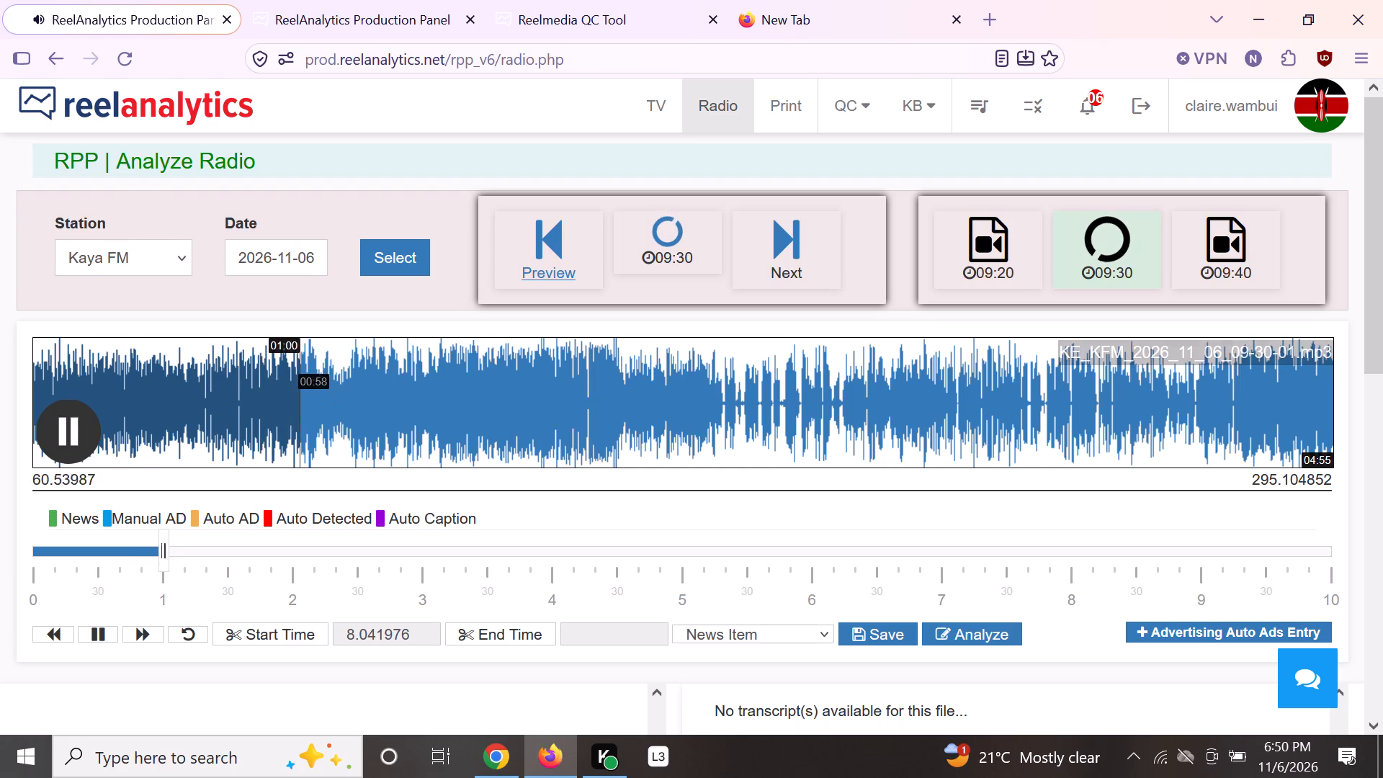
{"action": "left_click", "coordinate": [288, 383]}
{"action": "key", "text": "space"}
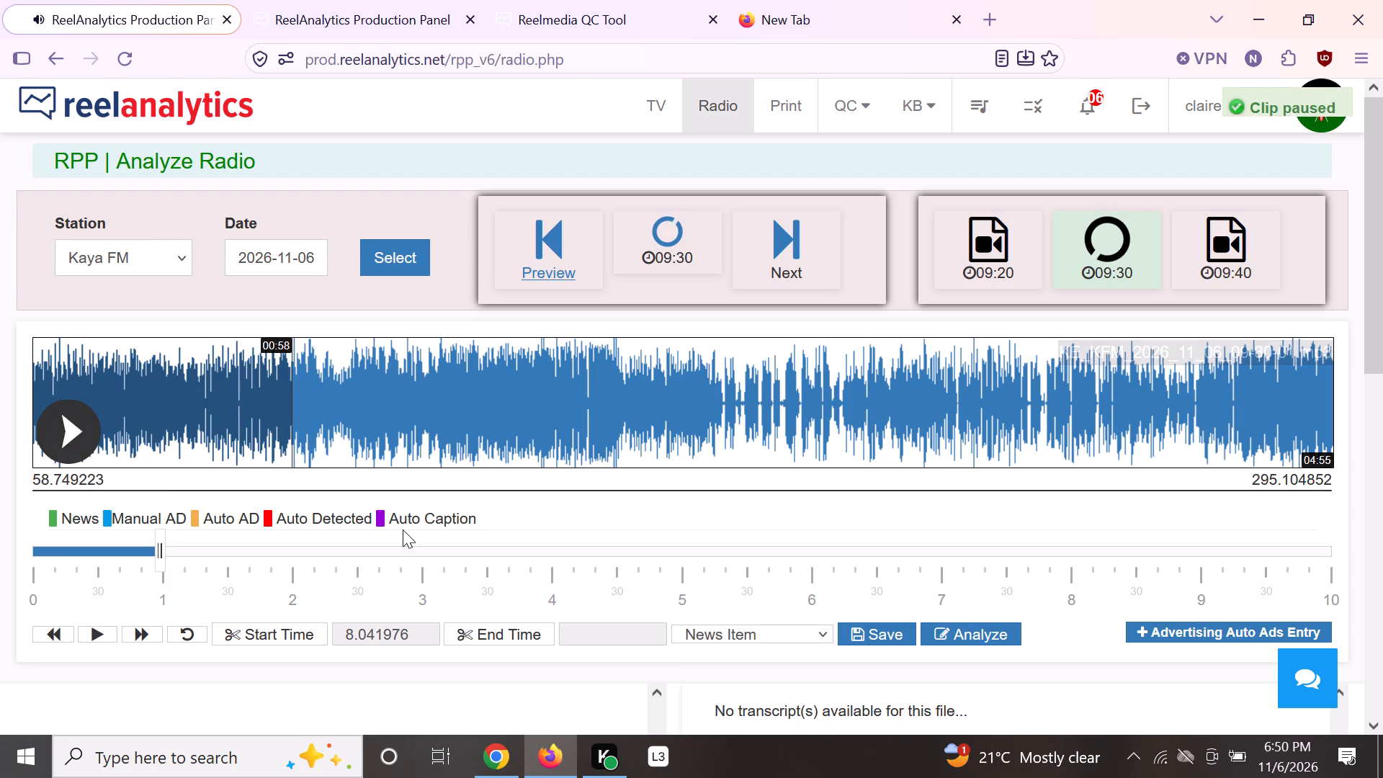
{"action": "left_click", "coordinate": [521, 628]}
Save the marked section of the 09:30 recording as a Manual AD Entry.
{"action": "left_click", "coordinate": [706, 638]}
{"action": "left_click", "coordinate": [719, 611]}
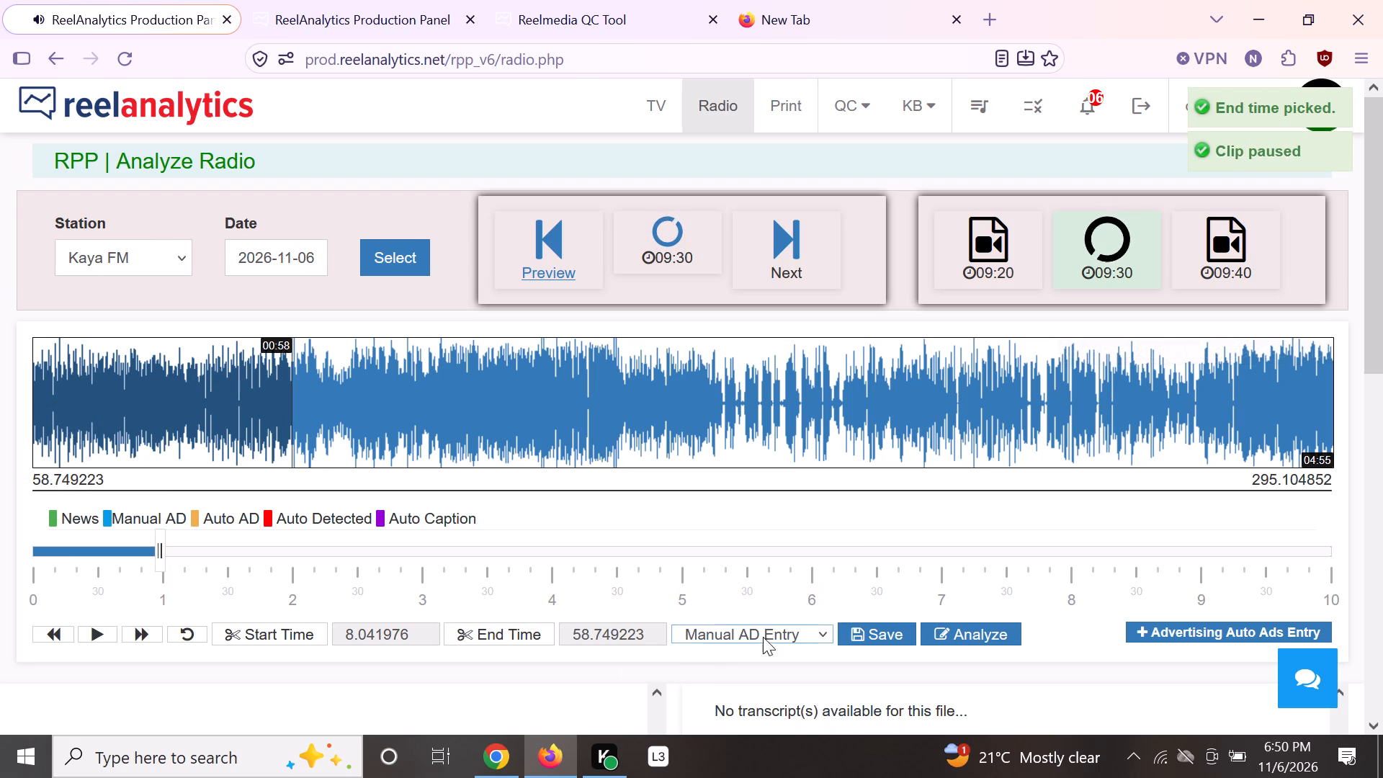
{"action": "left_click", "coordinate": [867, 634]}
Resume playback and skim the rest of the 09:30 recording to its end, listening for further ad or news content.
{"action": "key", "text": "space"}
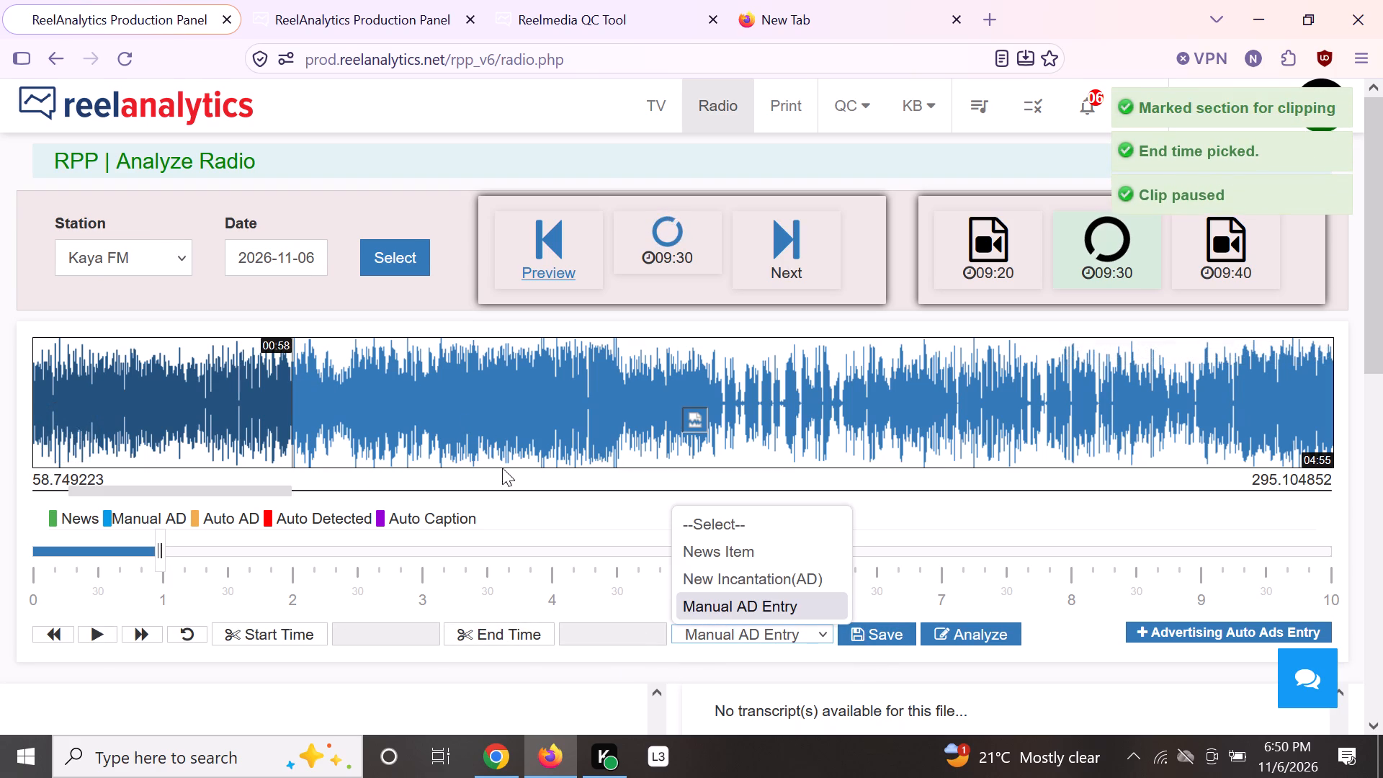
{"action": "left_click", "coordinate": [505, 497]}
{"action": "key", "text": "space"}
{"action": "left_click", "coordinate": [321, 409]}
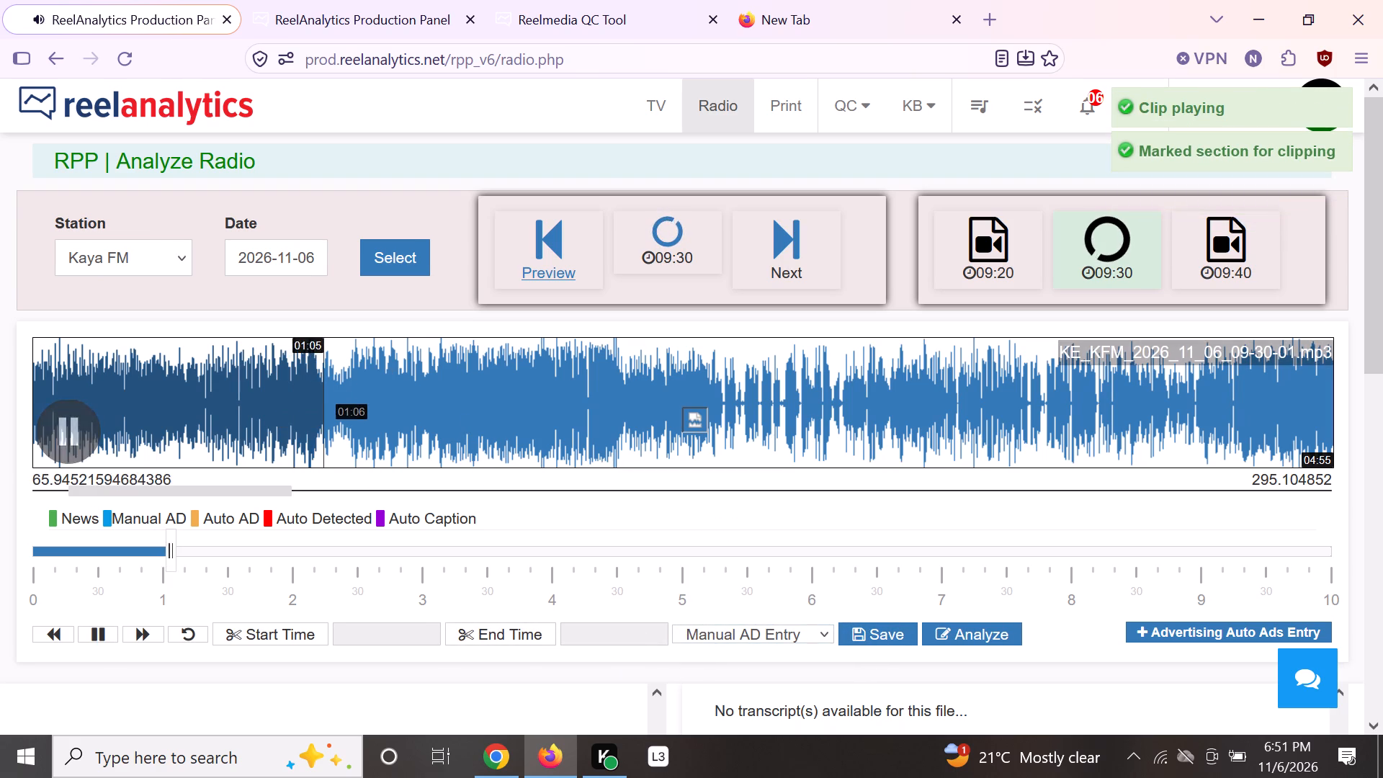
{"action": "left_click", "coordinate": [357, 412]}
{"action": "left_click", "coordinate": [426, 421]}
{"action": "left_click", "coordinate": [499, 423]}
{"action": "left_click", "coordinate": [594, 422]}
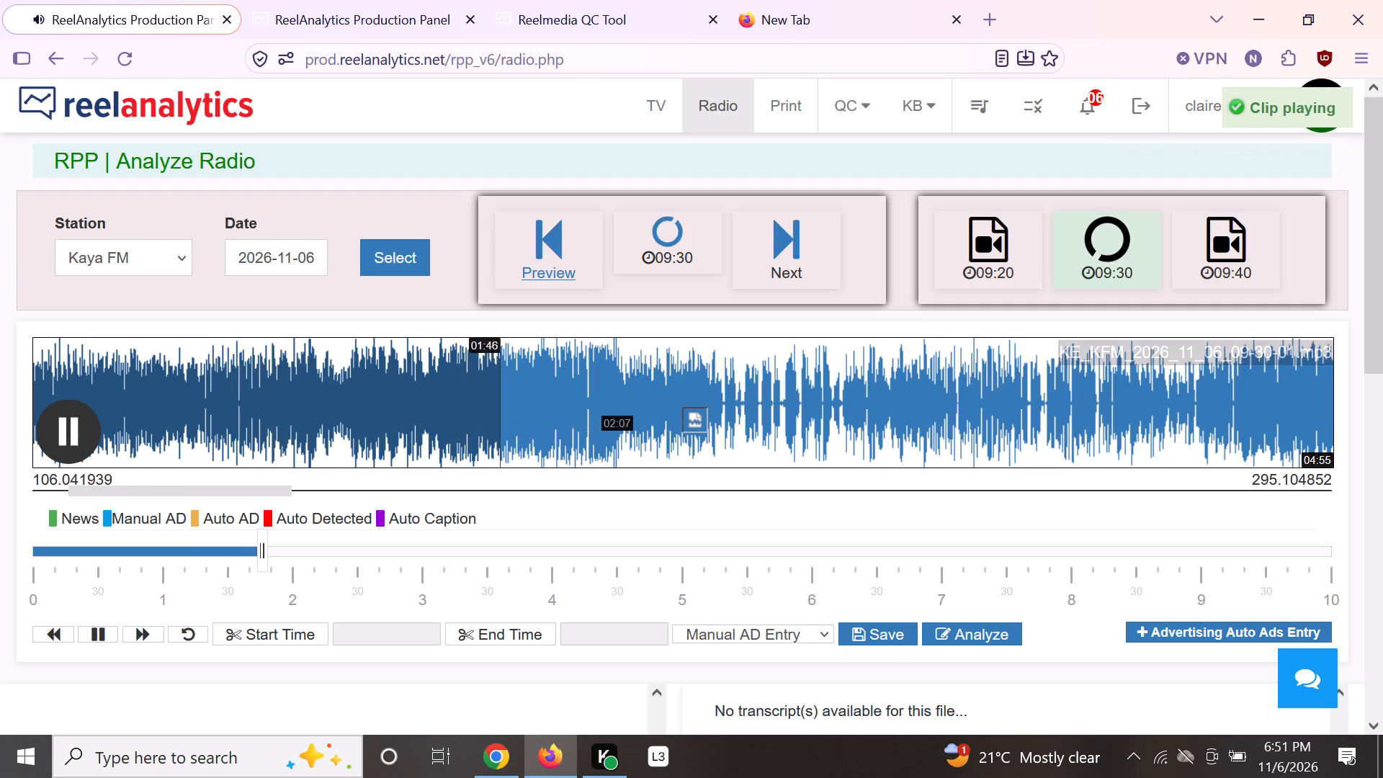
{"action": "left_click", "coordinate": [675, 423]}
{"action": "left_click", "coordinate": [771, 426]}
{"action": "left_click", "coordinate": [918, 432]}
{"action": "left_click", "coordinate": [1058, 432]}
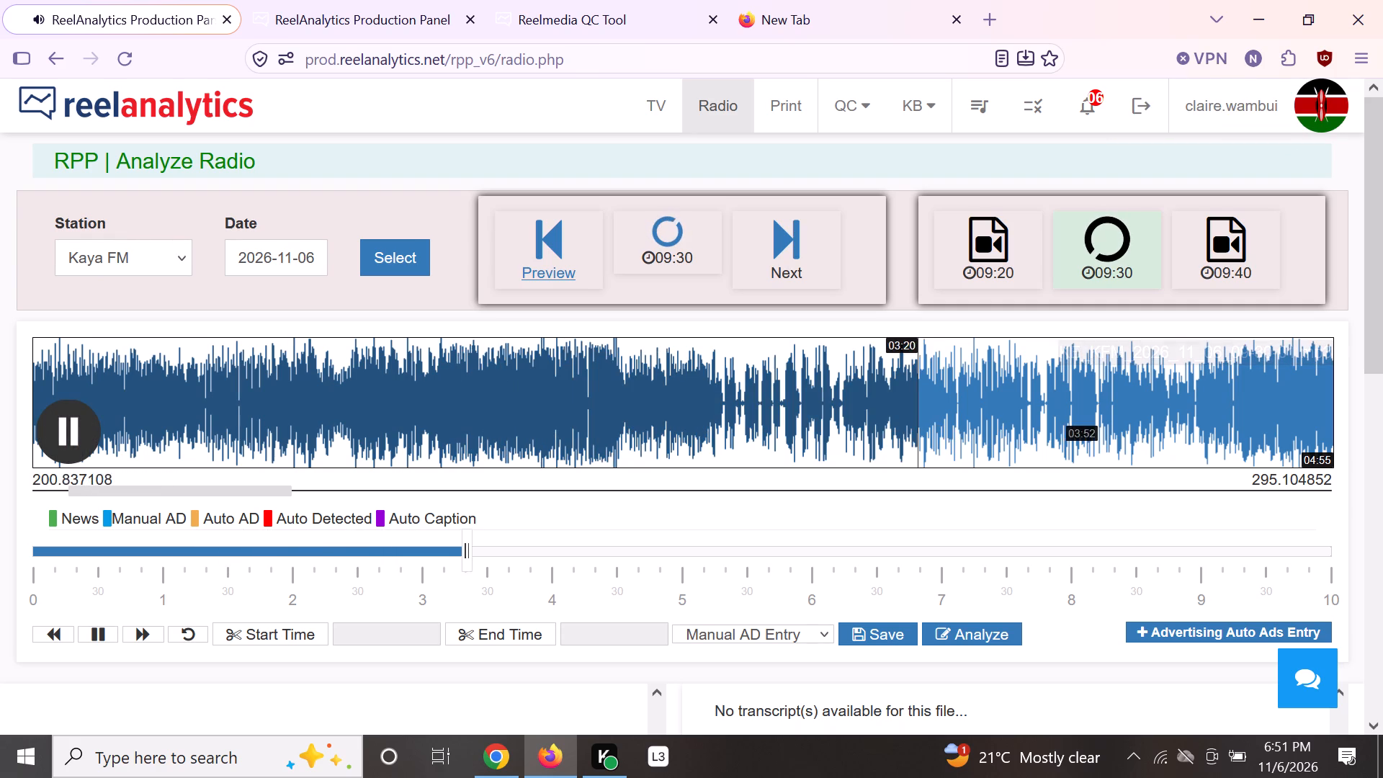
{"action": "left_click", "coordinate": [1232, 424]}
{"action": "left_click", "coordinate": [1298, 416]}
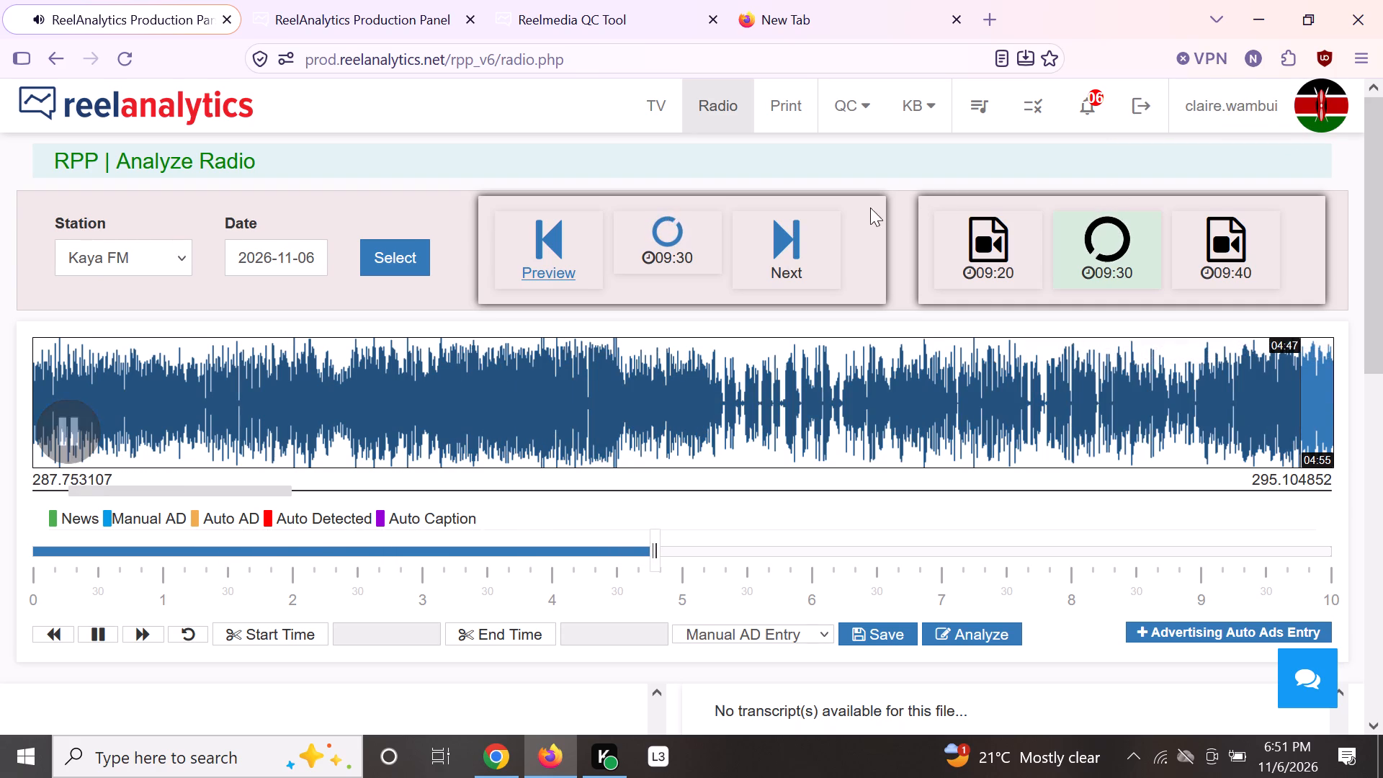
Proceed to the 09:40 recording and load it.
{"action": "left_click", "coordinate": [771, 234]}
{"action": "left_click", "coordinate": [786, 243]}
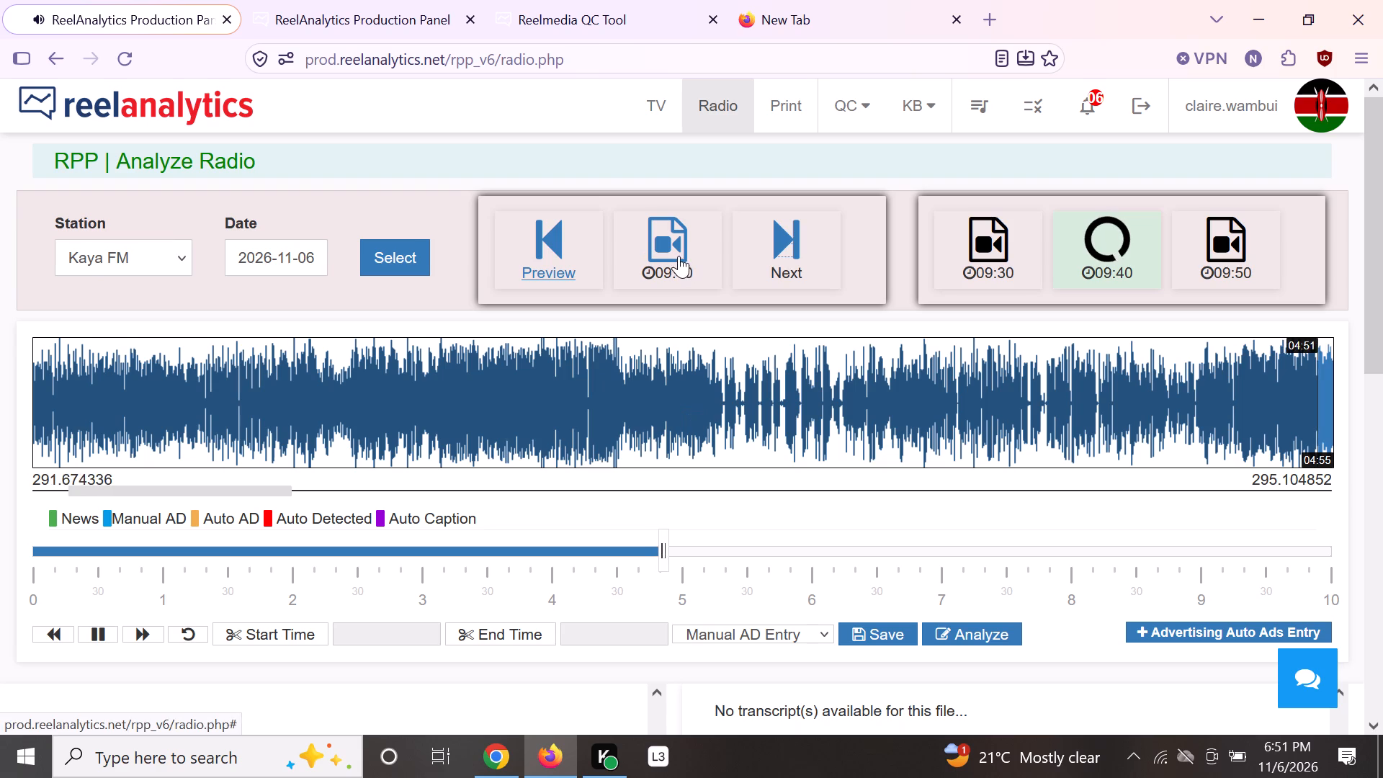
{"action": "left_click", "coordinate": [667, 245]}
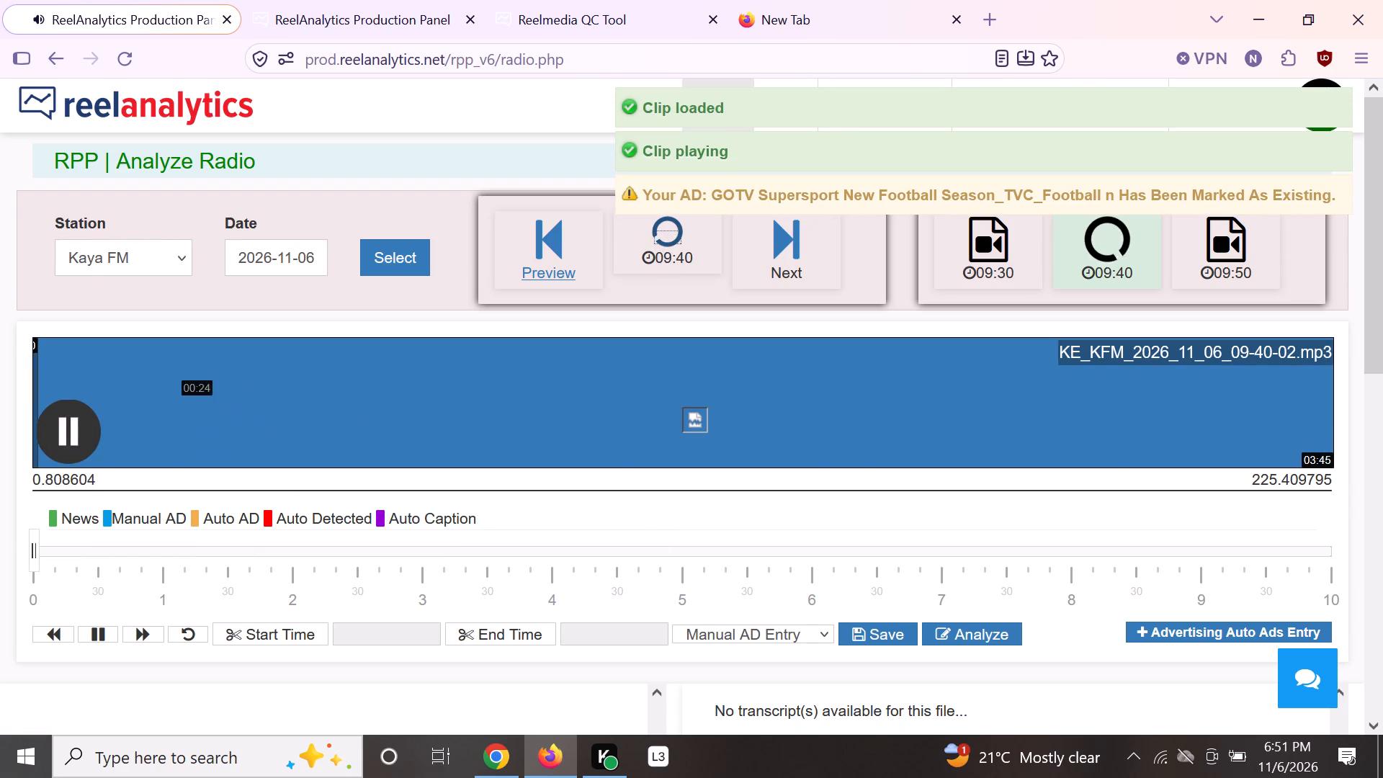
Skim the 09:40 recording from start to end, listening for ad or news content.
{"action": "left_click", "coordinate": [91, 375]}
{"action": "left_click", "coordinate": [146, 375]}
{"action": "left_click", "coordinate": [201, 381]}
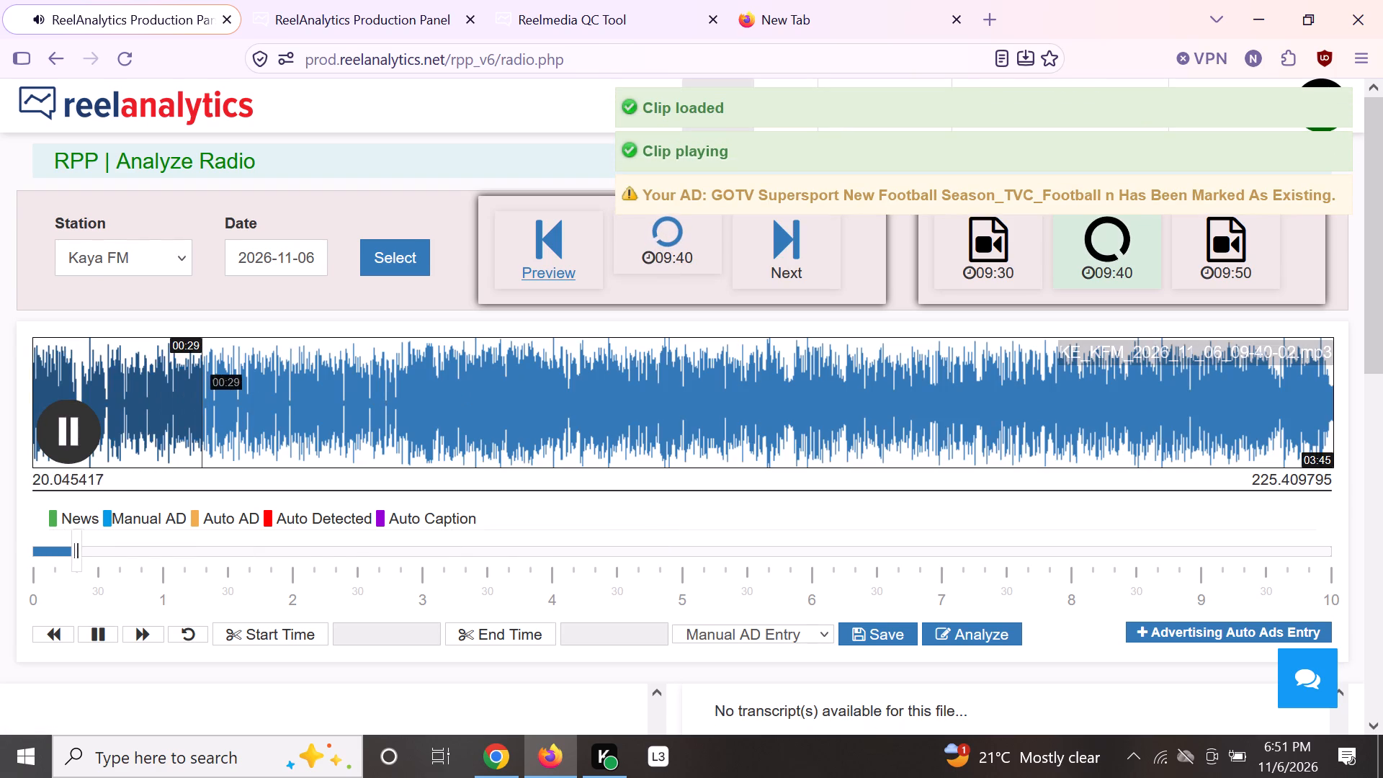
{"action": "left_click", "coordinate": [297, 389]}
{"action": "left_click", "coordinate": [388, 400]}
{"action": "left_click", "coordinate": [482, 405]}
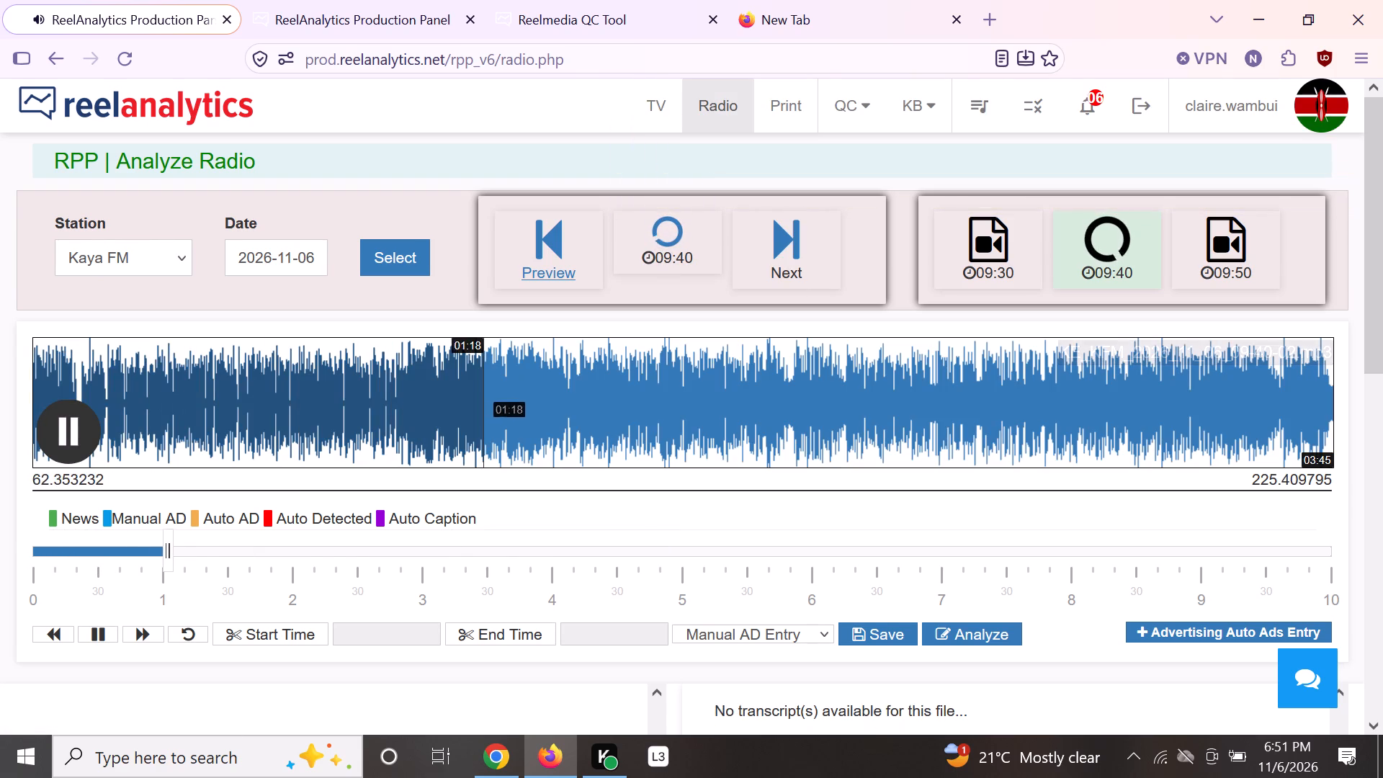
{"action": "left_click", "coordinate": [517, 416]}
{"action": "left_click", "coordinate": [562, 421]}
{"action": "left_click", "coordinate": [611, 418]}
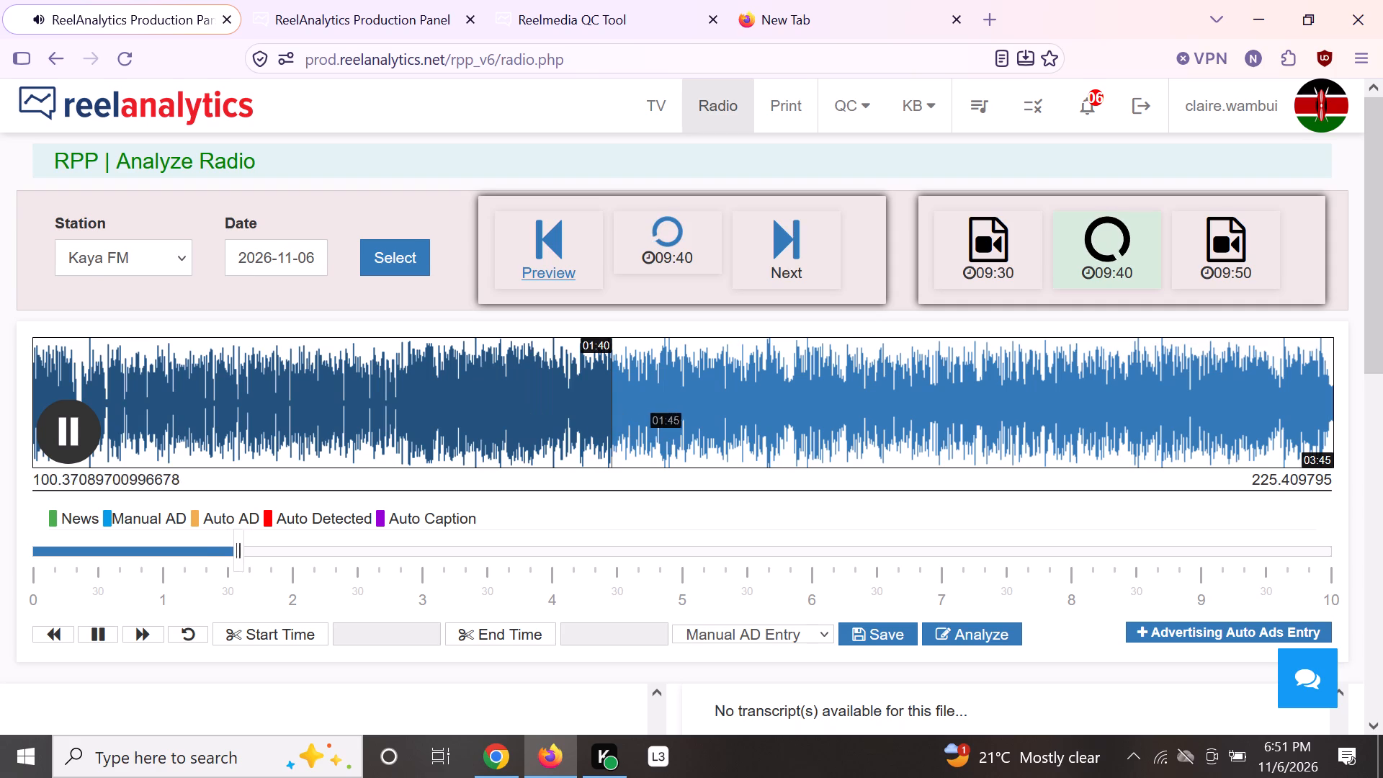
{"action": "left_click", "coordinate": [649, 419]}
{"action": "left_click", "coordinate": [714, 421]}
{"action": "left_click", "coordinate": [809, 419]}
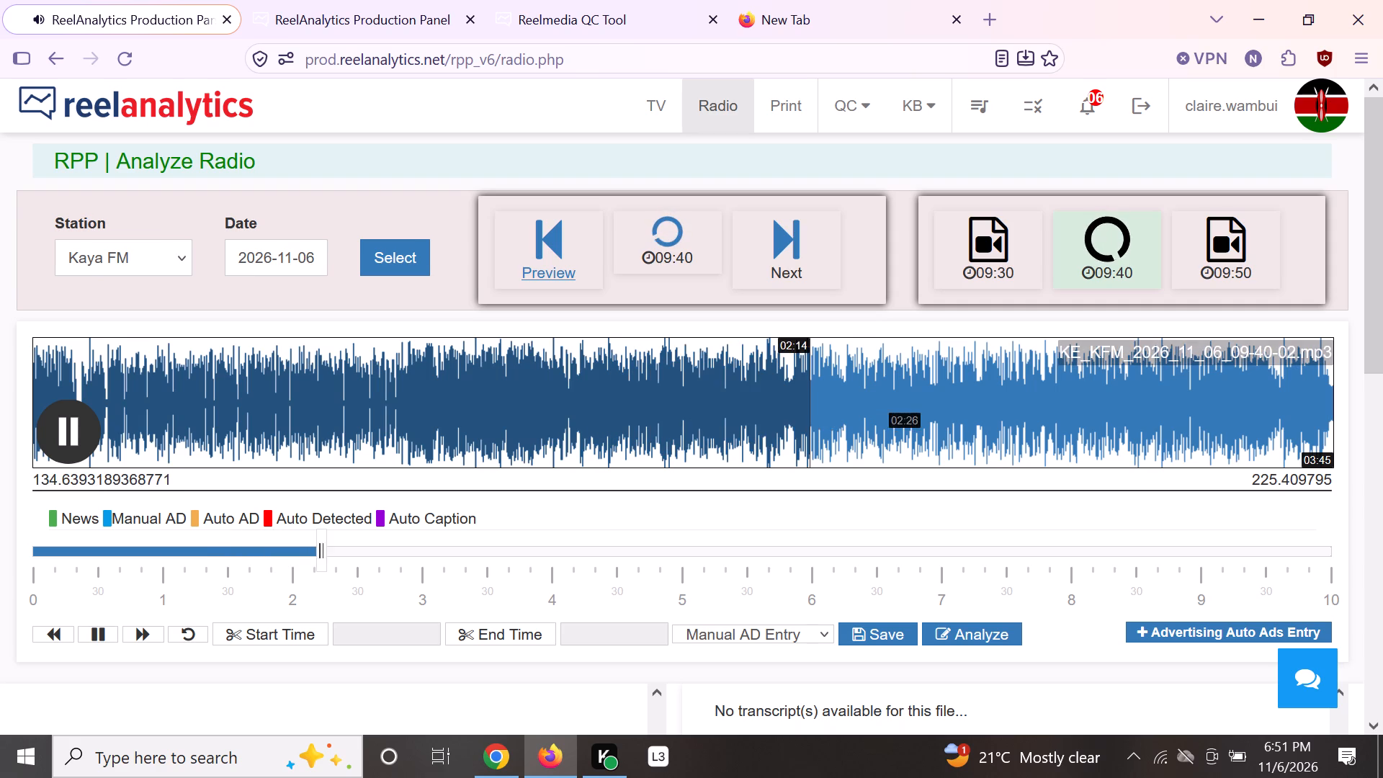
{"action": "left_click", "coordinate": [897, 417]}
{"action": "left_click", "coordinate": [980, 415]}
{"action": "left_click", "coordinate": [1092, 416]}
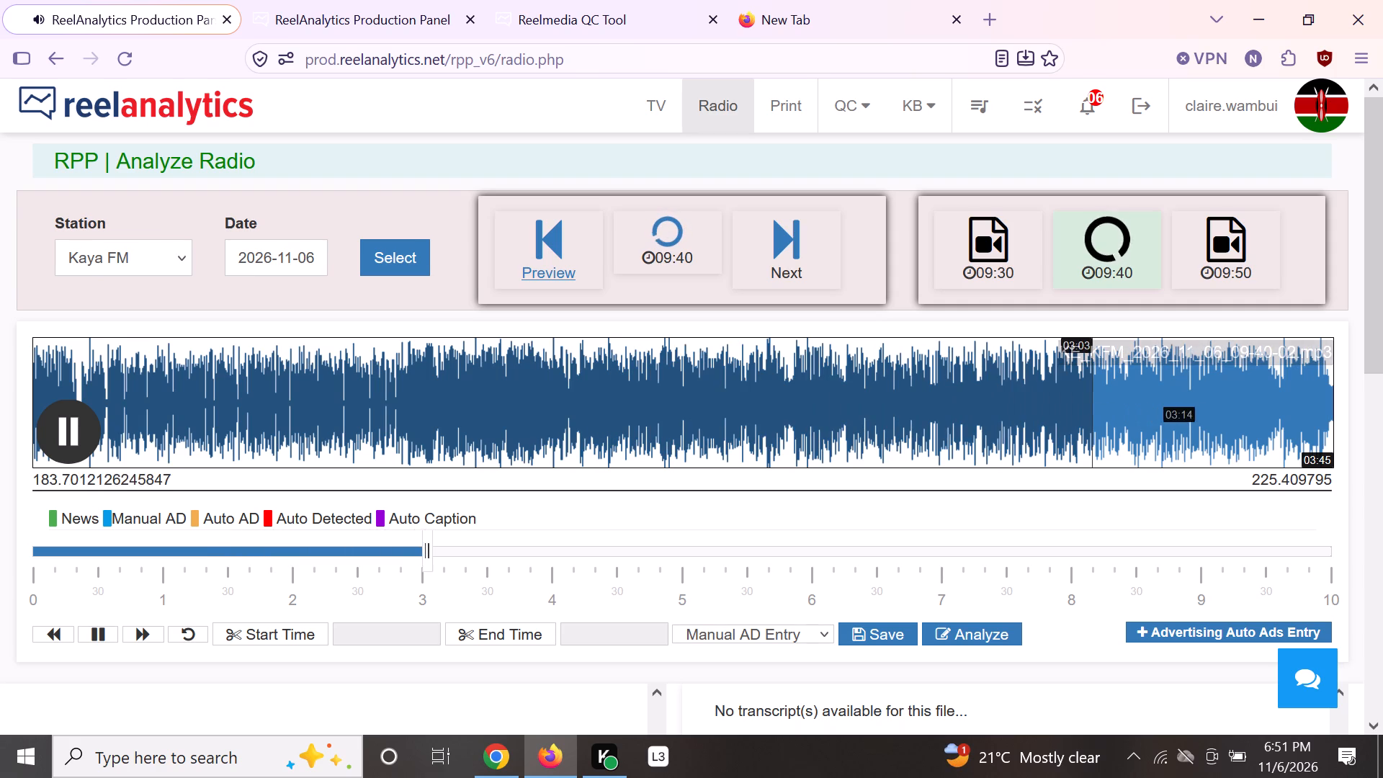
{"action": "left_click", "coordinate": [1193, 415]}
{"action": "left_click", "coordinate": [1294, 419]}
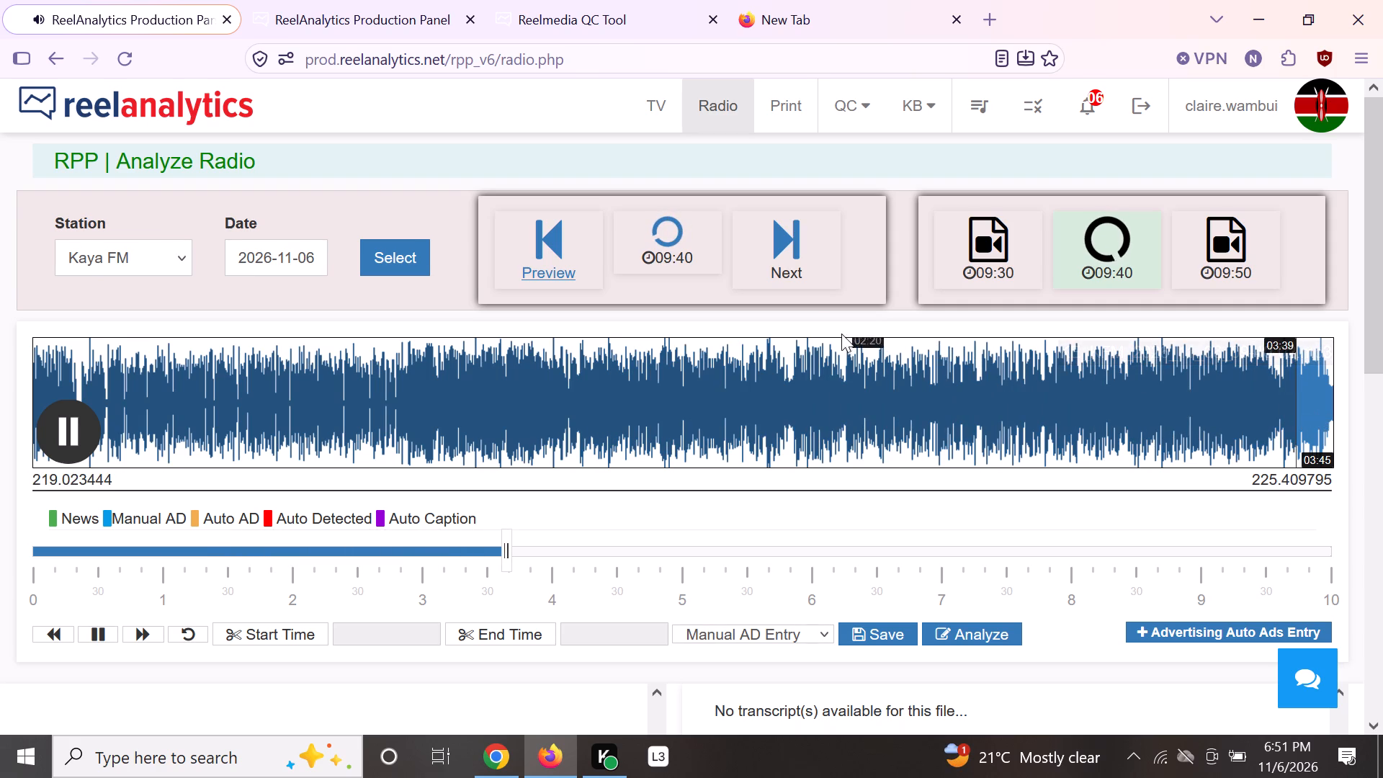
Log Music as the missing-activity reason for the 09:40 recording and load the 09:50 recording.
{"action": "left_click", "coordinate": [789, 238]}
{"action": "left_click", "coordinate": [718, 200]}
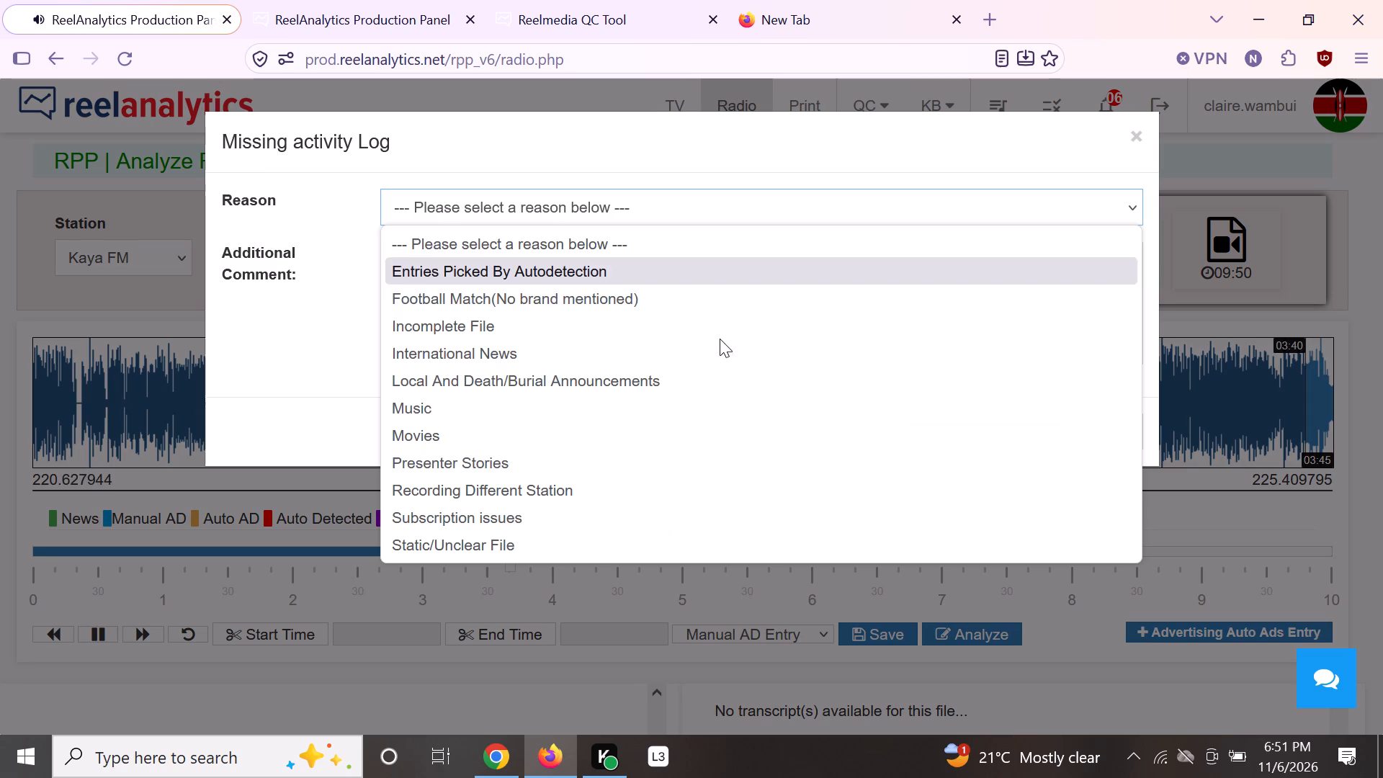
{"action": "left_click", "coordinate": [705, 403]}
{"action": "left_click", "coordinate": [992, 414]}
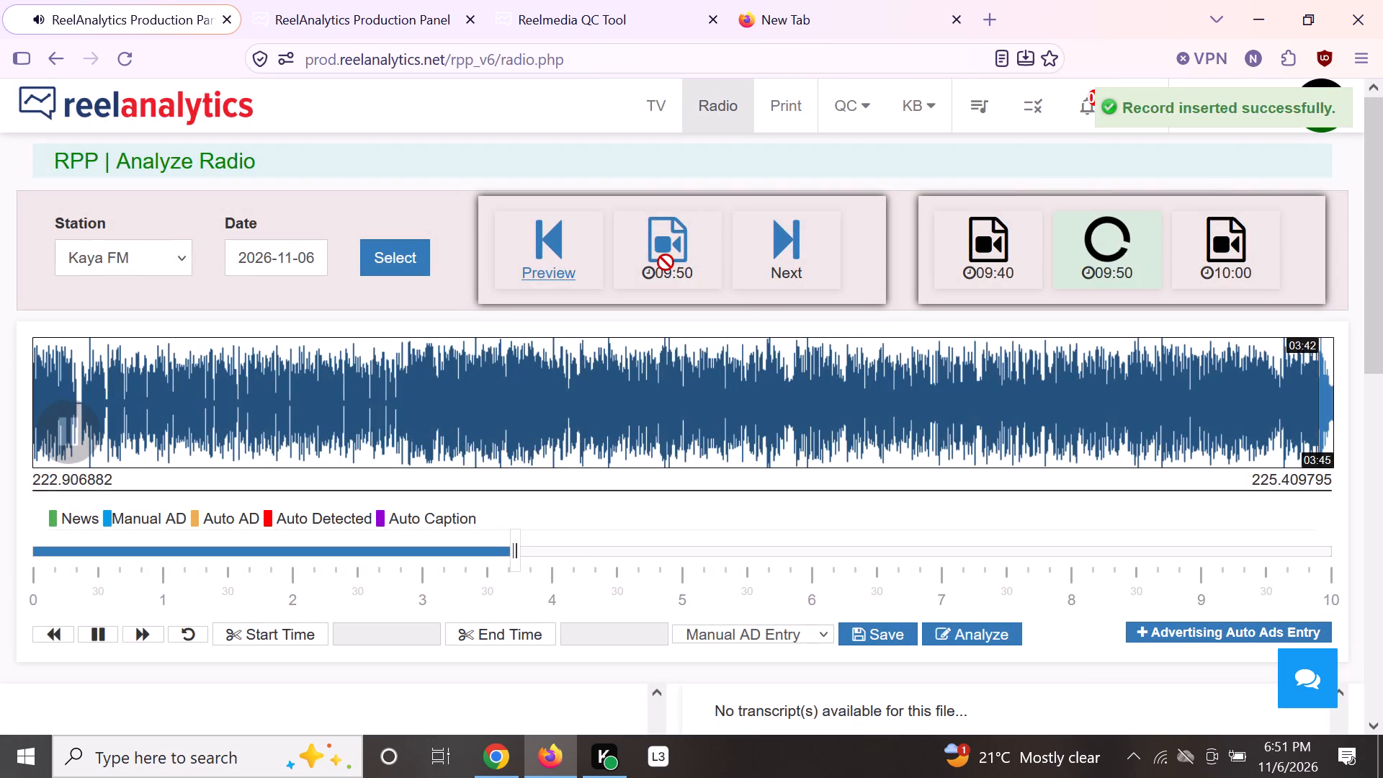
{"action": "left_click", "coordinate": [657, 246]}
Switch to the second production tab and check the ad and news entries in its Analysis Panel, back to the 08:00 and 09:00 hours.
{"action": "left_click", "coordinate": [384, 2]}
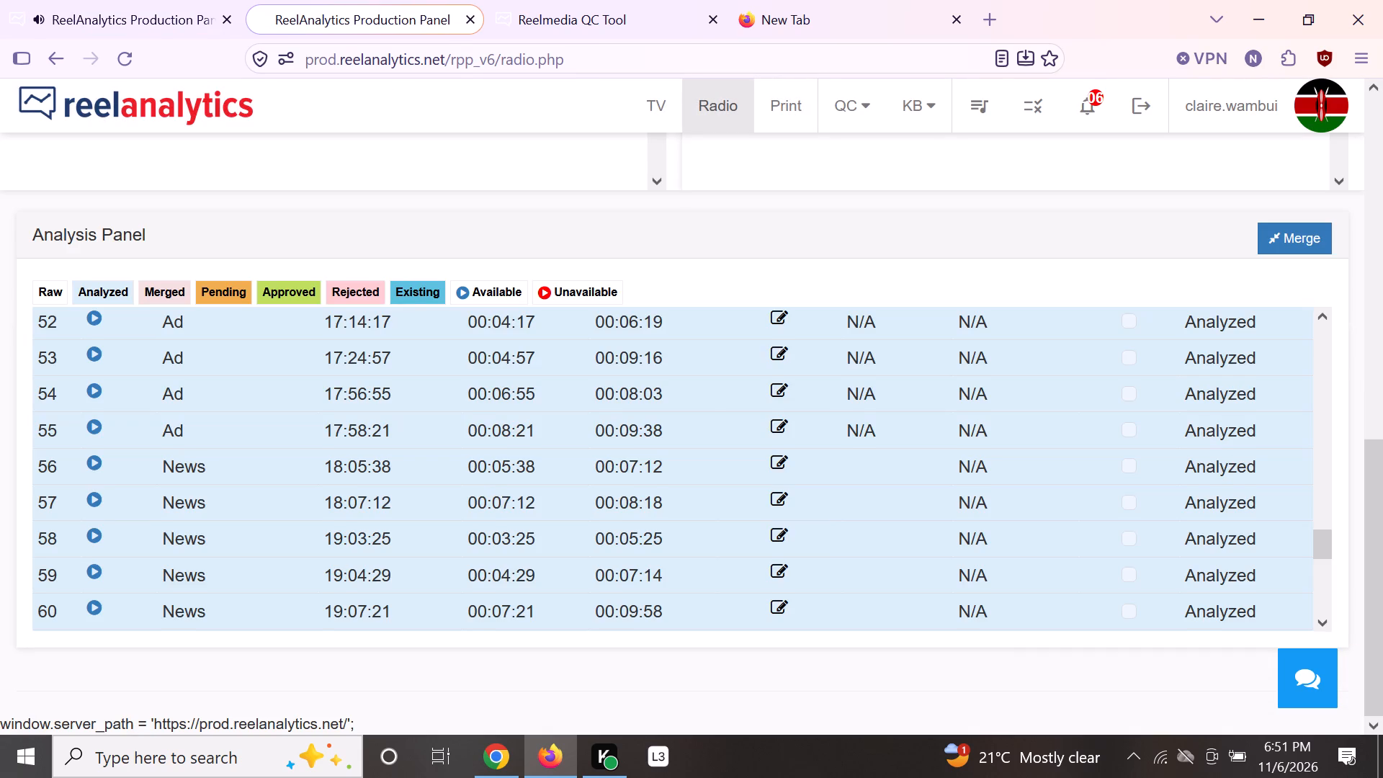
{"action": "scroll", "coordinate": [521, 432], "scroll_direction": "up", "scroll_amount": 2}
{"action": "scroll", "coordinate": [522, 431], "scroll_direction": "down", "scroll_amount": 1}
{"action": "scroll", "coordinate": [522, 431], "scroll_direction": "up", "scroll_amount": 4}
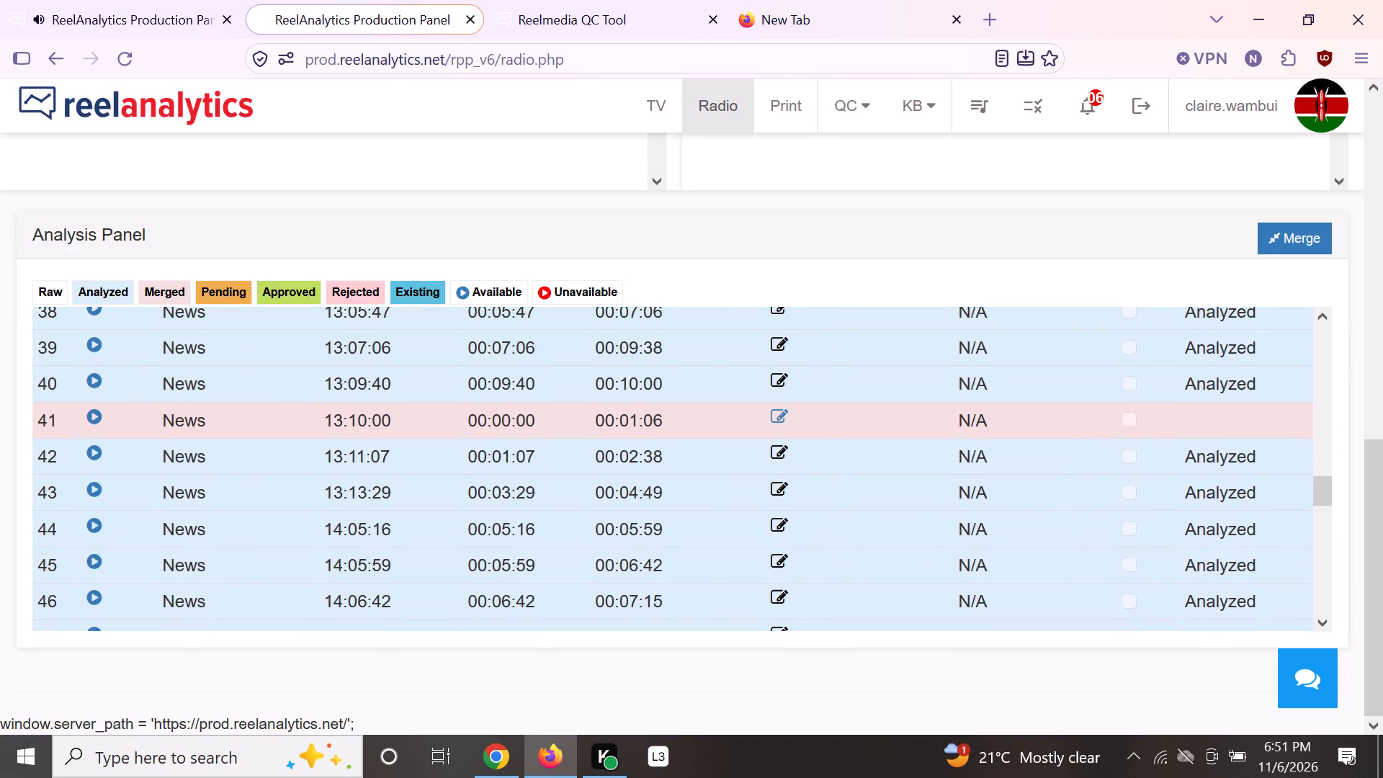
{"action": "scroll", "coordinate": [528, 427], "scroll_direction": "up", "scroll_amount": 1}
{"action": "scroll", "coordinate": [528, 427], "scroll_direction": "down", "scroll_amount": 1}
{"action": "scroll", "coordinate": [528, 427], "scroll_direction": "up", "scroll_amount": 3}
{"action": "scroll", "coordinate": [528, 427], "scroll_direction": "down", "scroll_amount": 2}
{"action": "scroll", "coordinate": [528, 427], "scroll_direction": "up", "scroll_amount": 1}
{"action": "scroll", "coordinate": [528, 427], "scroll_direction": "down", "scroll_amount": 1}
{"action": "scroll", "coordinate": [540, 421], "scroll_direction": "up", "scroll_amount": 2}
{"action": "scroll", "coordinate": [540, 420], "scroll_direction": "down", "scroll_amount": 1}
{"action": "scroll", "coordinate": [540, 420], "scroll_direction": "up", "scroll_amount": 1}
{"action": "scroll", "coordinate": [523, 404], "scroll_direction": "down", "scroll_amount": 1}
{"action": "scroll", "coordinate": [523, 404], "scroll_direction": "up", "scroll_amount": 3}
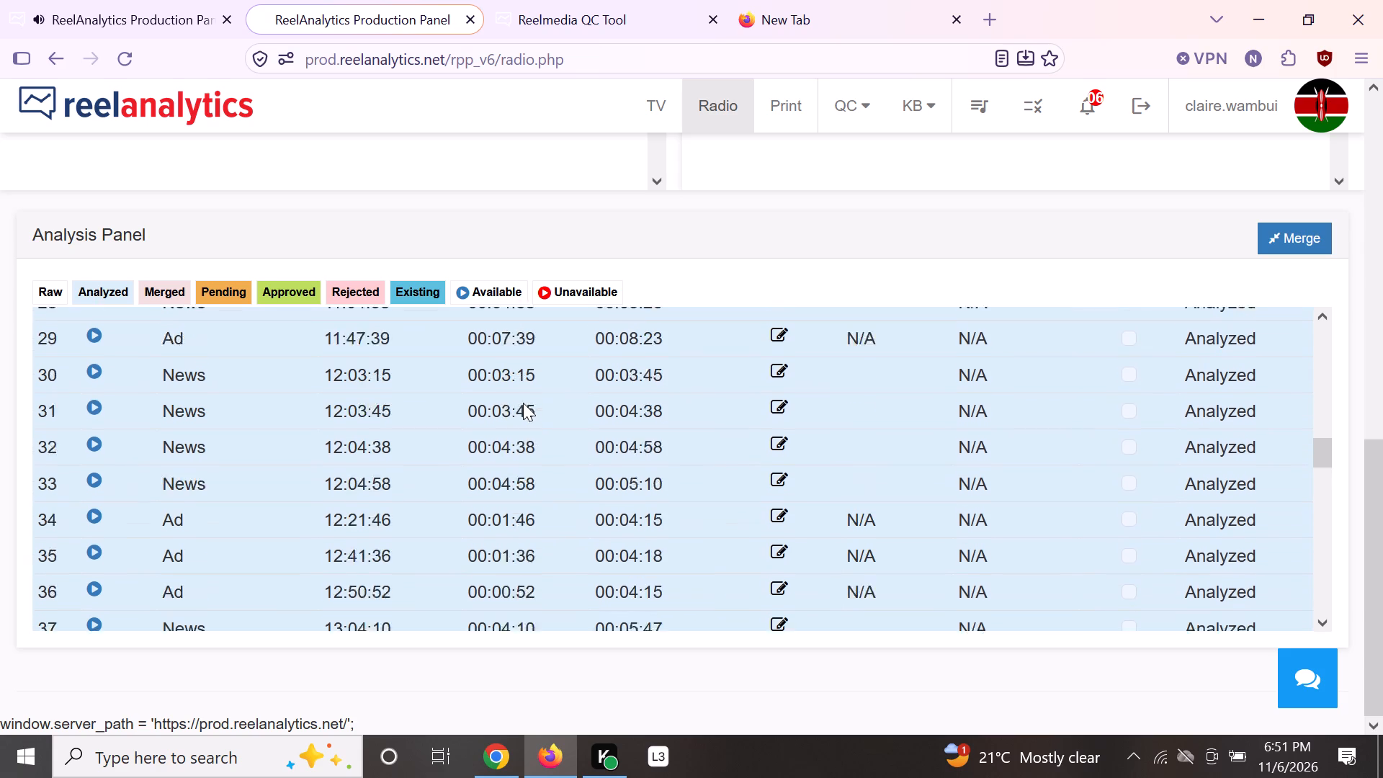
{"action": "scroll", "coordinate": [523, 401], "scroll_direction": "up", "scroll_amount": 3}
{"action": "scroll", "coordinate": [493, 331], "scroll_direction": "up", "scroll_amount": 2}
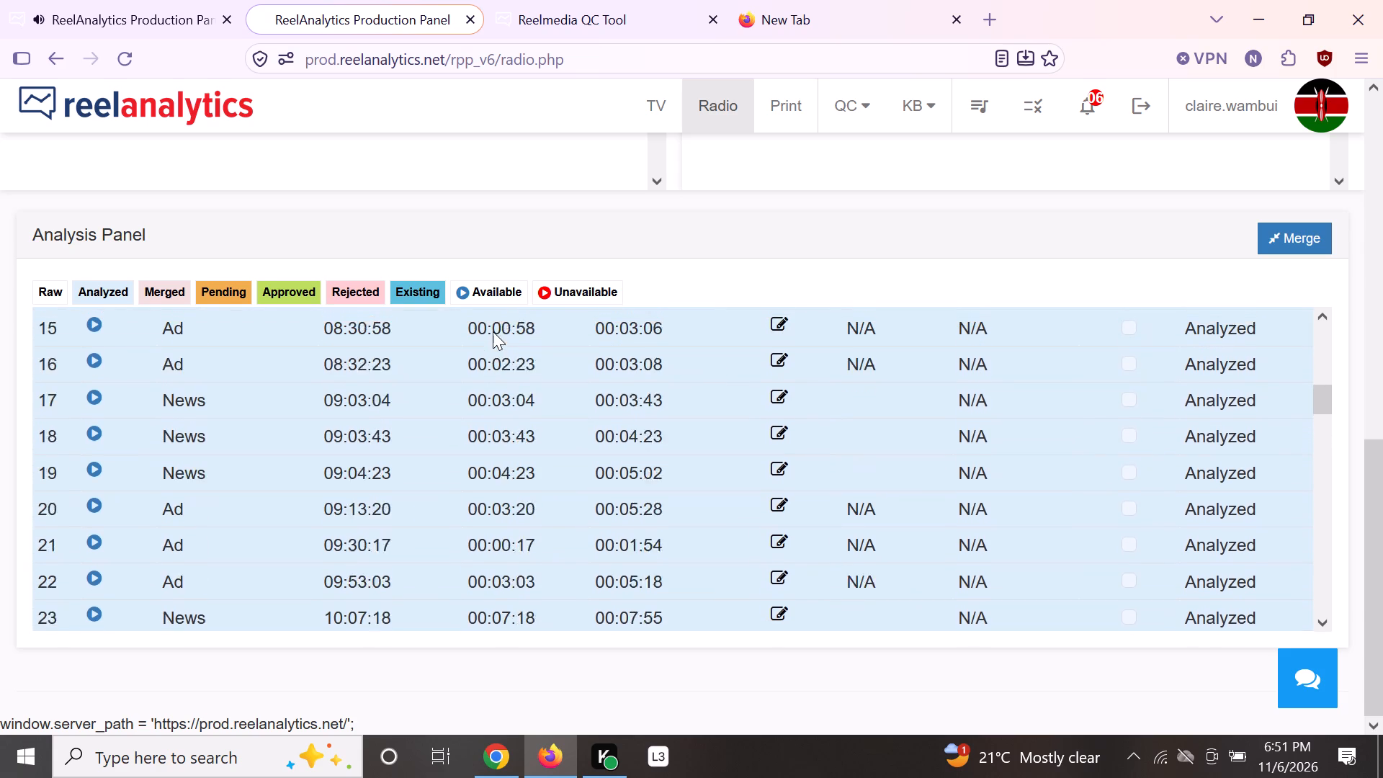
{"action": "scroll", "coordinate": [471, 460], "scroll_direction": "up", "scroll_amount": 1}
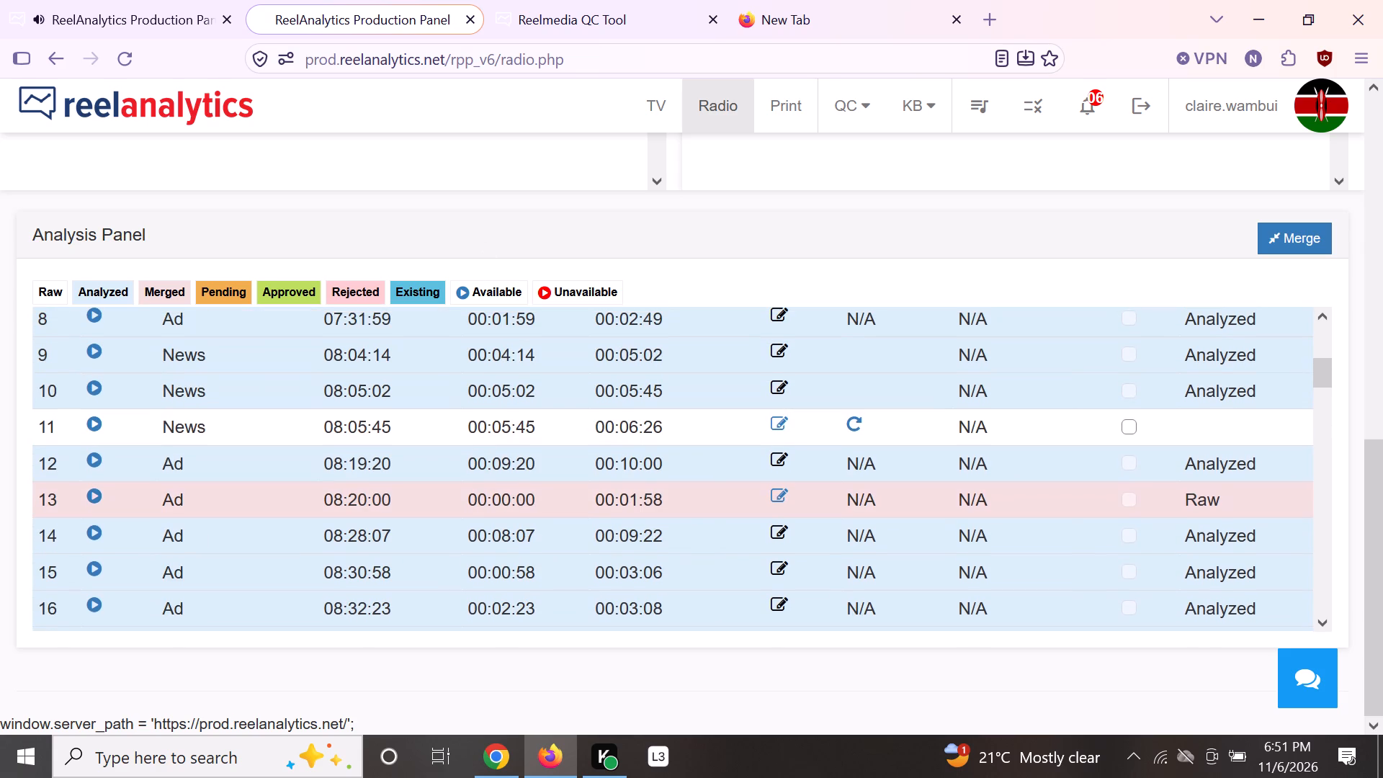
Return to the Kaya FM tab and skim the 09:50 recording from its start, listening for ad or news content.
{"action": "left_click", "coordinate": [131, 16]}
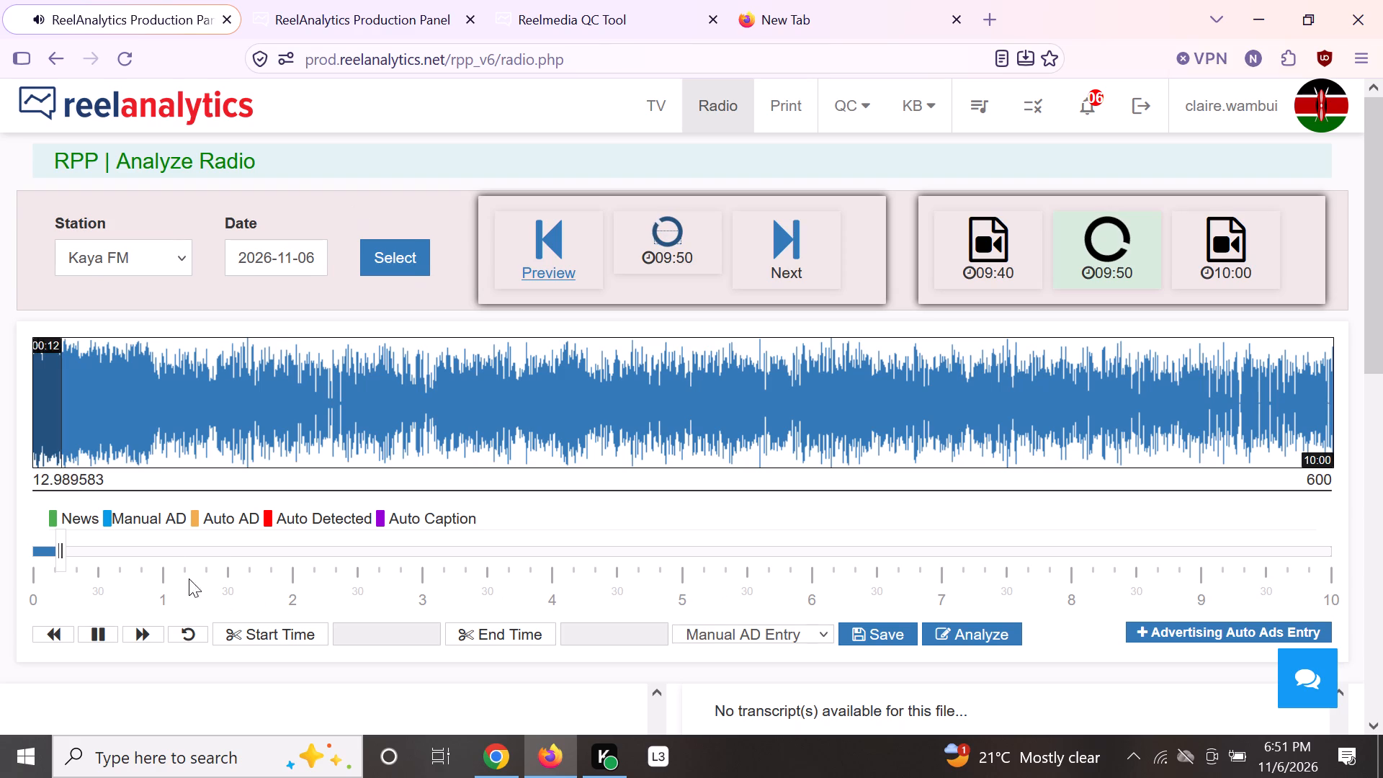
{"action": "left_click", "coordinate": [125, 388]}
{"action": "left_click", "coordinate": [178, 385]}
{"action": "left_click", "coordinate": [306, 408]}
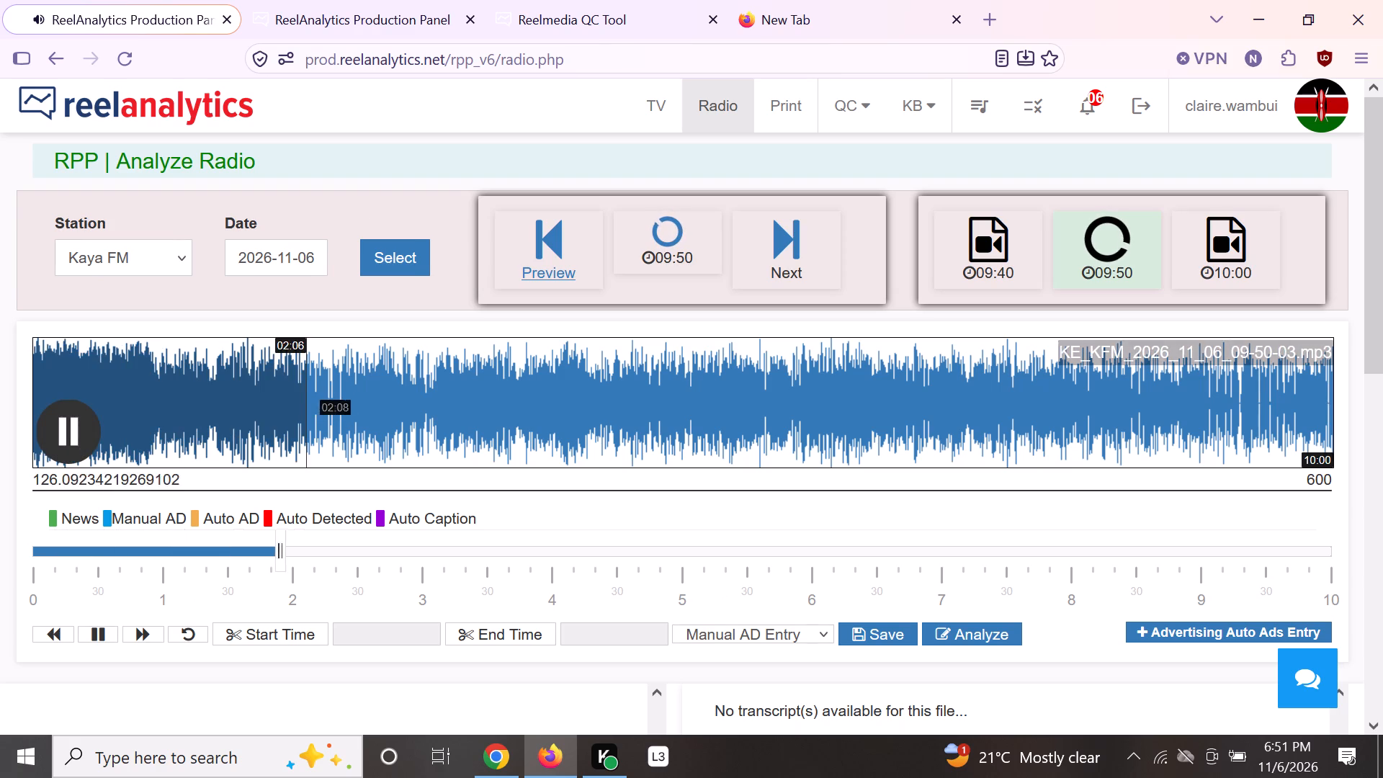
{"action": "left_click", "coordinate": [343, 411]}
{"action": "left_click", "coordinate": [403, 425]}
{"action": "left_click", "coordinate": [522, 427]}
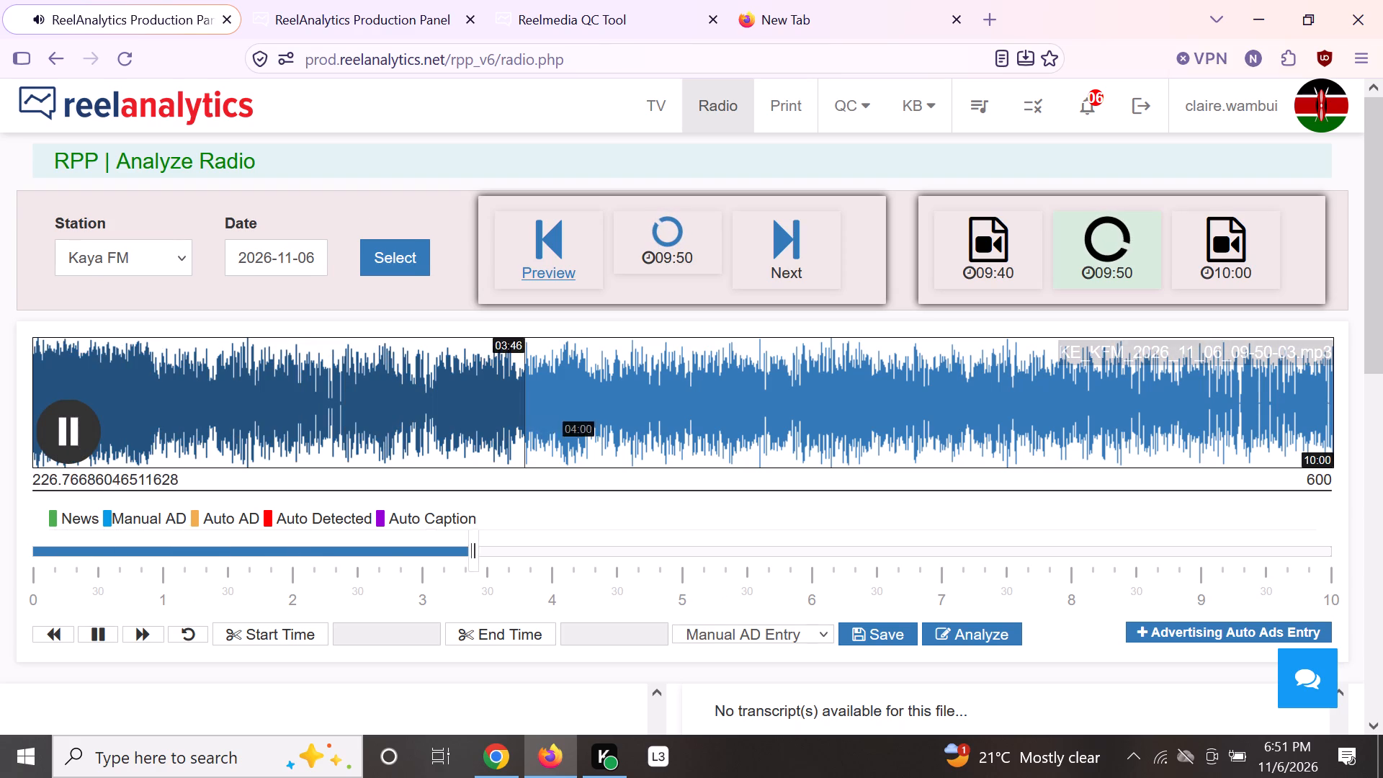
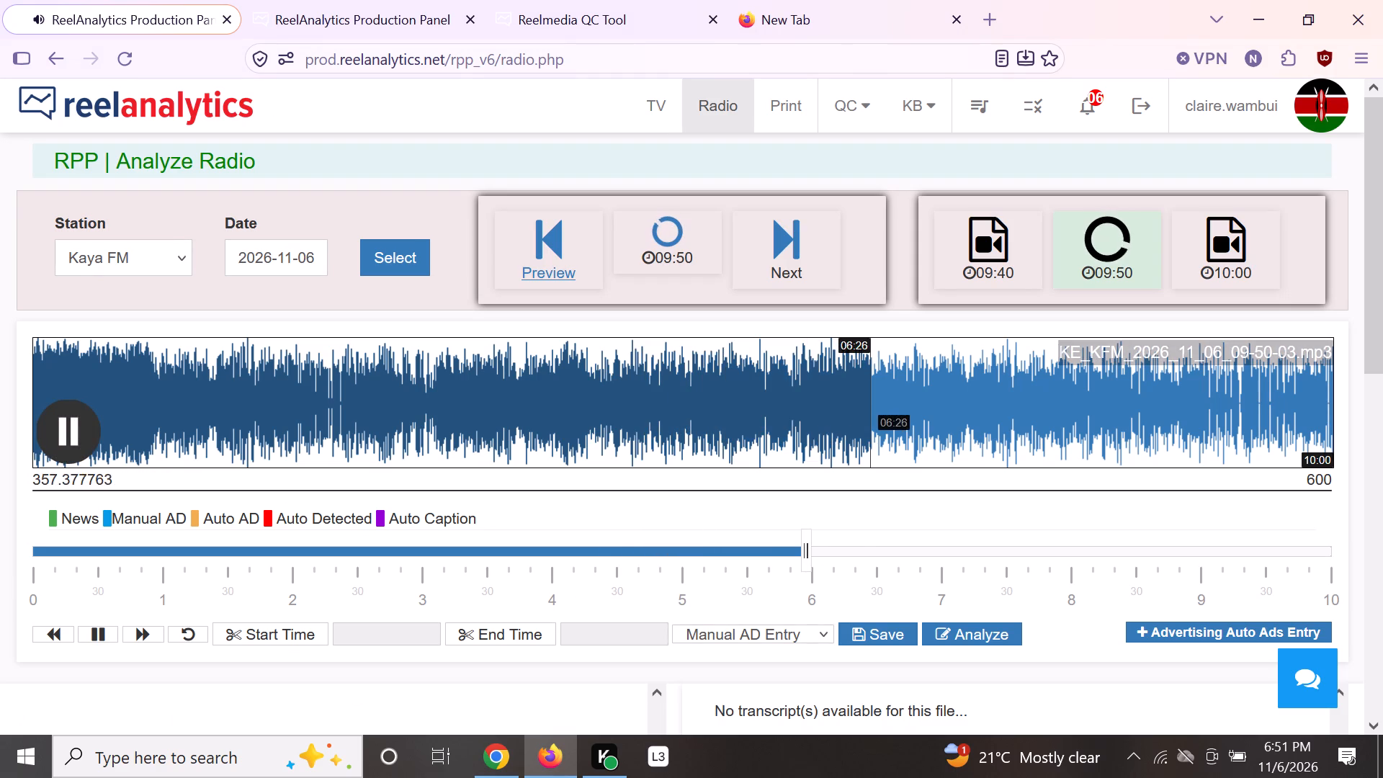
Skim the rest of the 09:50 recording, from about 07:00 to its end, listening for ad or news content.
{"action": "left_click", "coordinate": [946, 424]}
{"action": "left_click", "coordinate": [989, 423]}
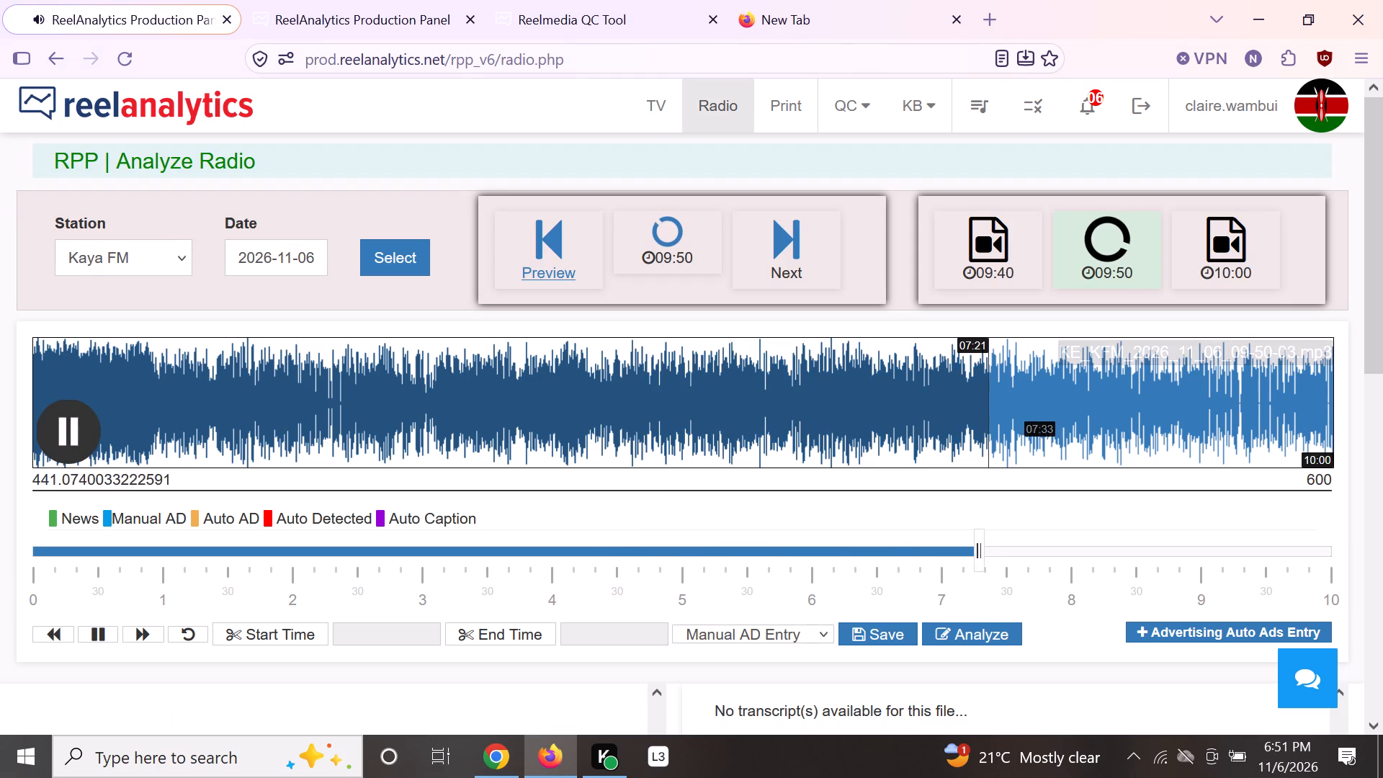
{"action": "left_click", "coordinate": [1047, 427]}
{"action": "left_click", "coordinate": [1128, 424]}
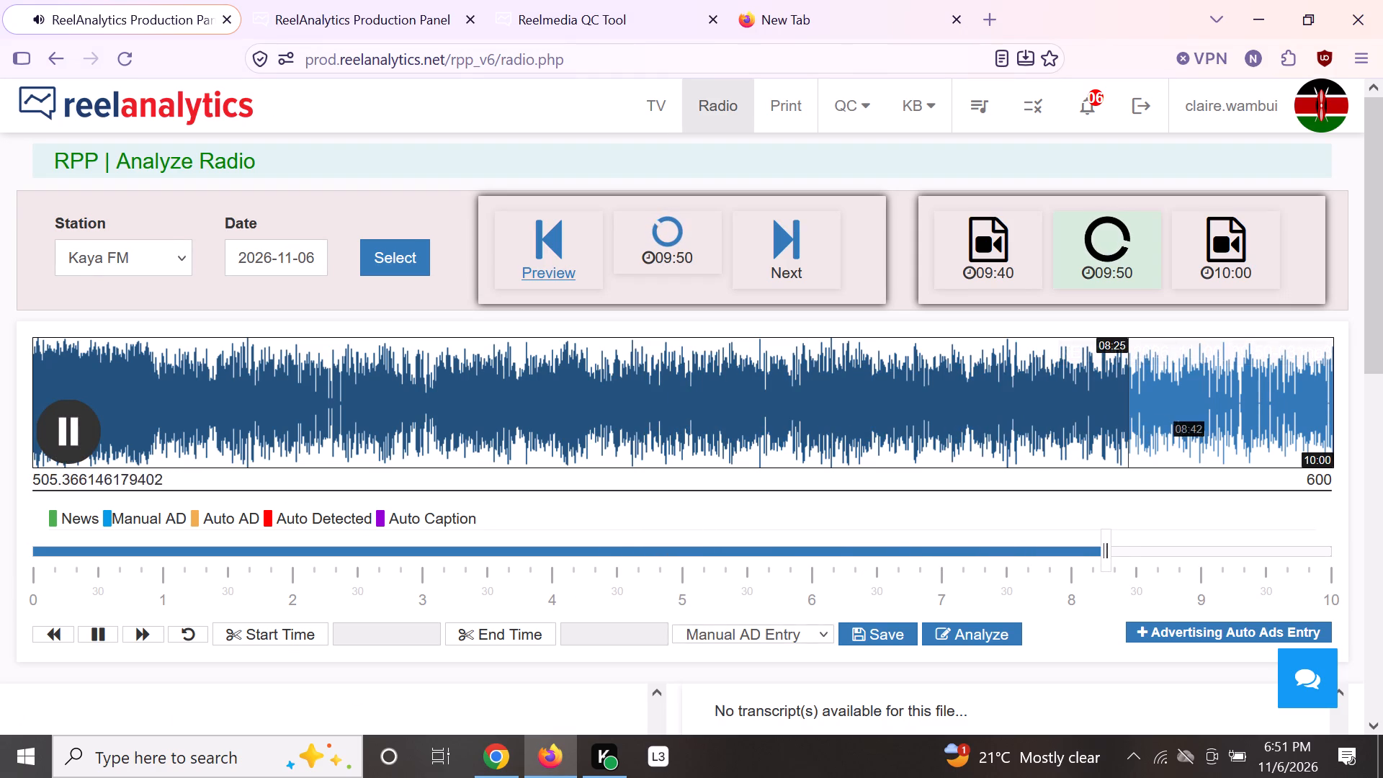
{"action": "left_click", "coordinate": [1202, 425]}
{"action": "left_click", "coordinate": [1304, 417]}
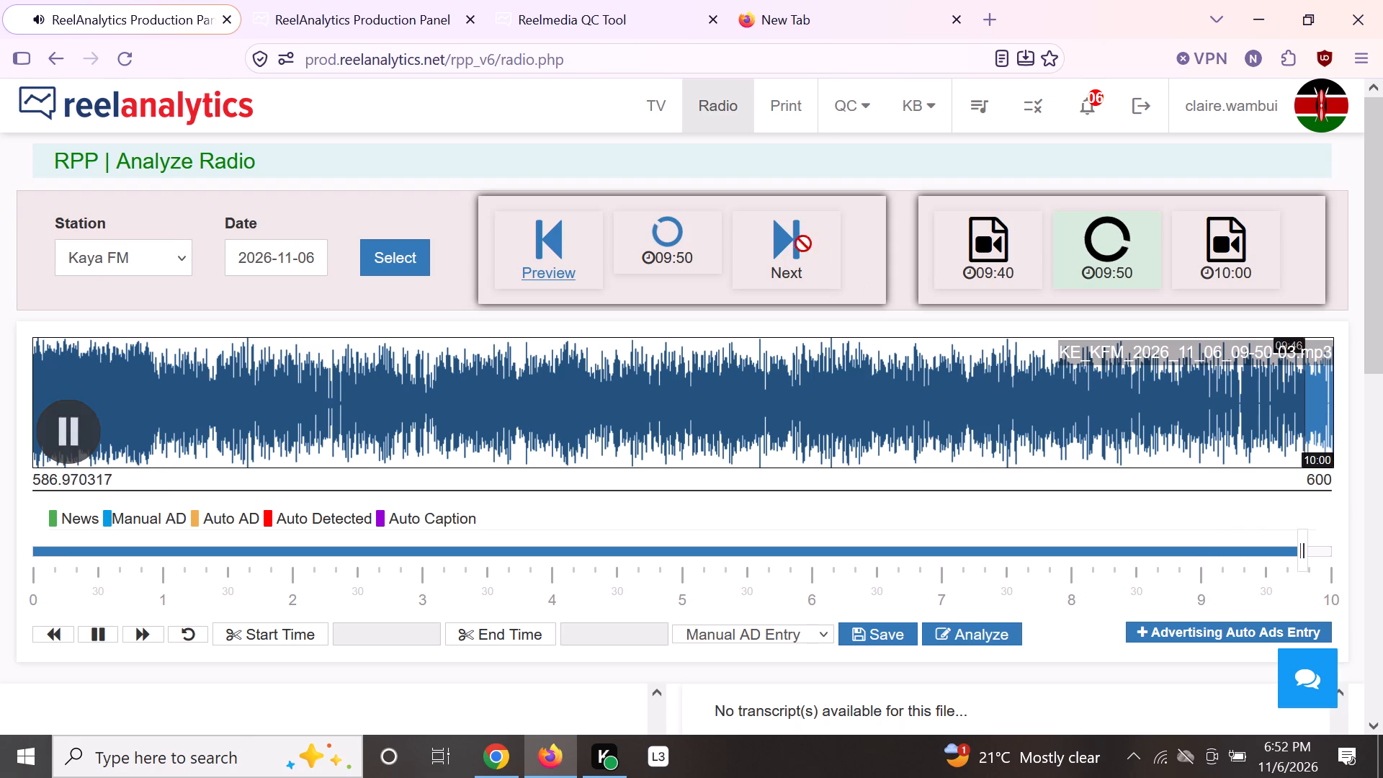
Log Music as the missing-activity reason for the 09:50 recording and load the 10:00 recording.
{"action": "left_click", "coordinate": [784, 232]}
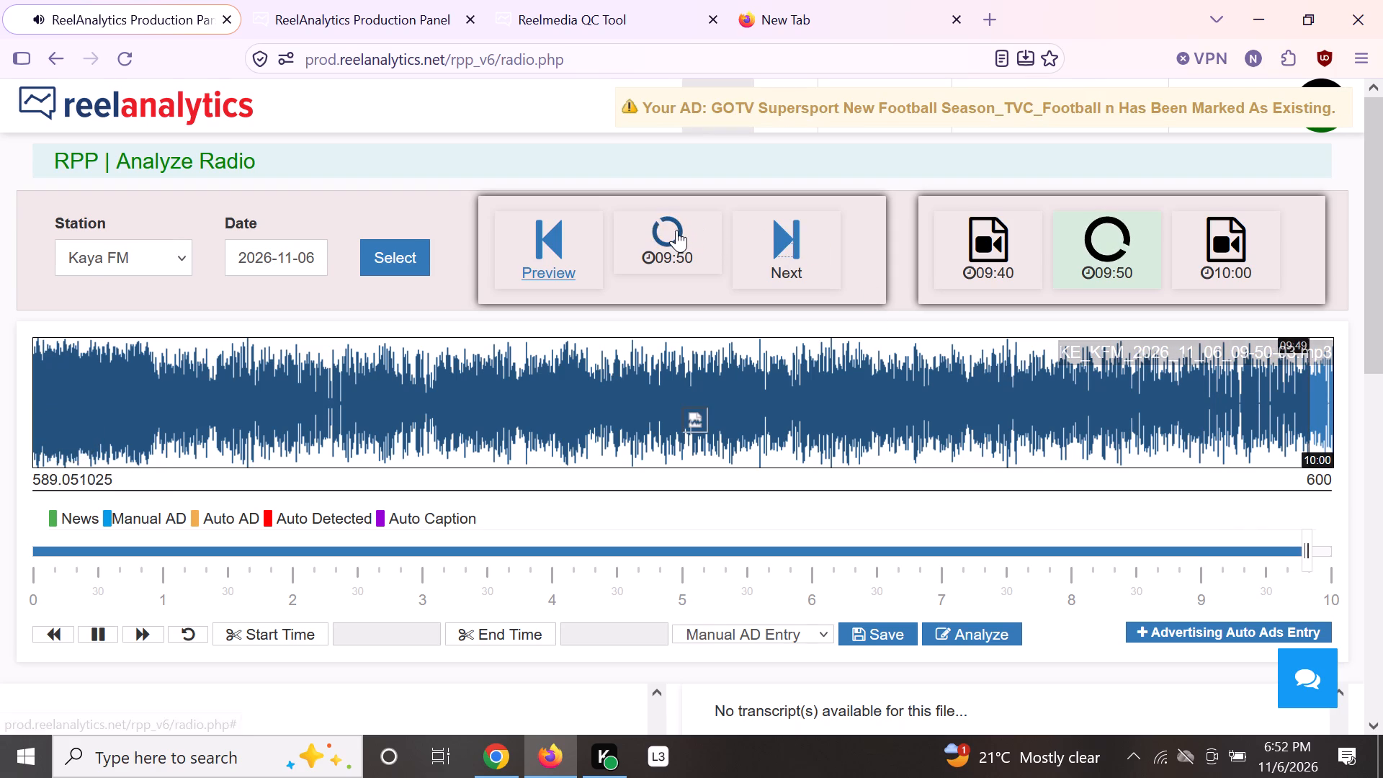
{"action": "left_click", "coordinate": [608, 207]}
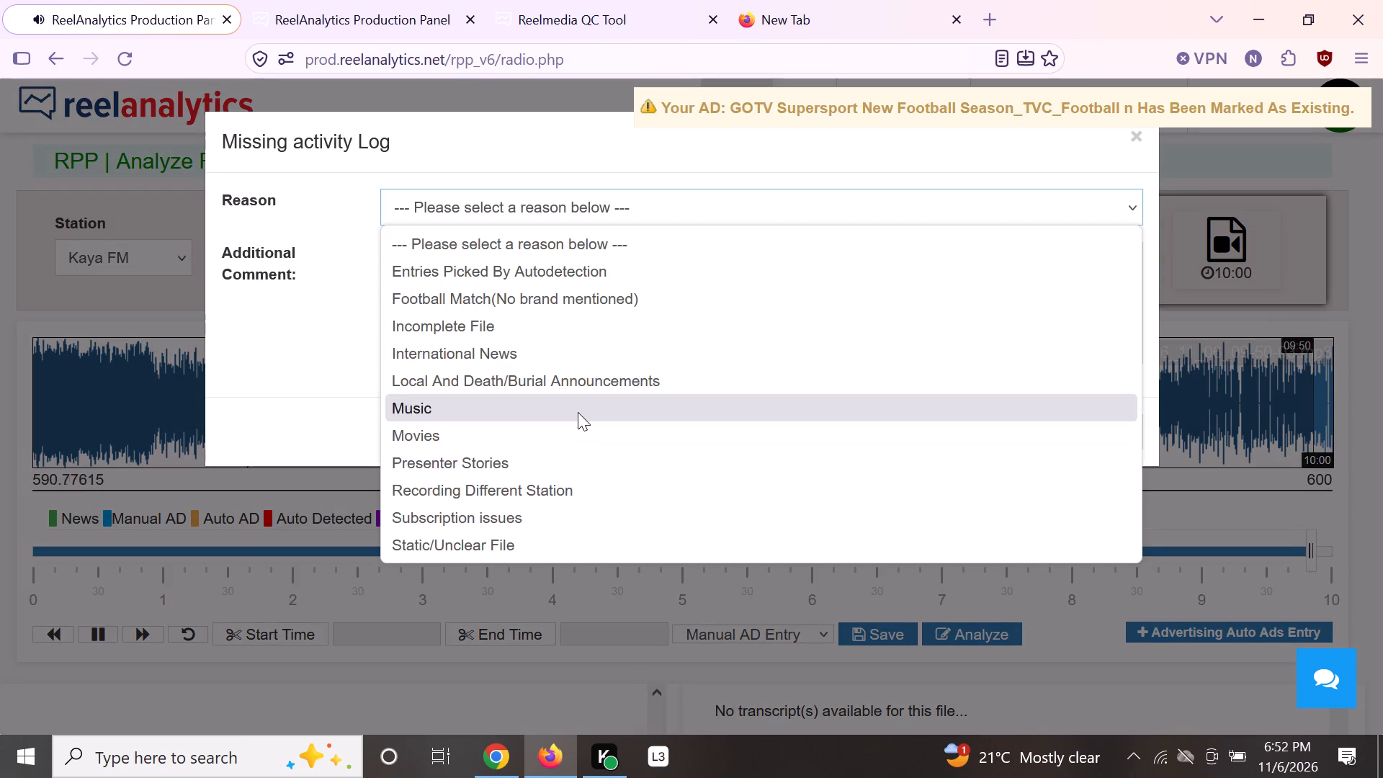
{"action": "left_click", "coordinate": [578, 408]}
{"action": "left_click", "coordinate": [943, 432]}
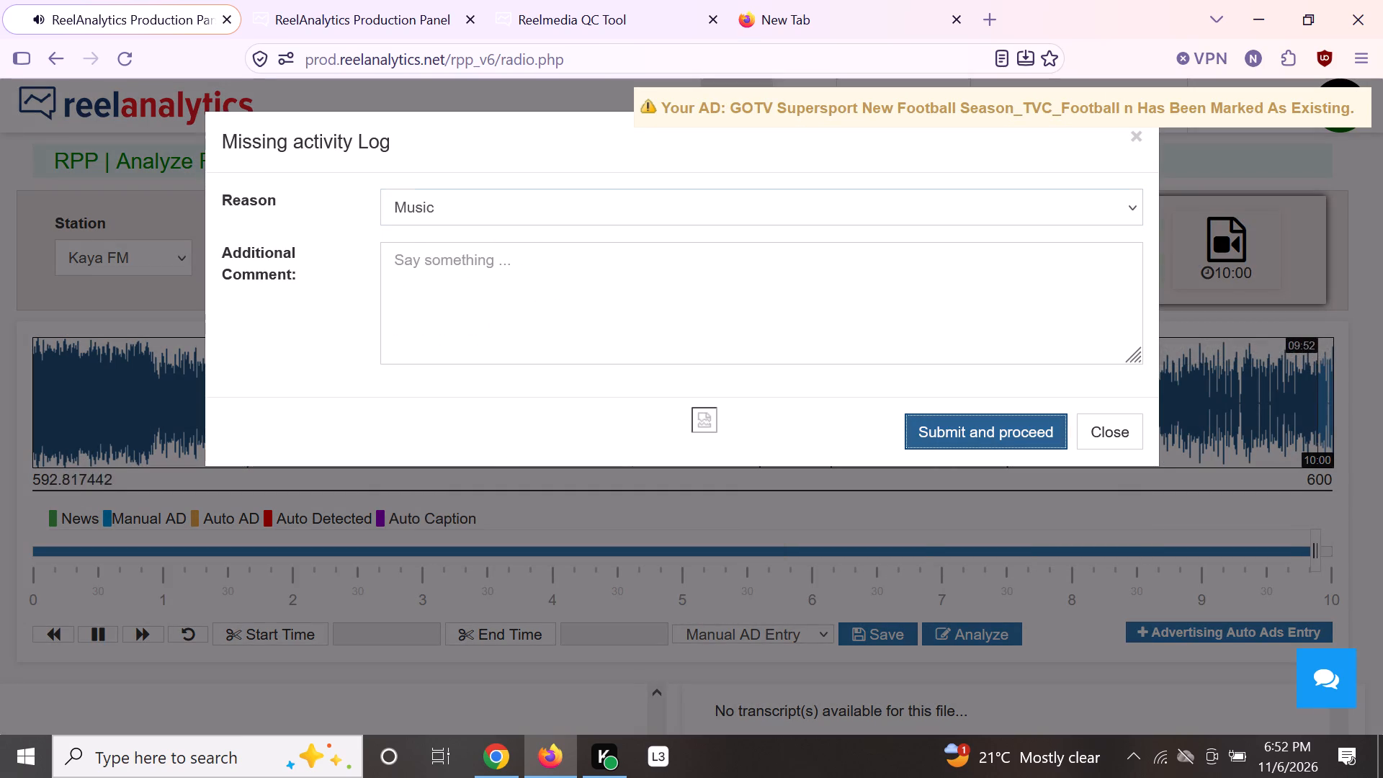
{"action": "left_click", "coordinate": [616, 229]}
{"action": "left_click", "coordinate": [645, 231]}
{"action": "left_click", "coordinate": [659, 237]}
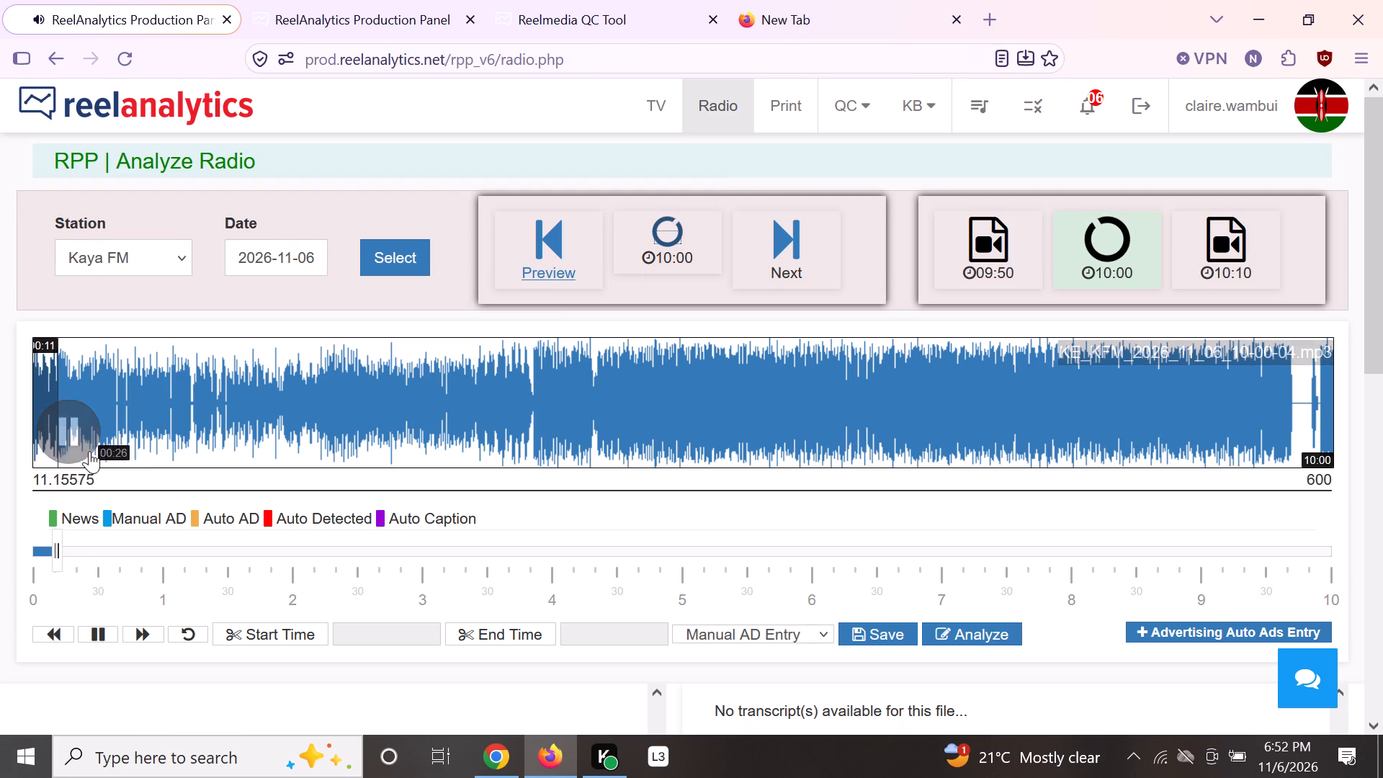
Skim the 10:00 recording from its start to about 08:30, listening for ad or news content.
{"action": "left_click", "coordinate": [97, 364]}
{"action": "left_click", "coordinate": [163, 375]}
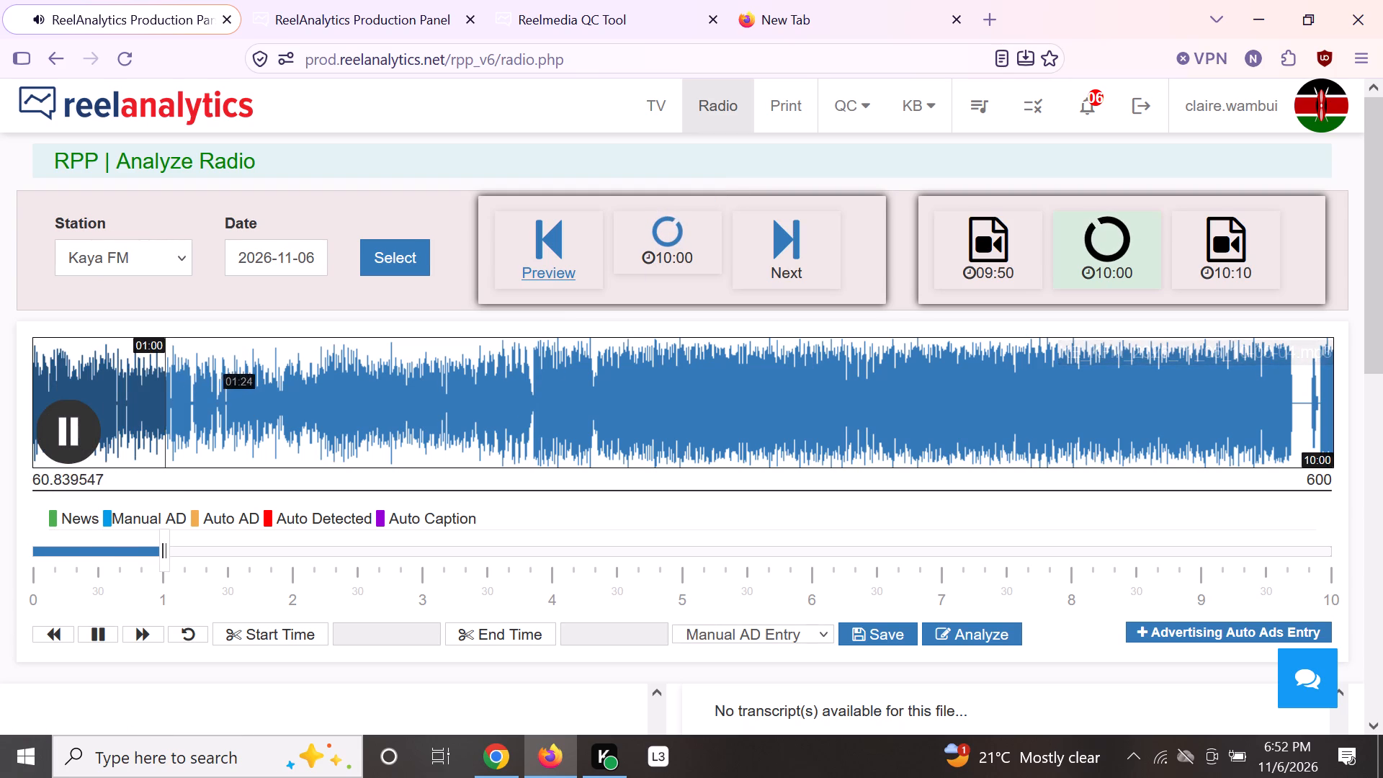
{"action": "left_click", "coordinate": [221, 380]}
{"action": "left_click", "coordinate": [277, 395]}
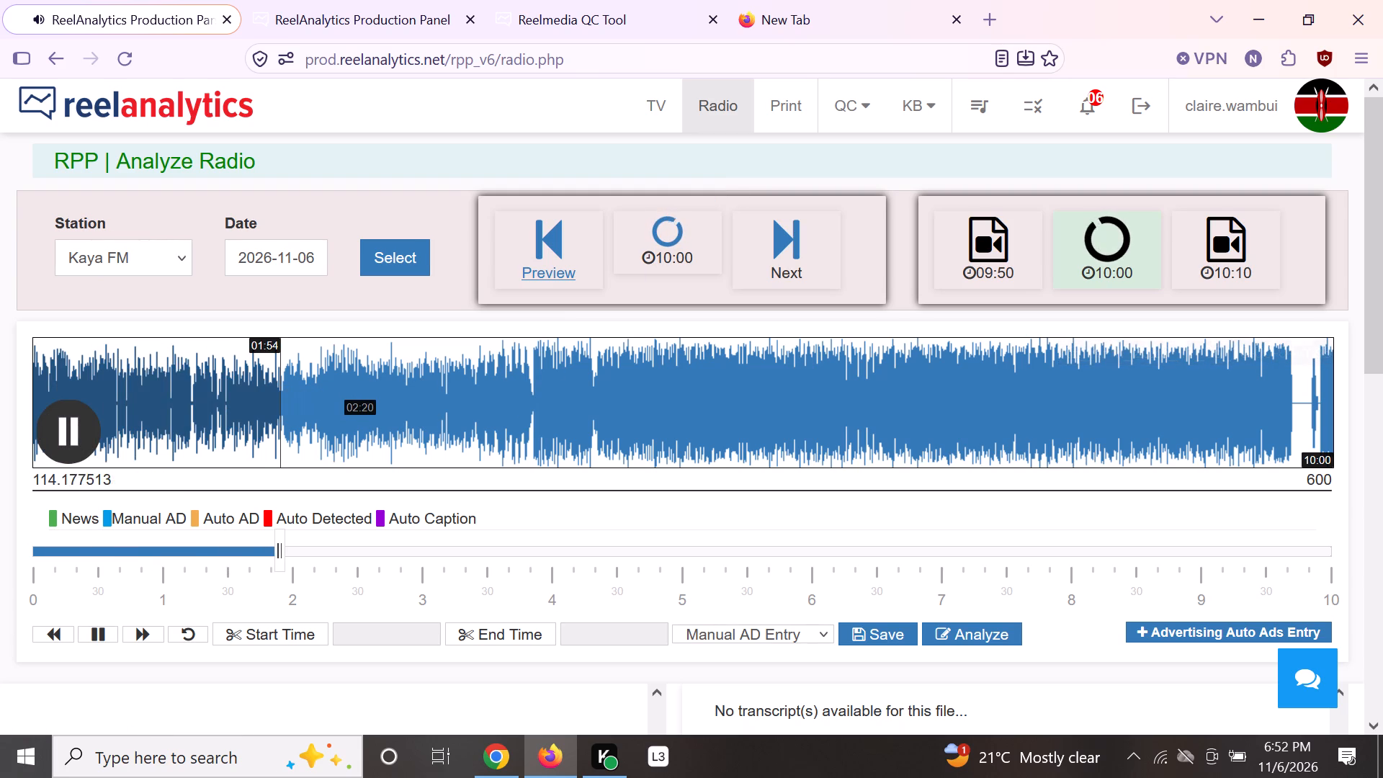
{"action": "left_click", "coordinate": [336, 406]}
{"action": "left_click", "coordinate": [378, 412]}
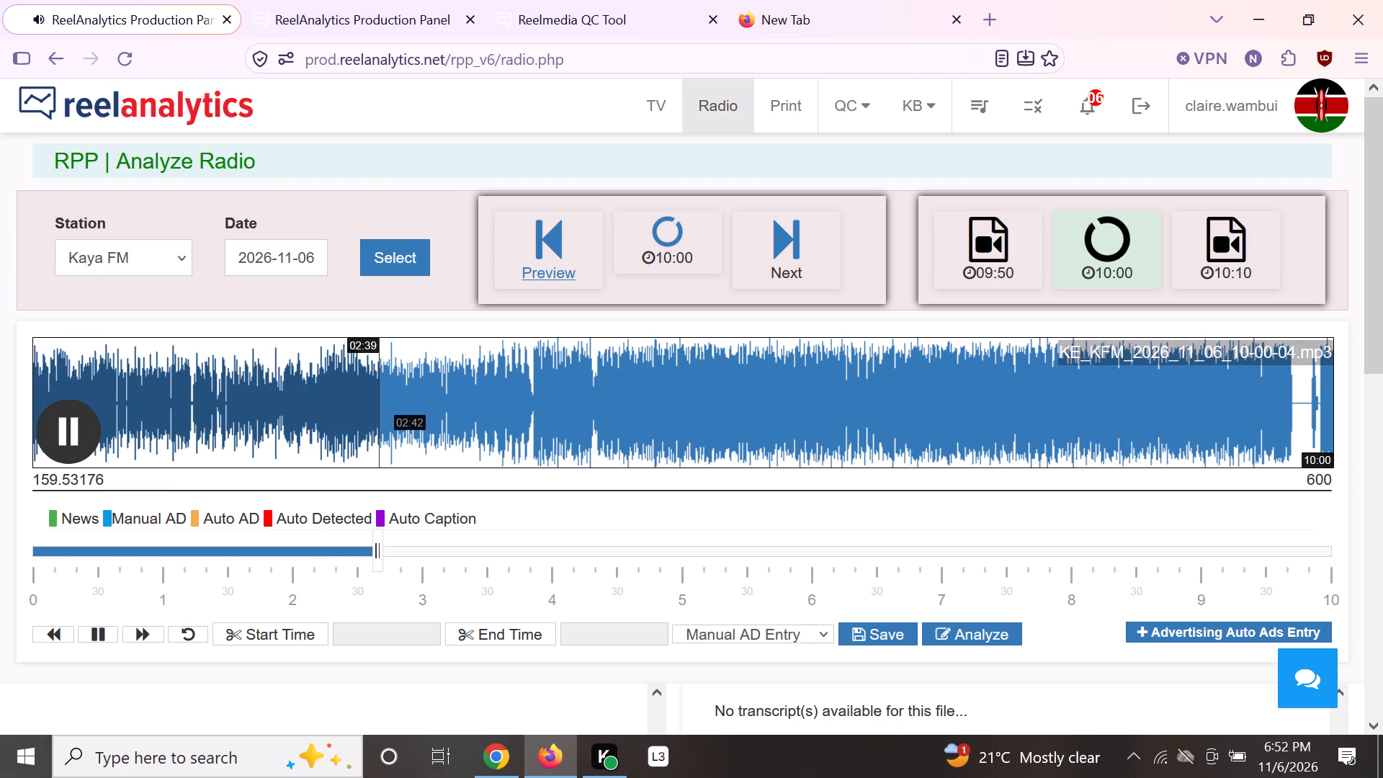
{"action": "left_click", "coordinate": [450, 416]}
{"action": "left_click", "coordinate": [501, 414]}
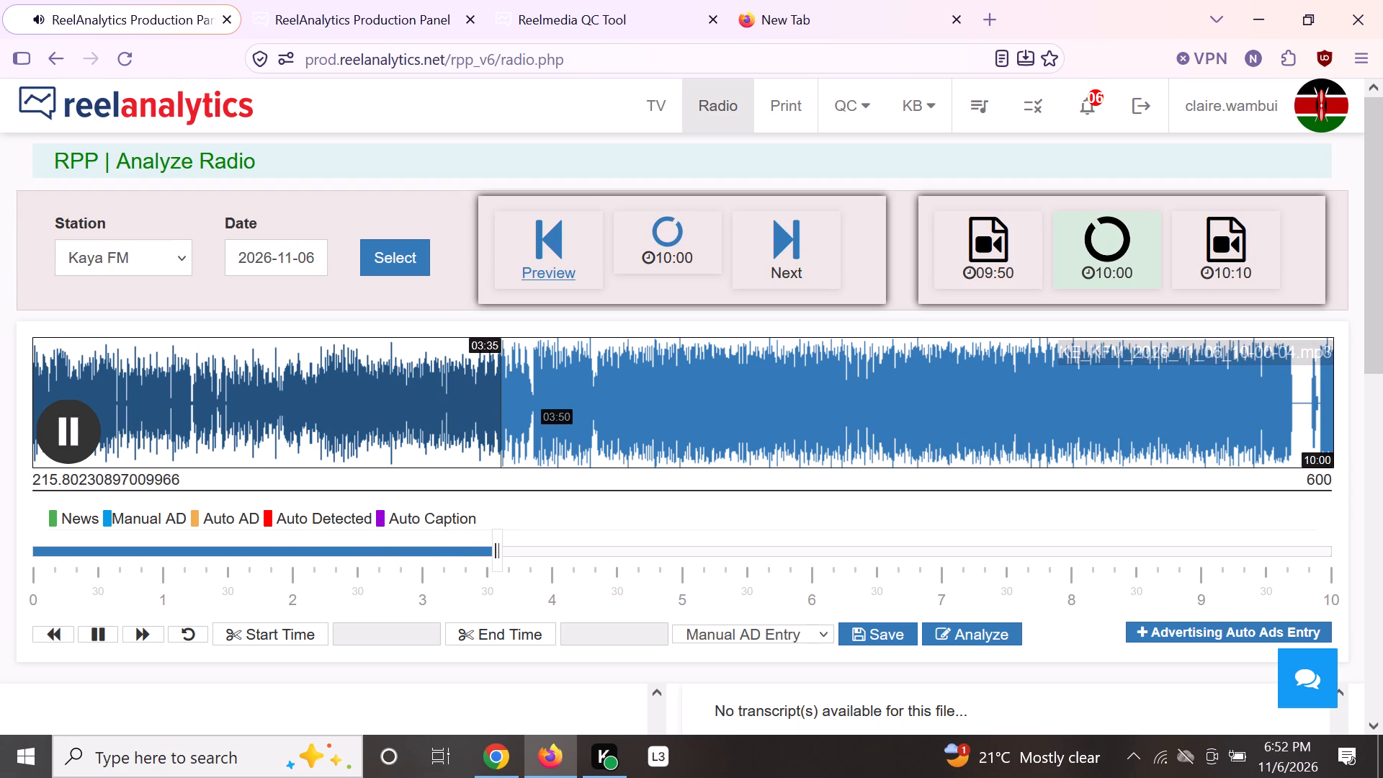
{"action": "left_click", "coordinate": [539, 415]}
{"action": "left_click", "coordinate": [588, 416]}
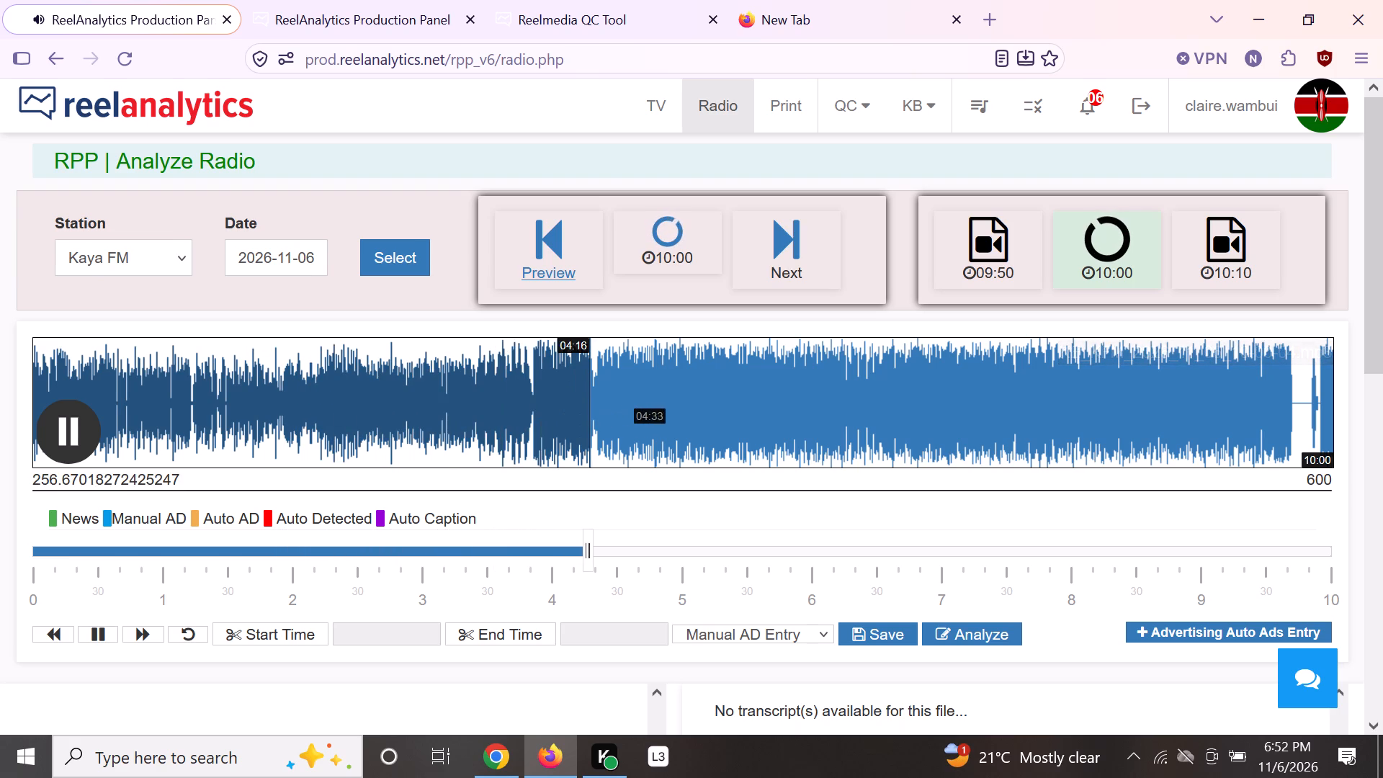
{"action": "left_click", "coordinate": [641, 415]}
{"action": "left_click", "coordinate": [716, 418]}
{"action": "left_click", "coordinate": [789, 411]}
{"action": "left_click", "coordinate": [882, 419]}
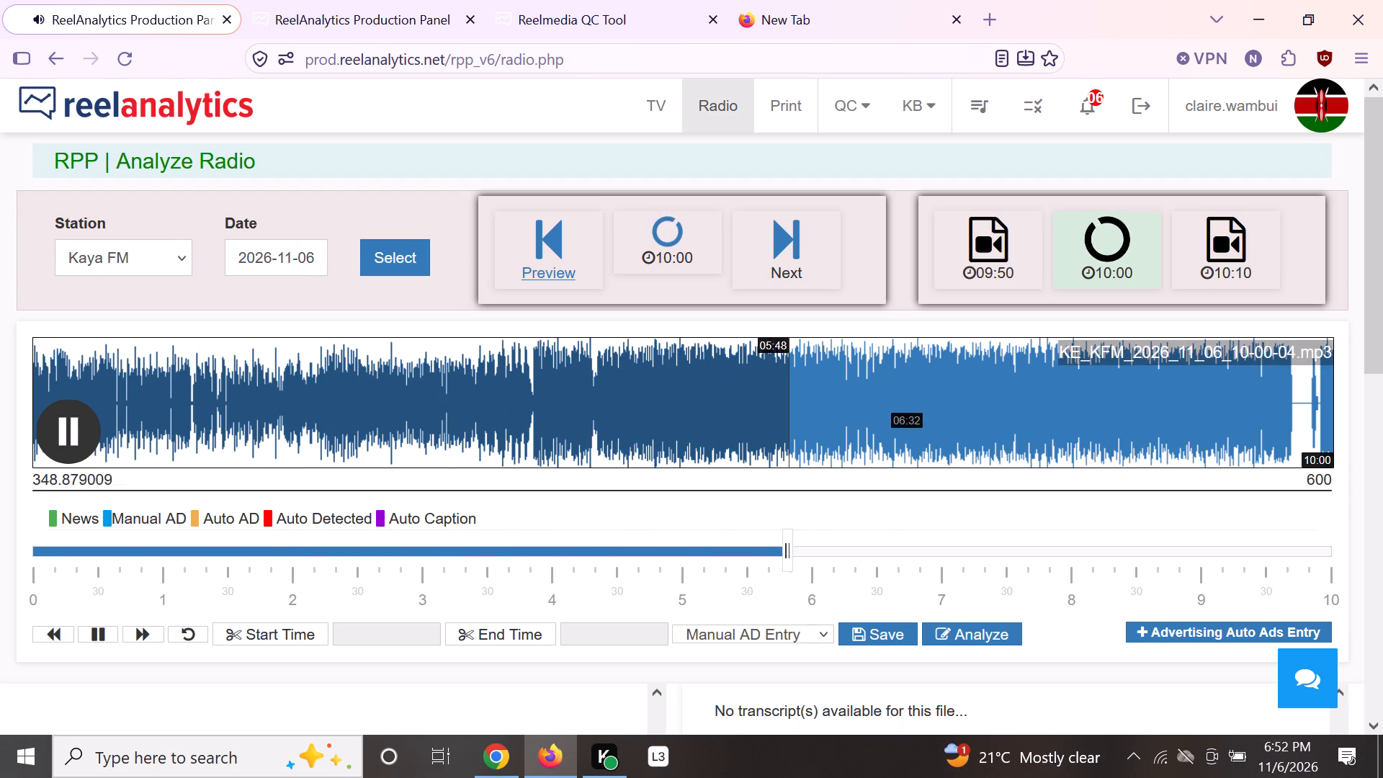
{"action": "left_click", "coordinate": [964, 417]}
{"action": "left_click", "coordinate": [1076, 416]}
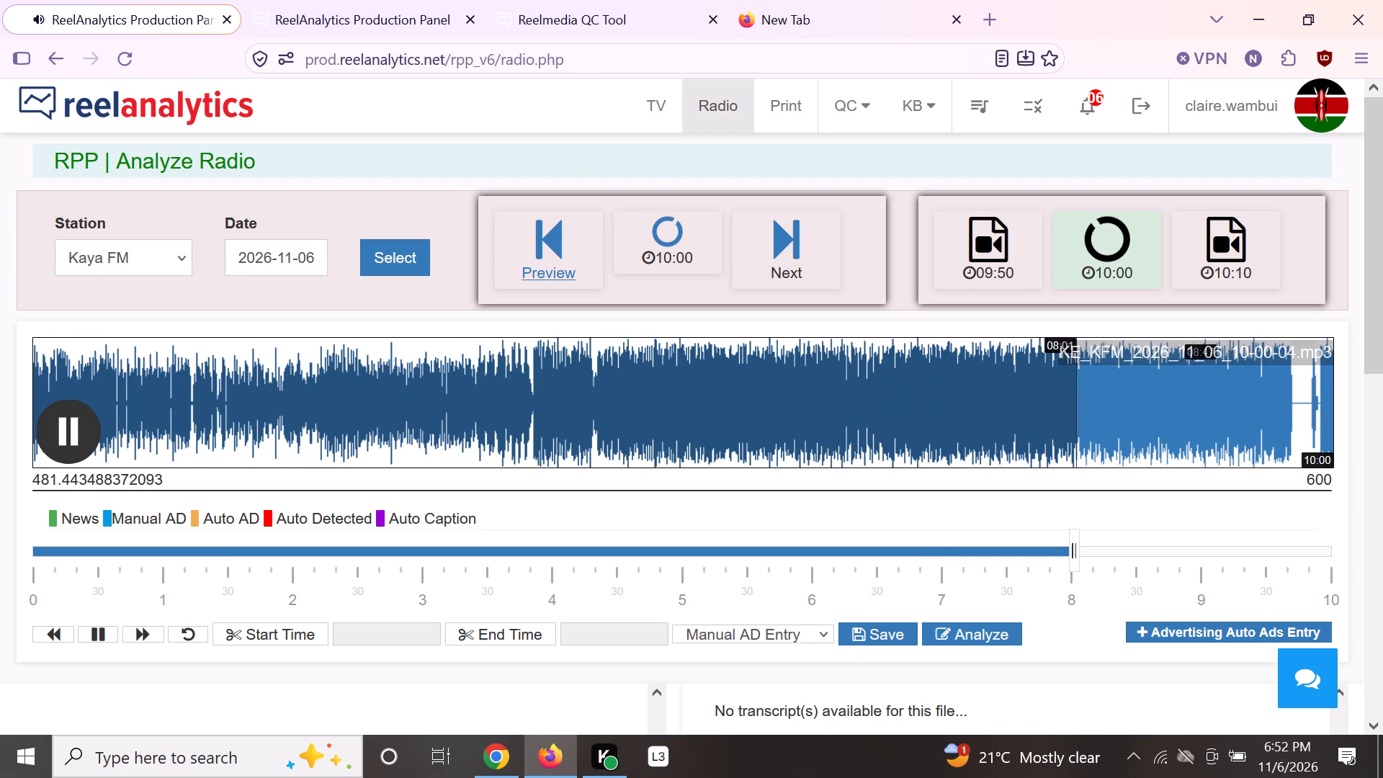
{"action": "left_click", "coordinate": [1141, 394]}
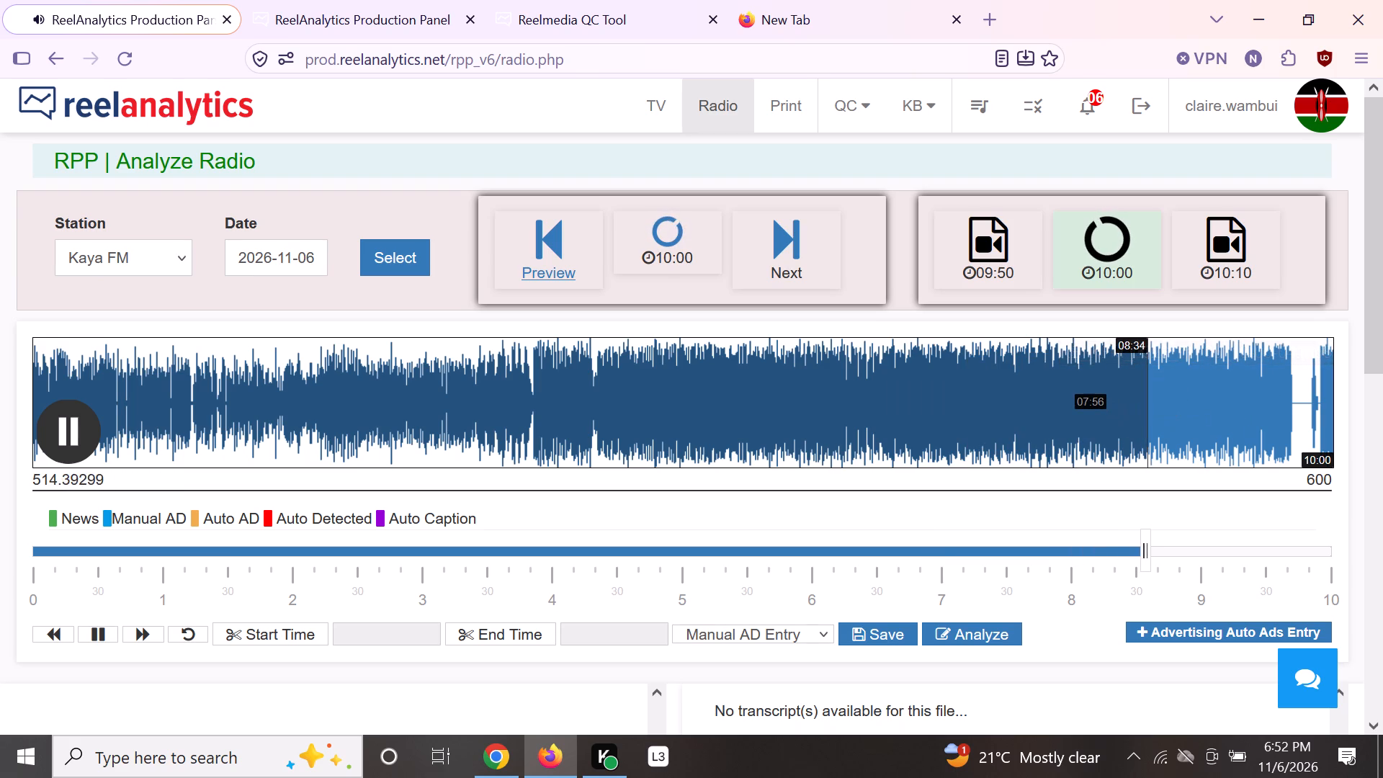
Work back through the 10:00 recording to about 04:15 and listen onward for the start of the news item.
{"action": "left_click", "coordinate": [1045, 405]}
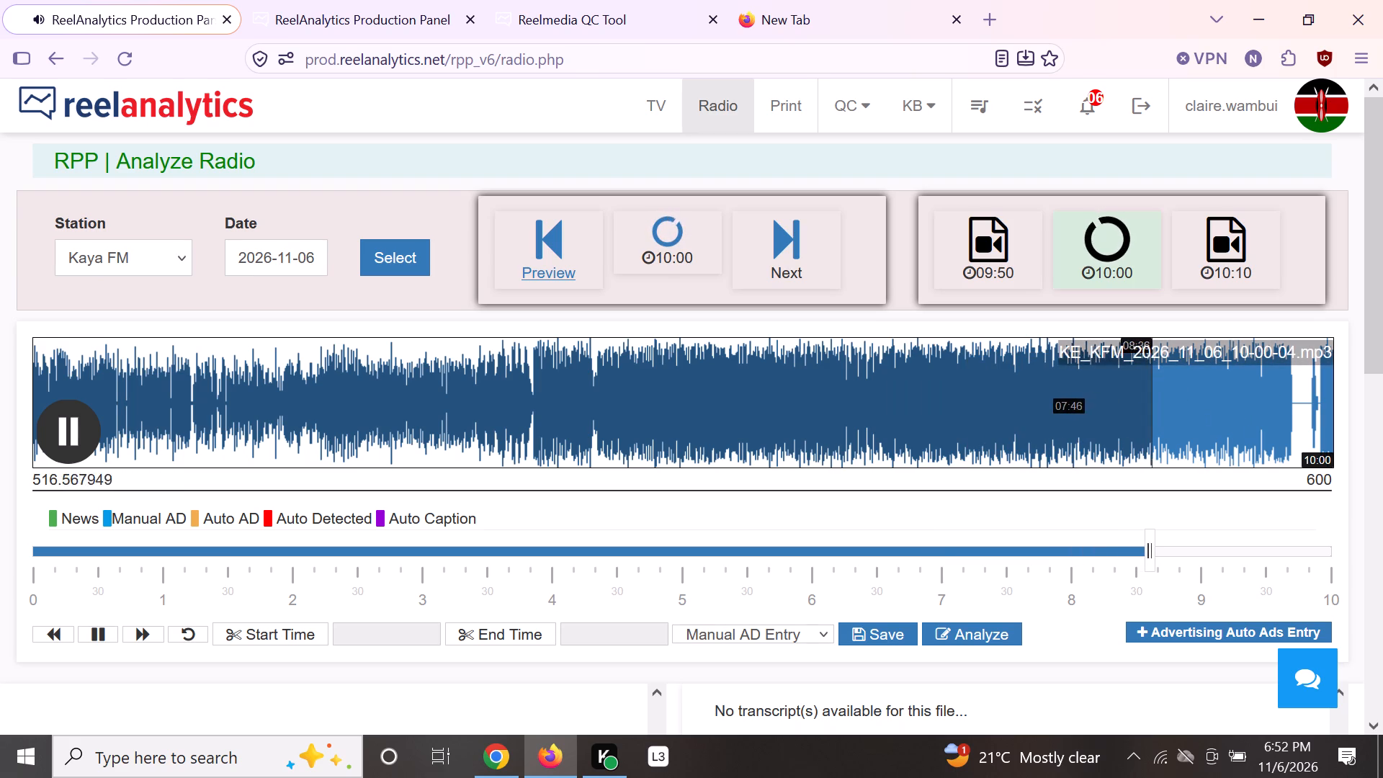
{"action": "left_click", "coordinate": [867, 417]}
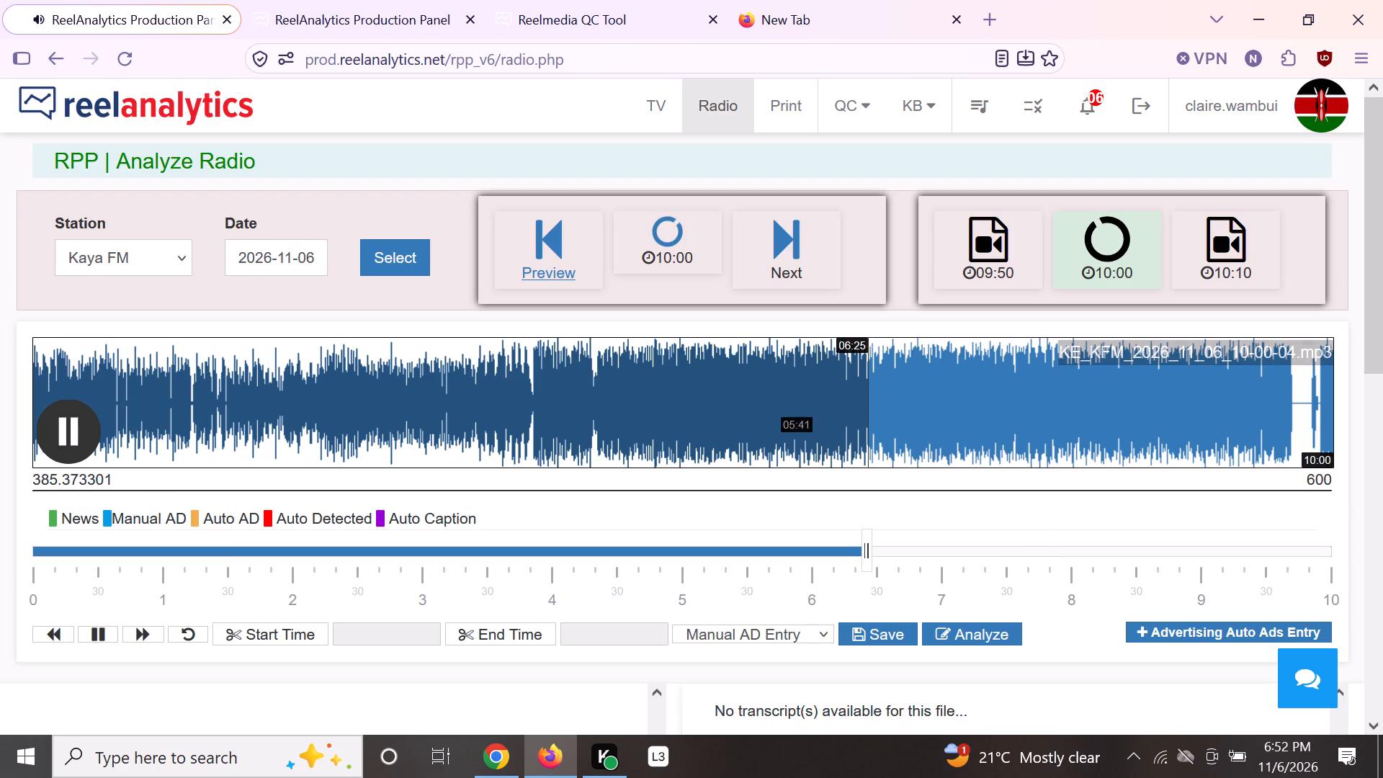
{"action": "left_click", "coordinate": [771, 422]}
{"action": "left_click", "coordinate": [676, 425]}
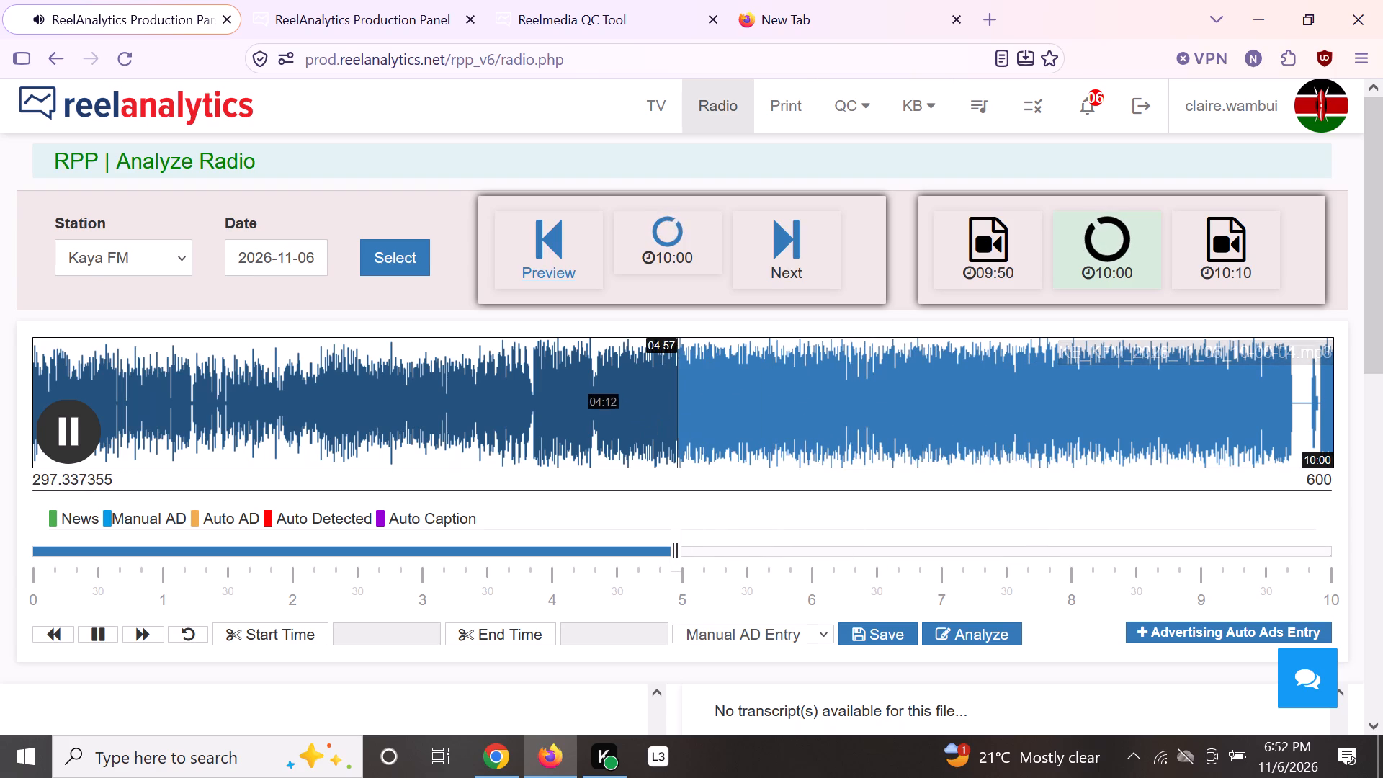
{"action": "left_click", "coordinate": [578, 393]}
{"action": "left_click", "coordinate": [588, 393]}
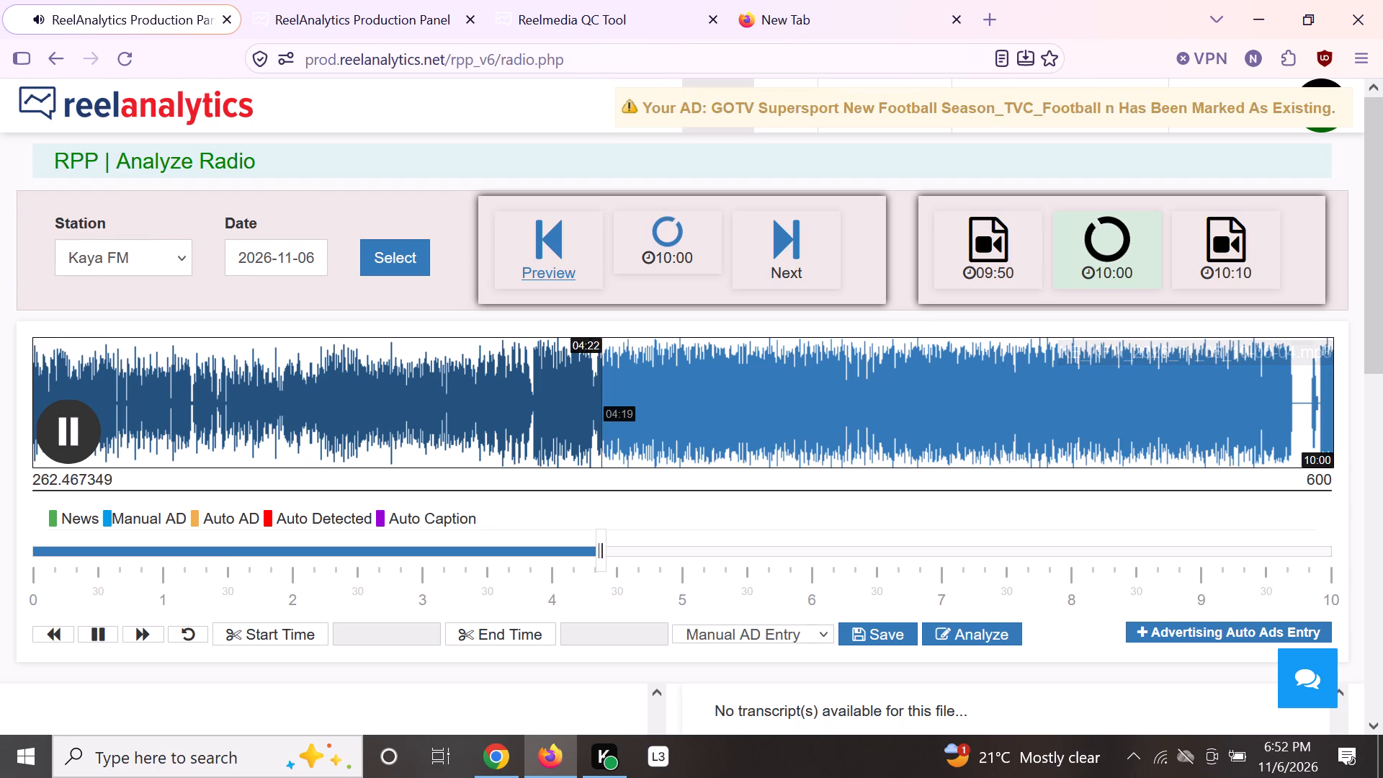
{"action": "key", "text": "Right"}
{"action": "key", "text": "Right"}
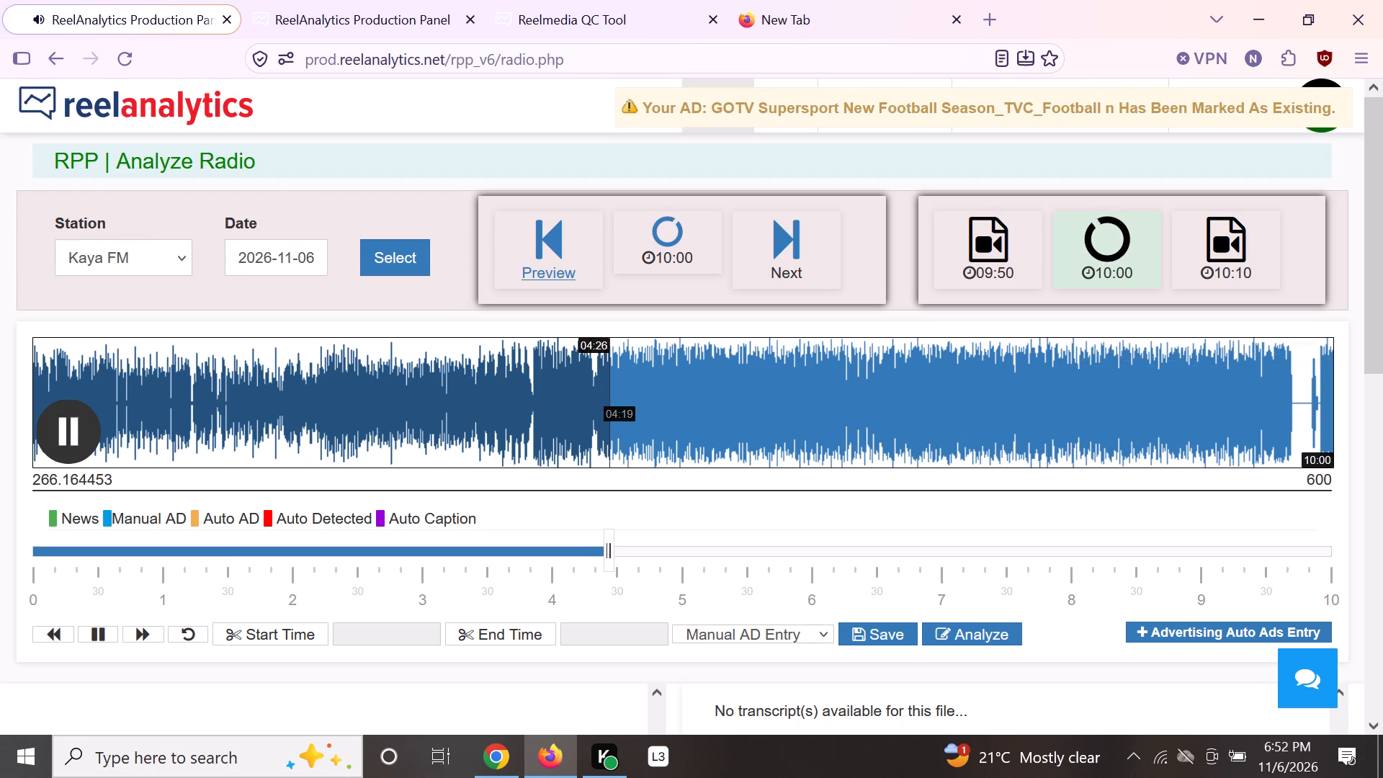
{"action": "key", "text": "Right"}
{"action": "key", "text": "Right"}
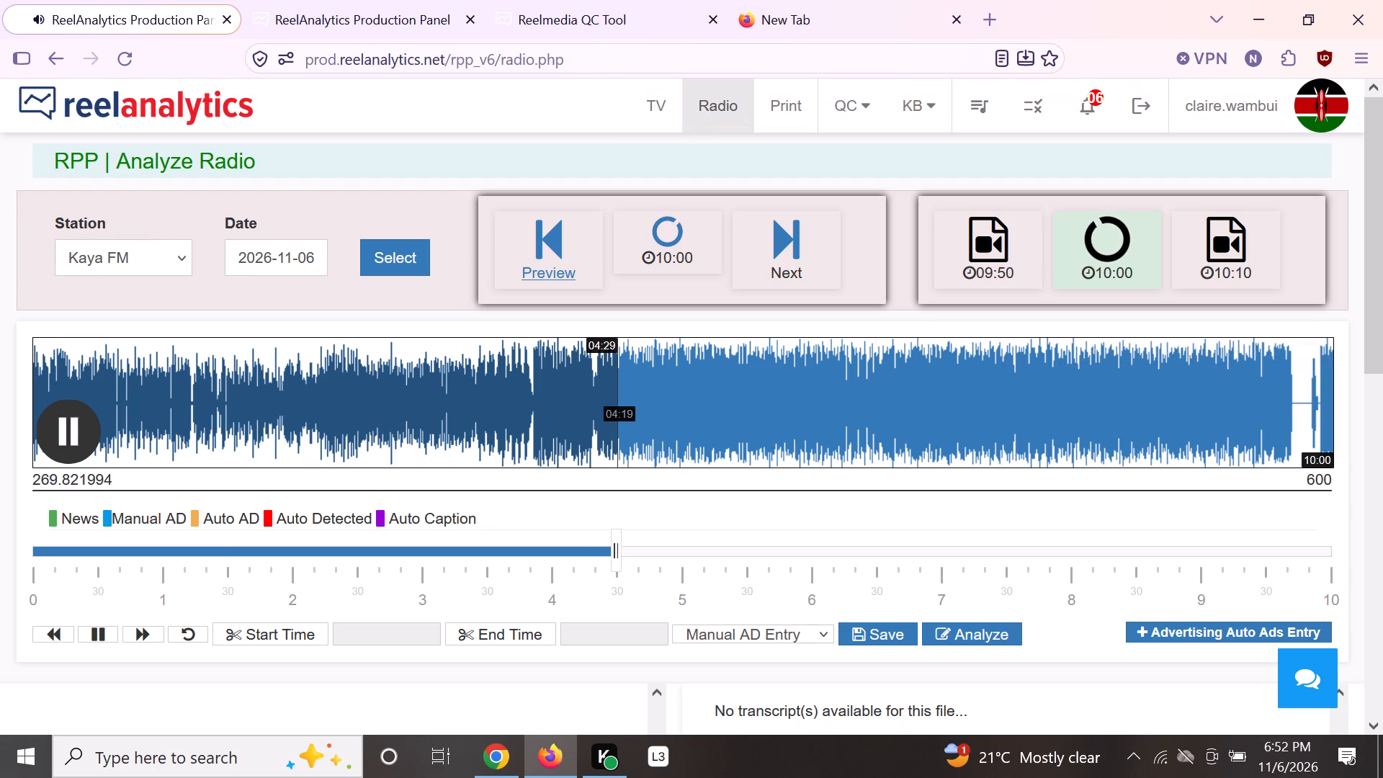
{"action": "key", "text": "Right"}
{"action": "key", "text": "Right"}
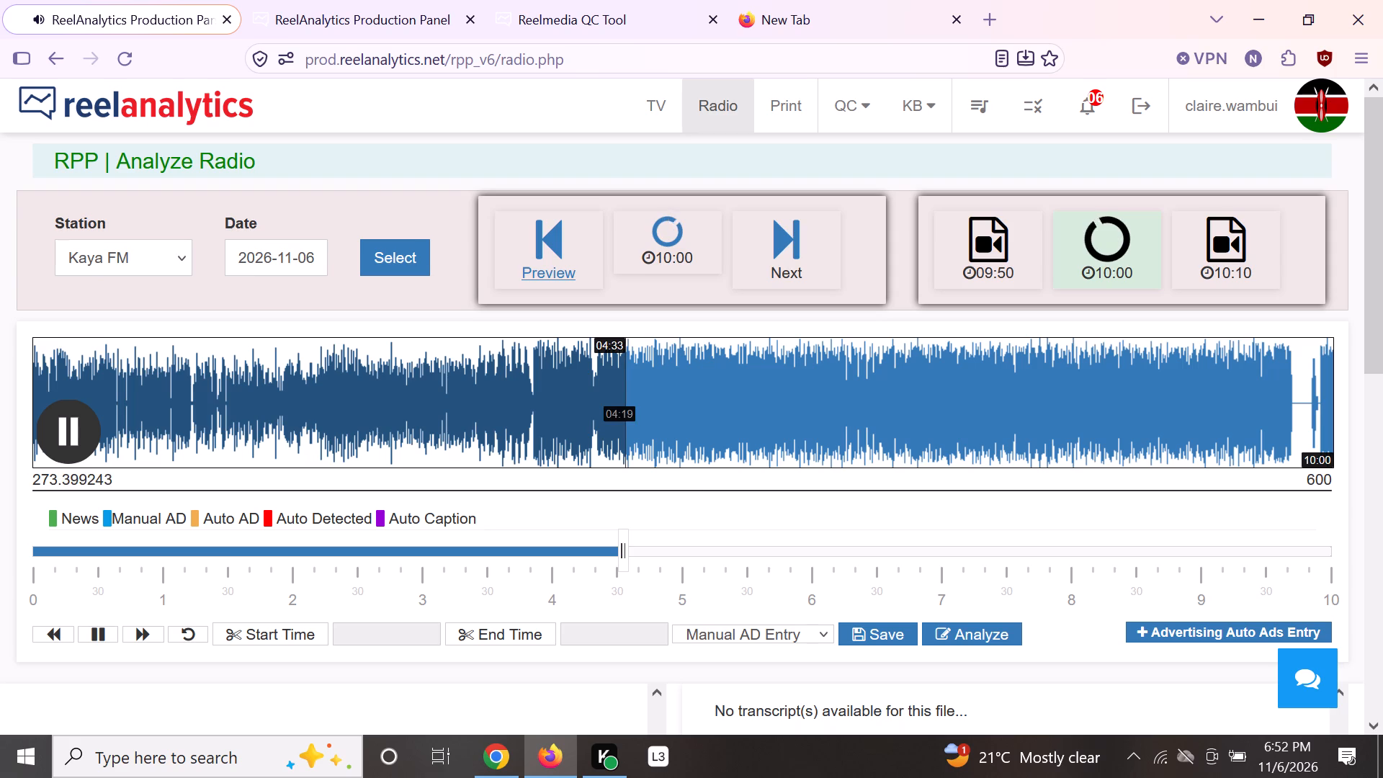
Change the entry type to News Item, mark the section's start time at 288.304909 s and resume playback.
{"action": "left_click", "coordinate": [783, 632]}
{"action": "left_click", "coordinate": [769, 547]}
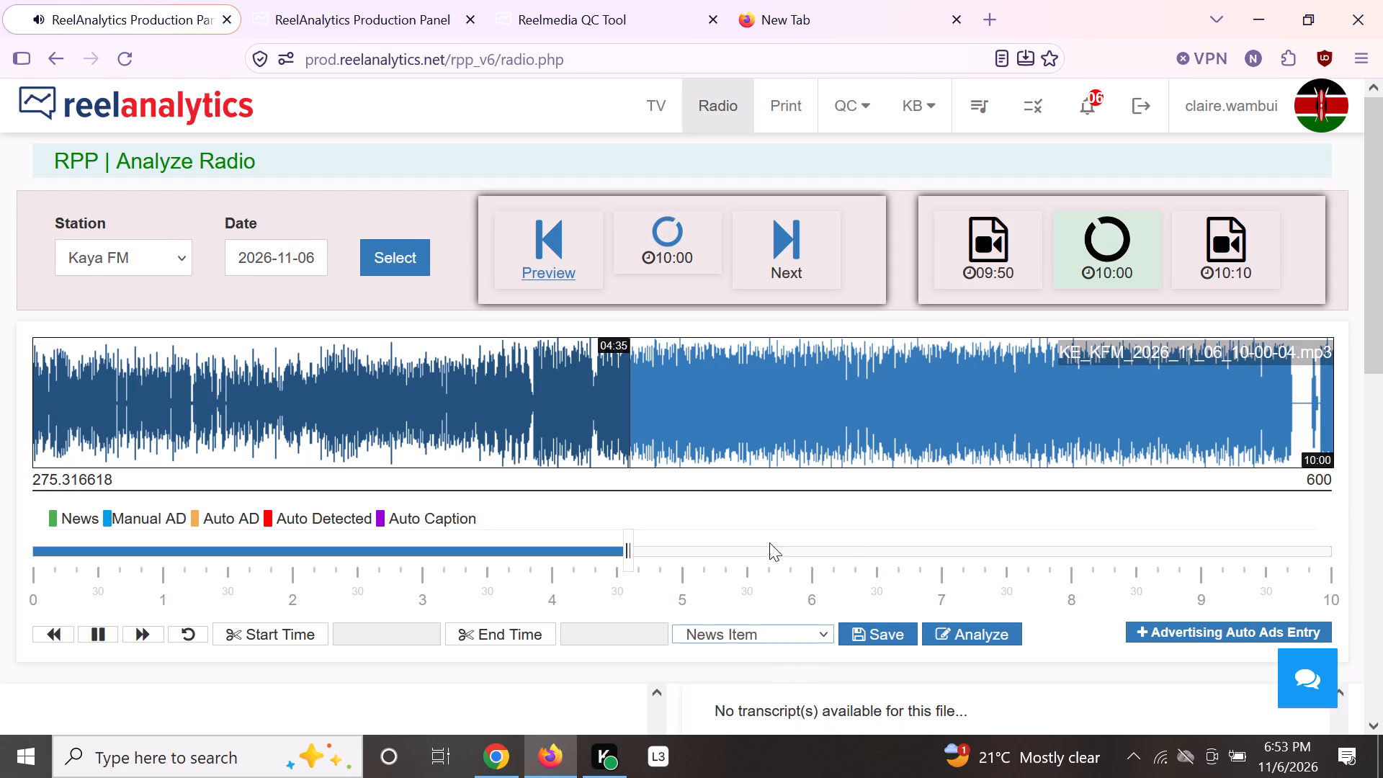
{"action": "left_click", "coordinate": [798, 522]}
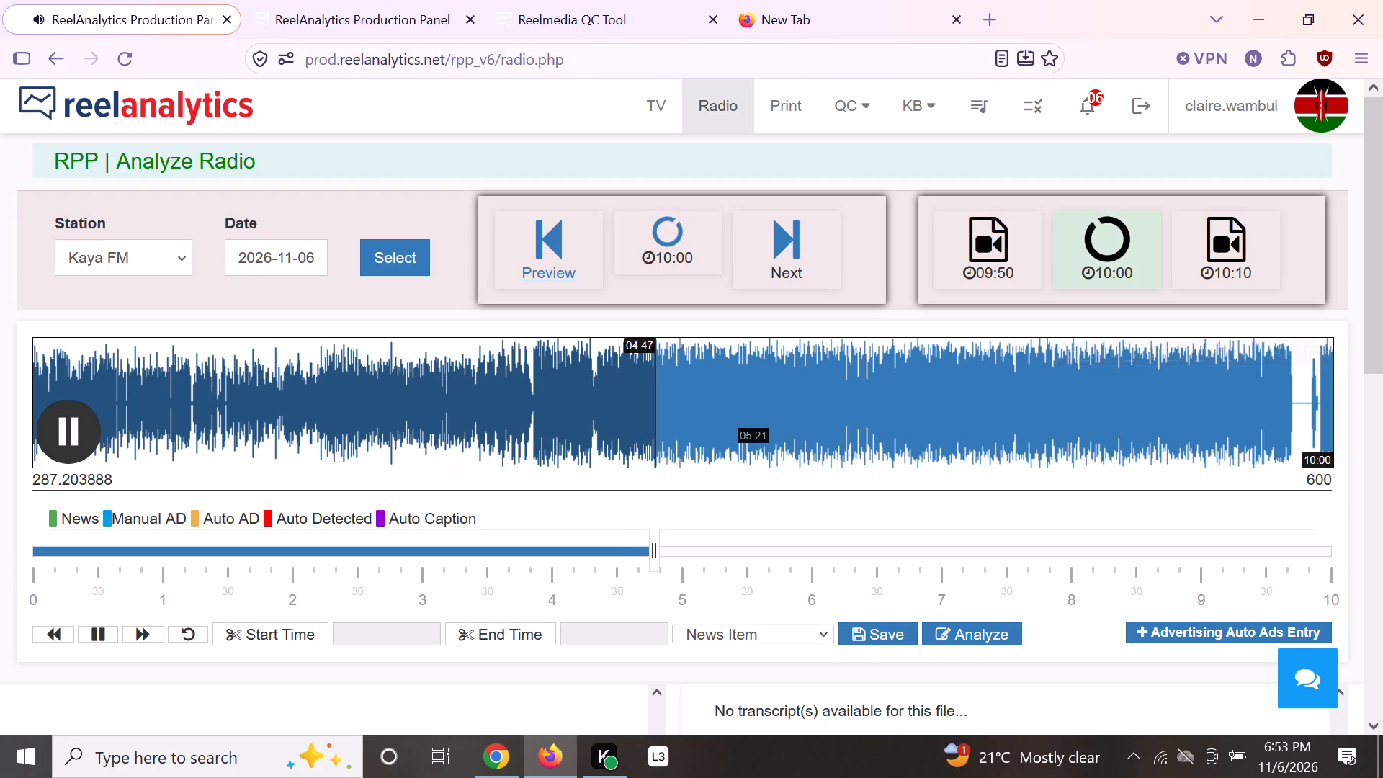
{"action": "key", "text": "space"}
{"action": "left_click", "coordinate": [303, 637]}
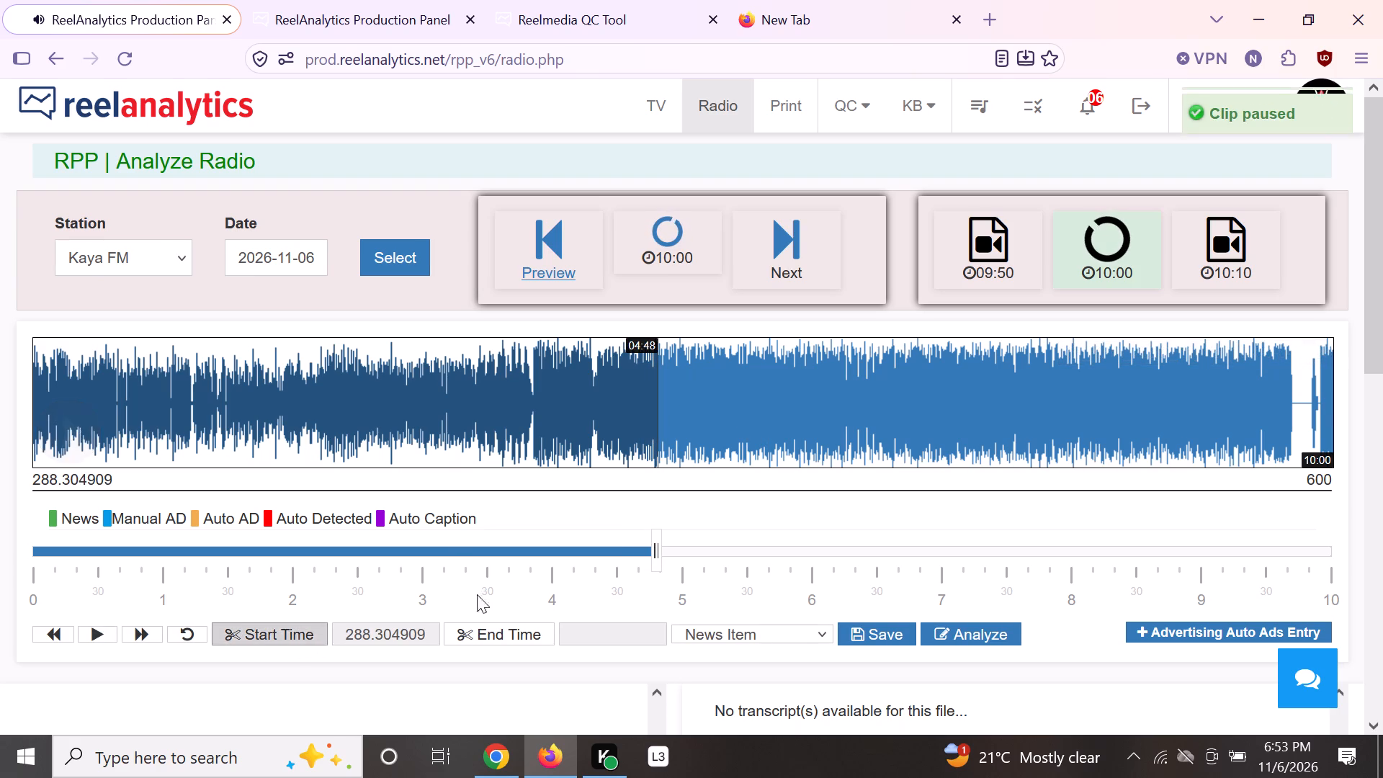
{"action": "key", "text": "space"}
Add a second person's name to the text noted in the New Tab address bar and return to the Kaya FM tab.
{"action": "left_click", "coordinate": [817, 24]}
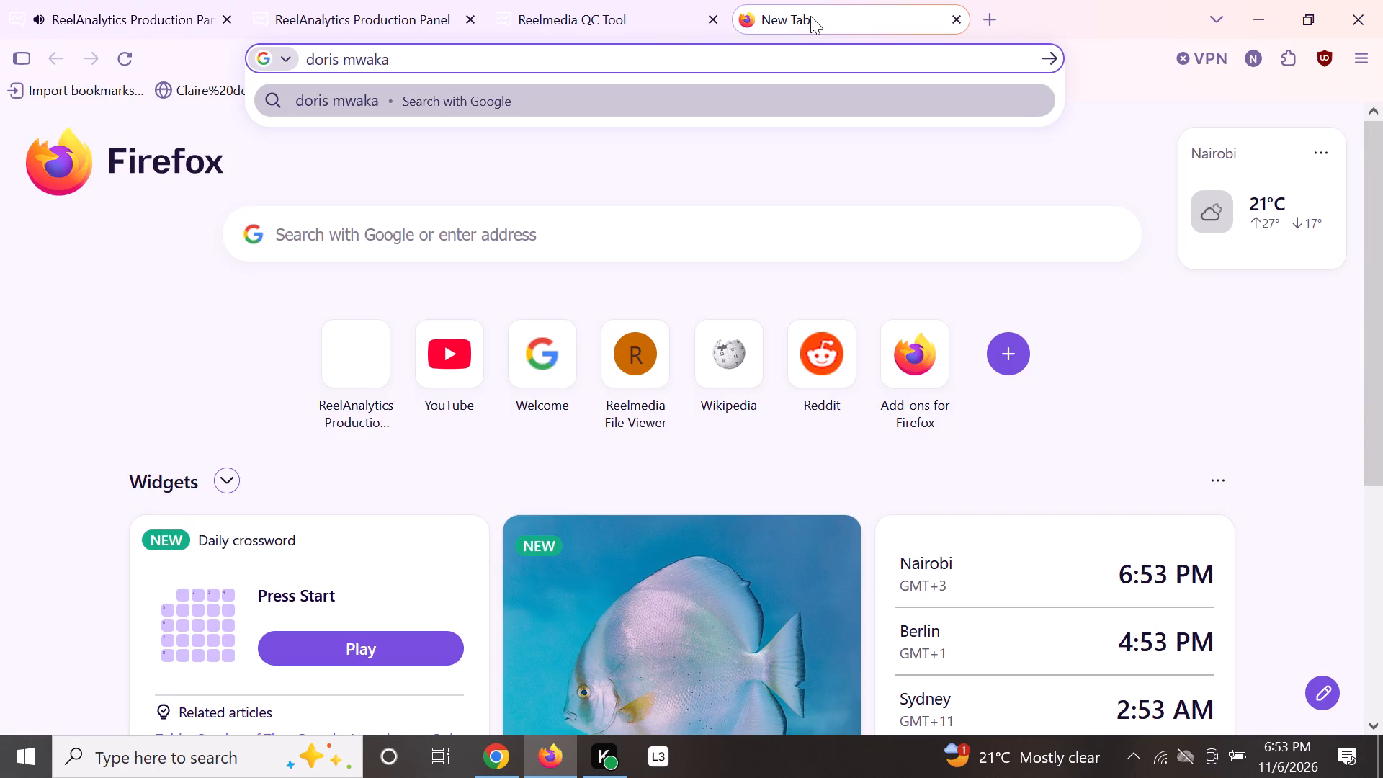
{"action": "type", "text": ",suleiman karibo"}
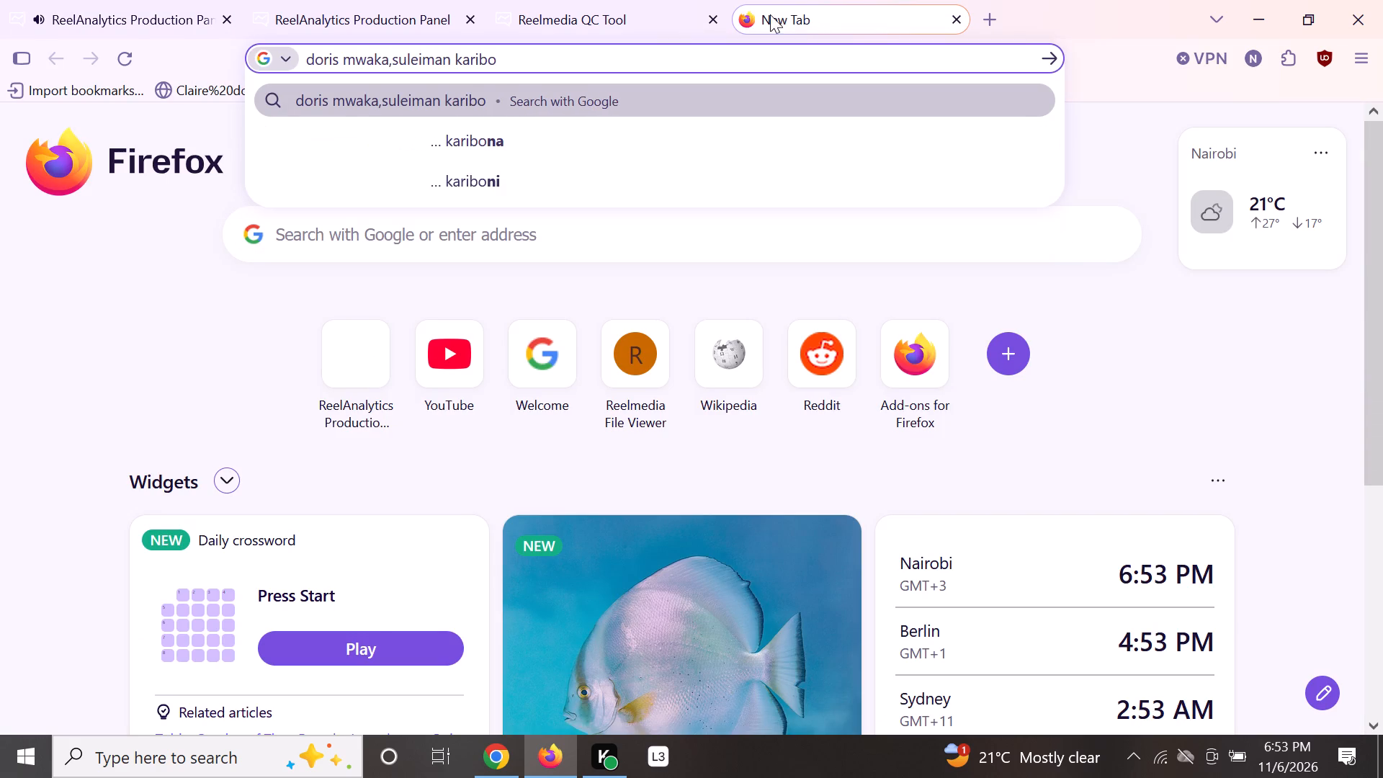
{"action": "left_click", "coordinate": [176, 10]}
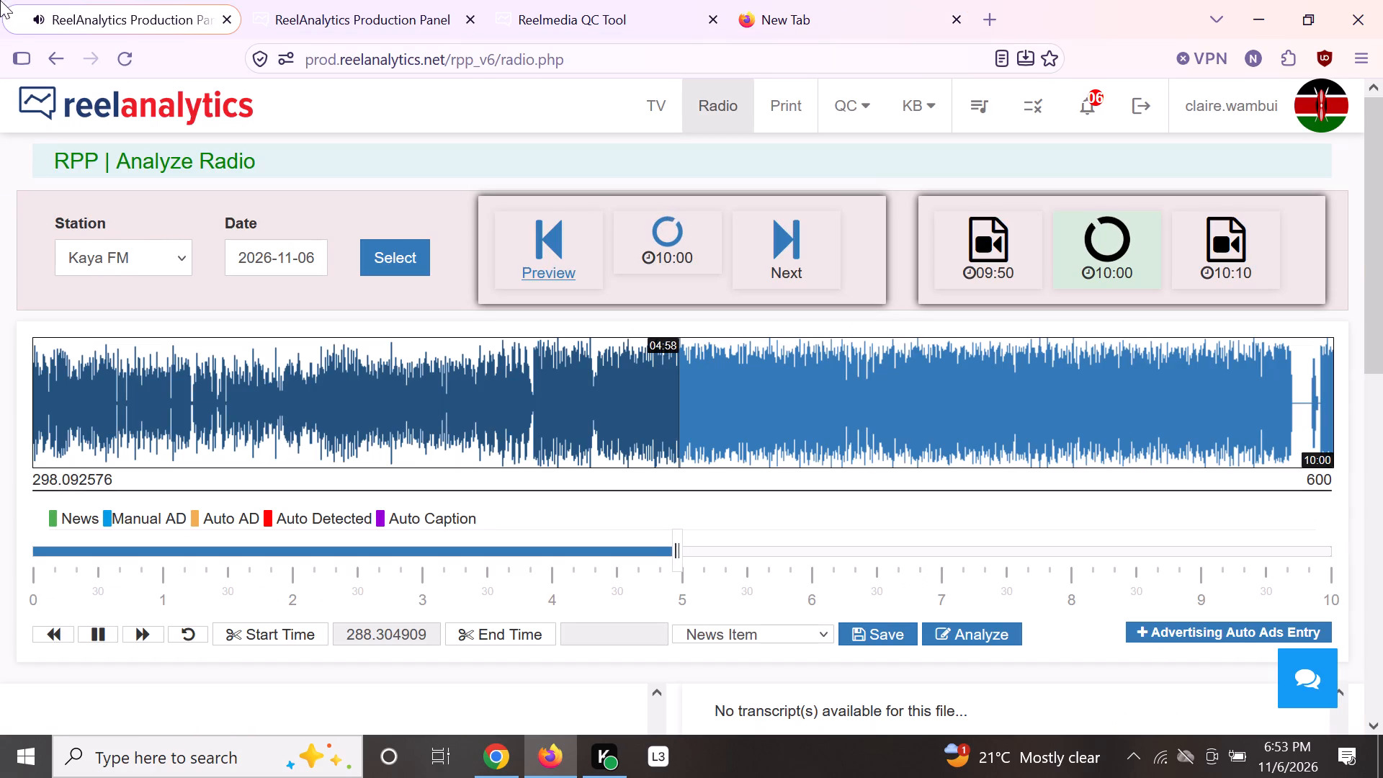
Find the end of the news item in the 10:00 recording, mark the end time at 393.773209 s and save the section.
{"action": "left_click", "coordinate": [702, 404]}
{"action": "left_click", "coordinate": [730, 413]}
{"action": "left_click", "coordinate": [754, 414]}
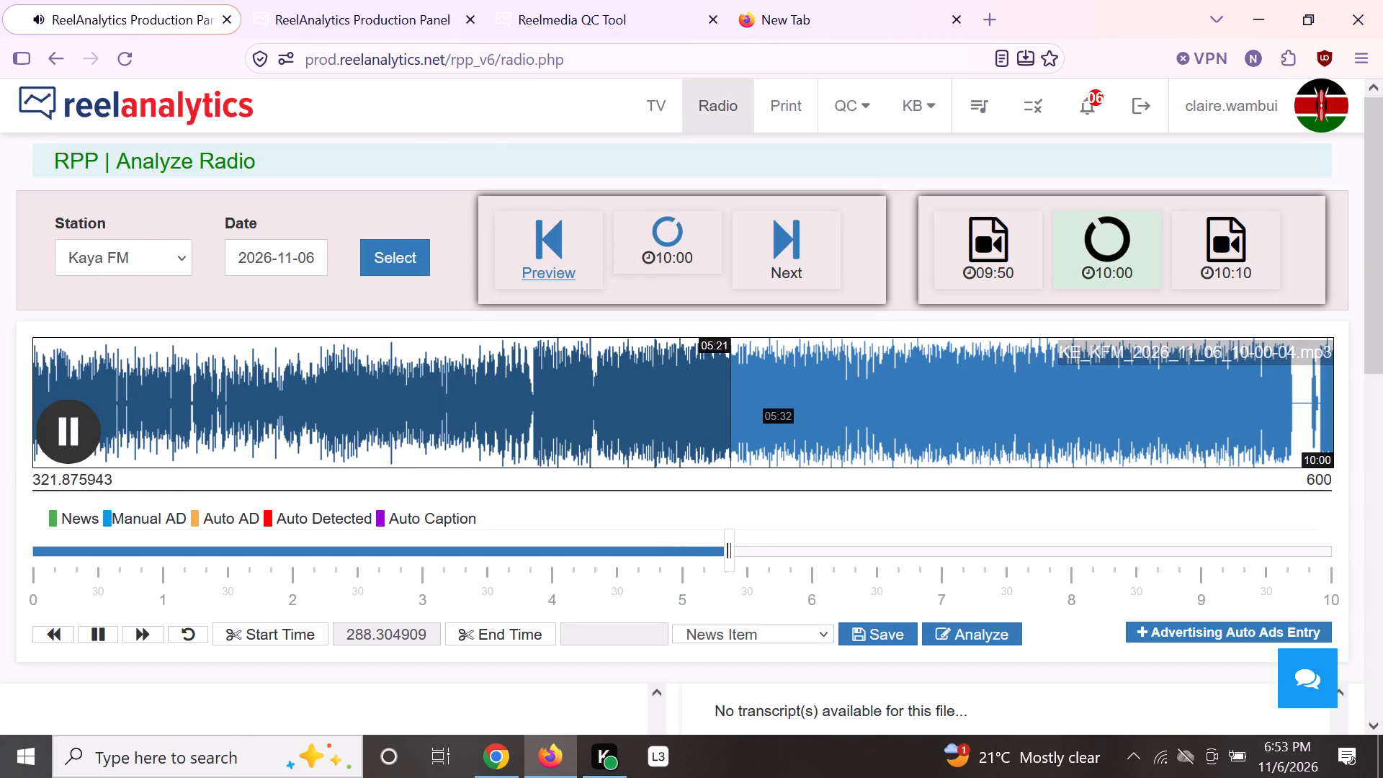
{"action": "left_click", "coordinate": [773, 400]}
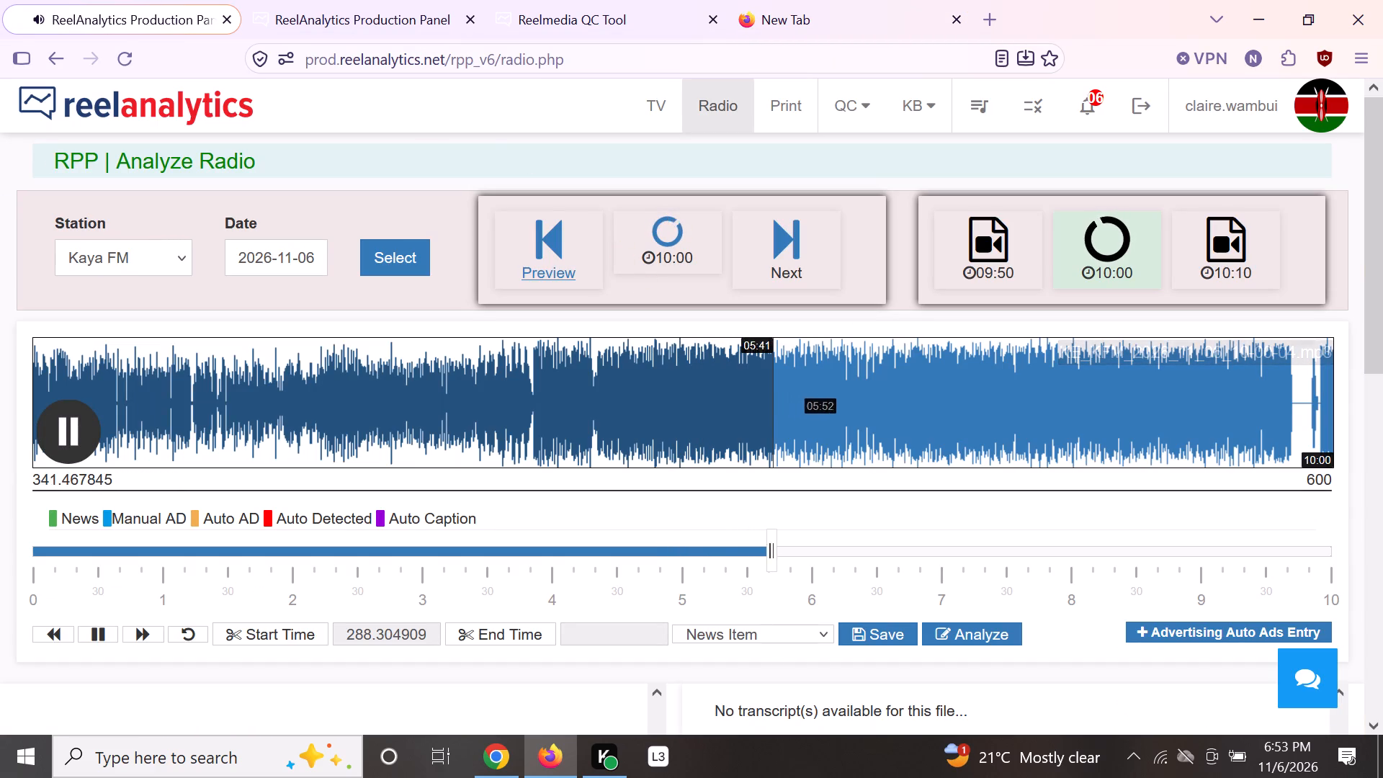
{"action": "left_click", "coordinate": [815, 407]}
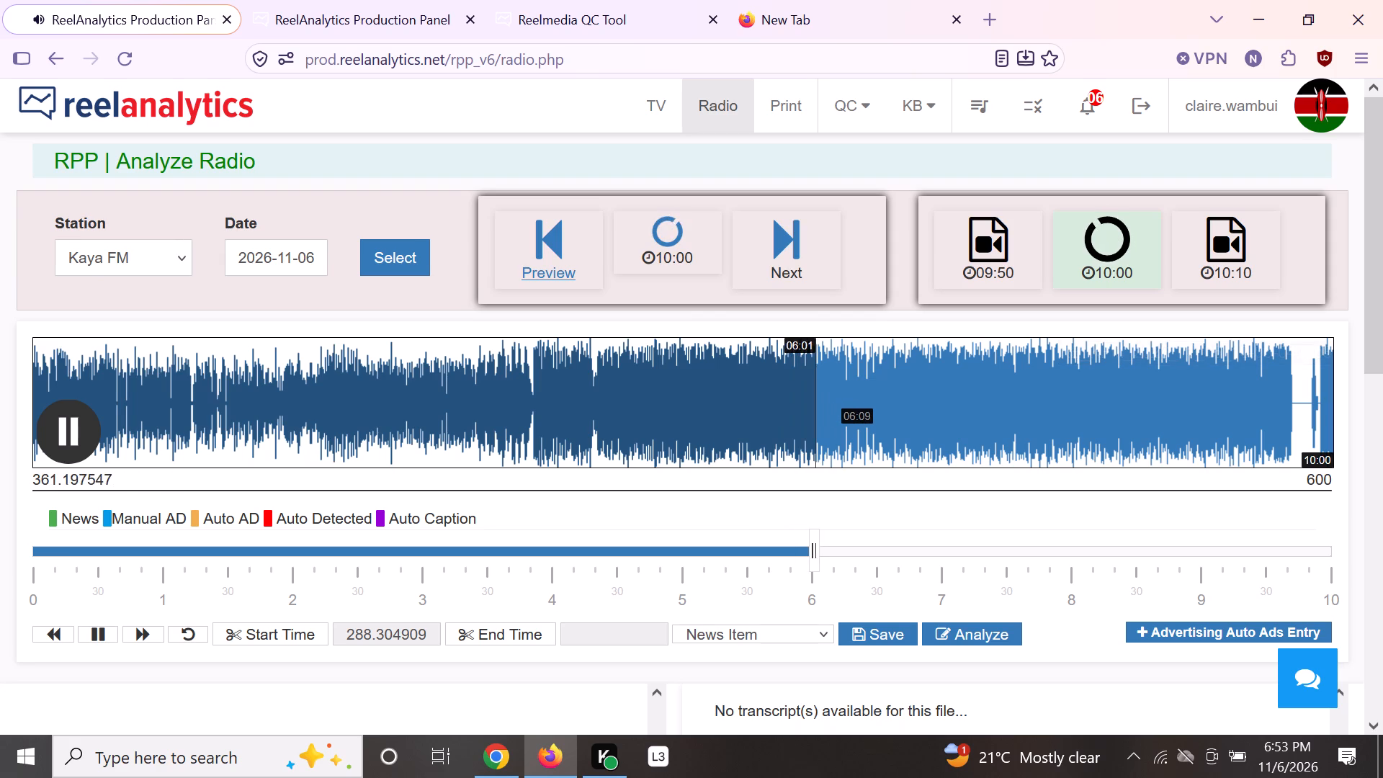
{"action": "left_click", "coordinate": [834, 414]}
{"action": "left_click", "coordinate": [854, 412]}
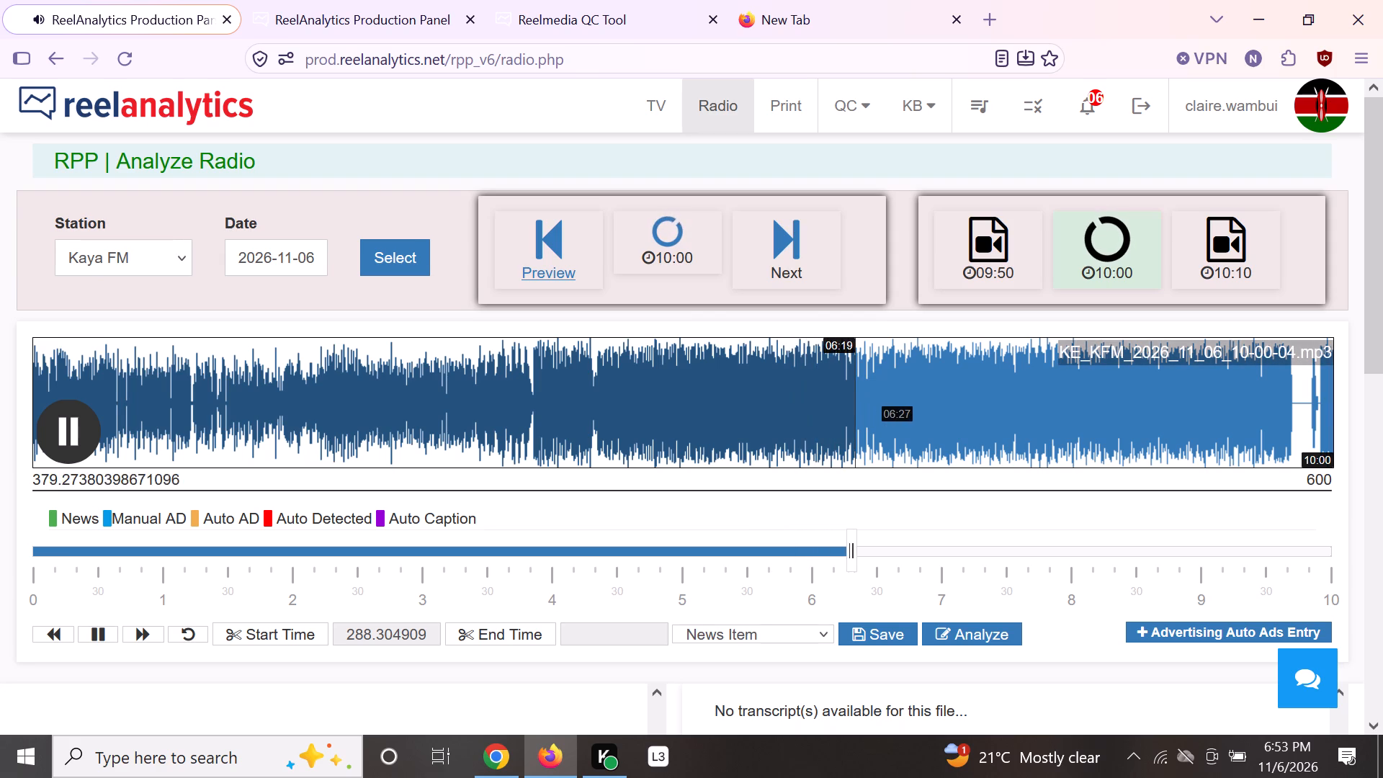
{"action": "left_click", "coordinate": [873, 413]}
{"action": "left_click", "coordinate": [889, 413]}
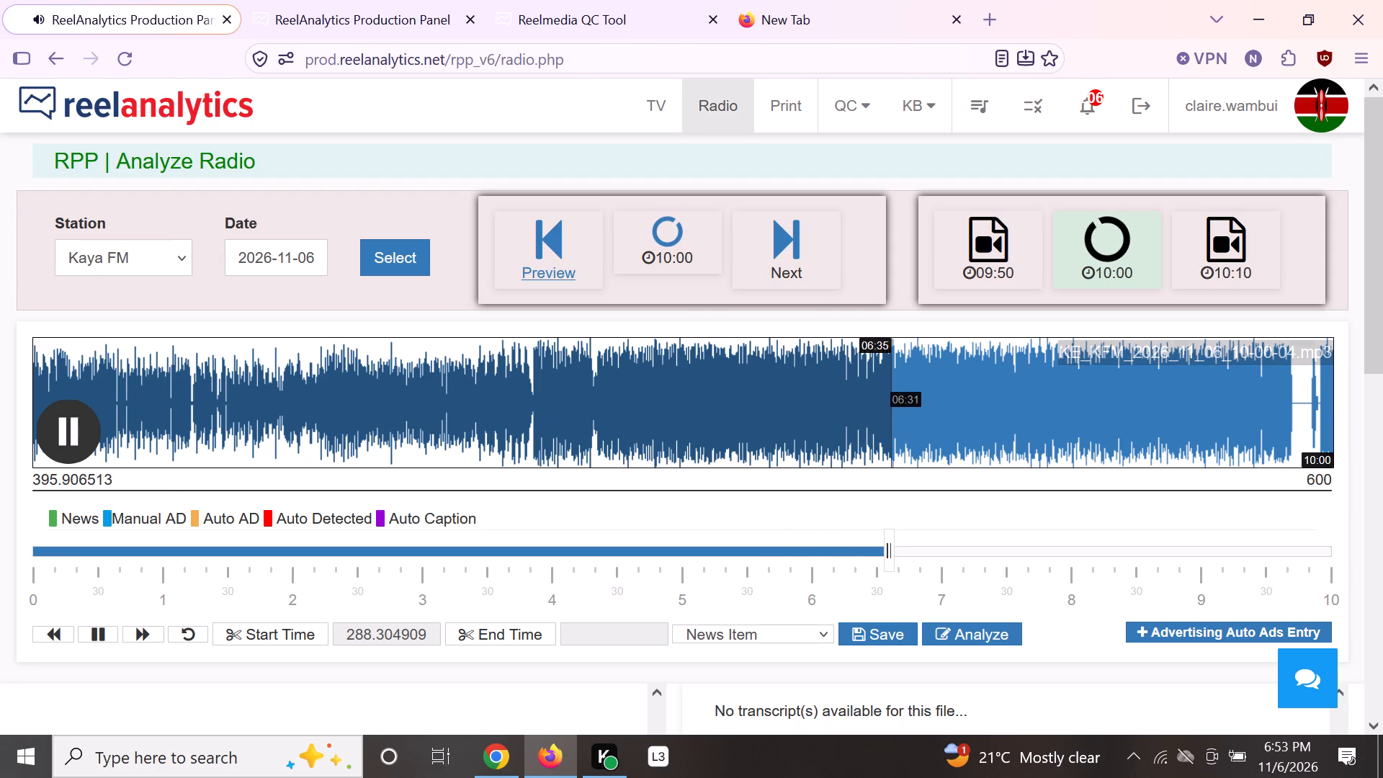
{"action": "left_click", "coordinate": [878, 395]}
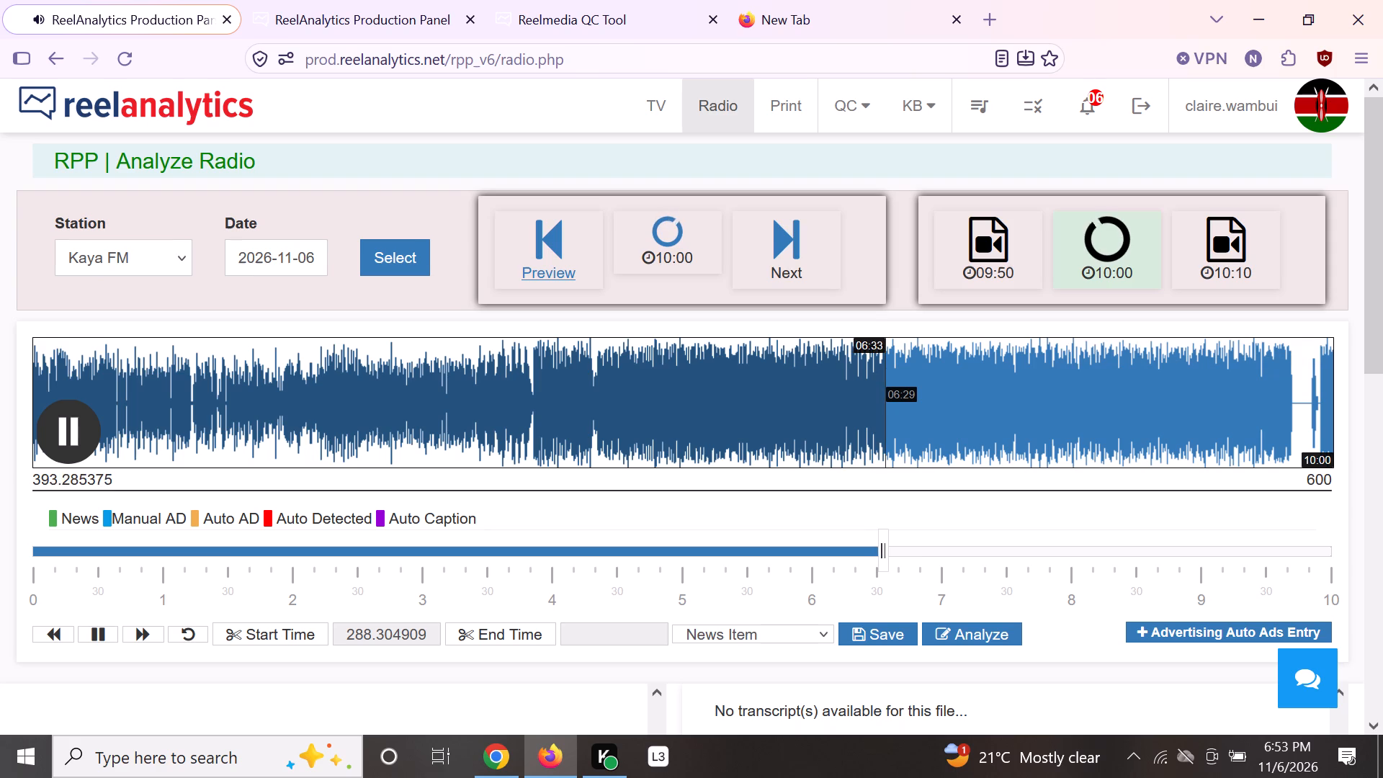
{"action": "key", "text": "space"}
{"action": "left_click", "coordinate": [509, 630]}
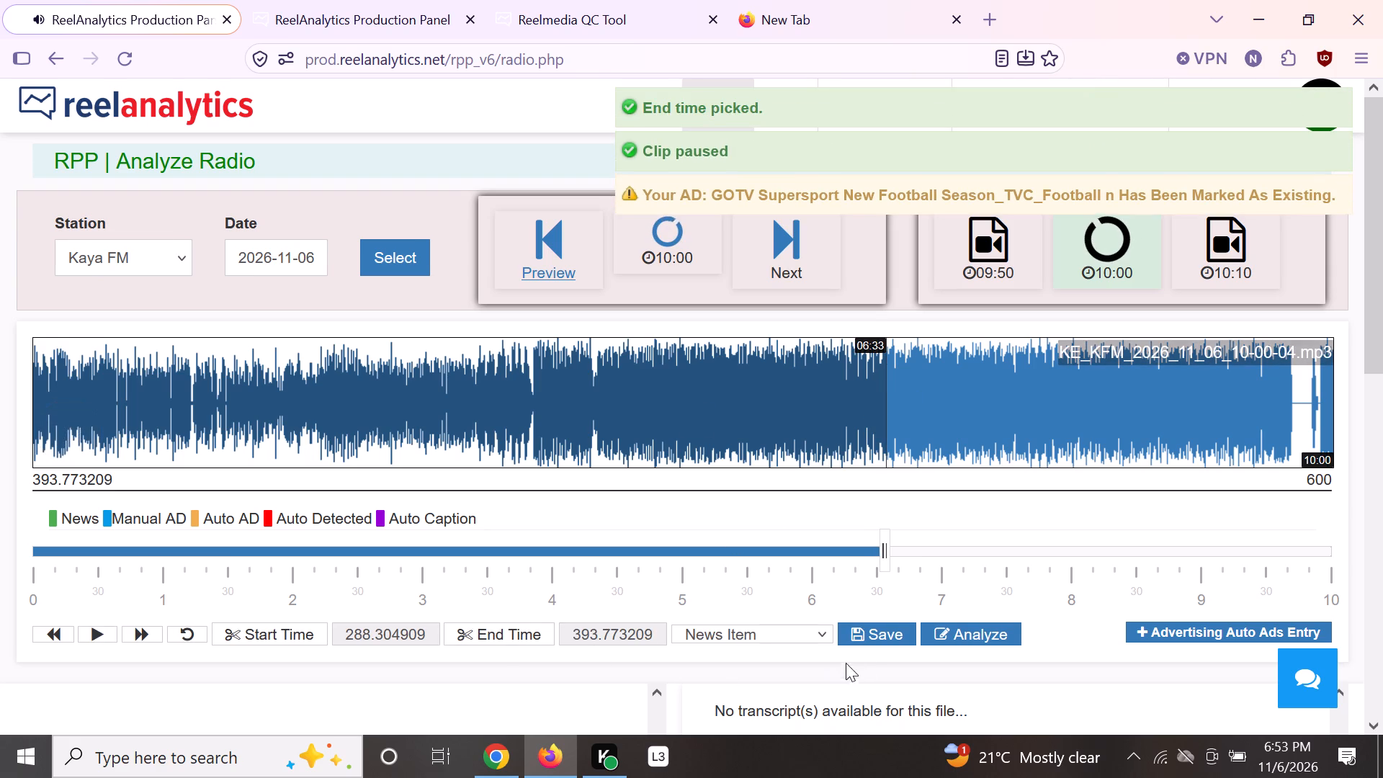
{"action": "left_click", "coordinate": [867, 632]}
Mark the start time of the following news section at 393.773209 s and resume playback.
{"action": "left_click", "coordinate": [265, 630]}
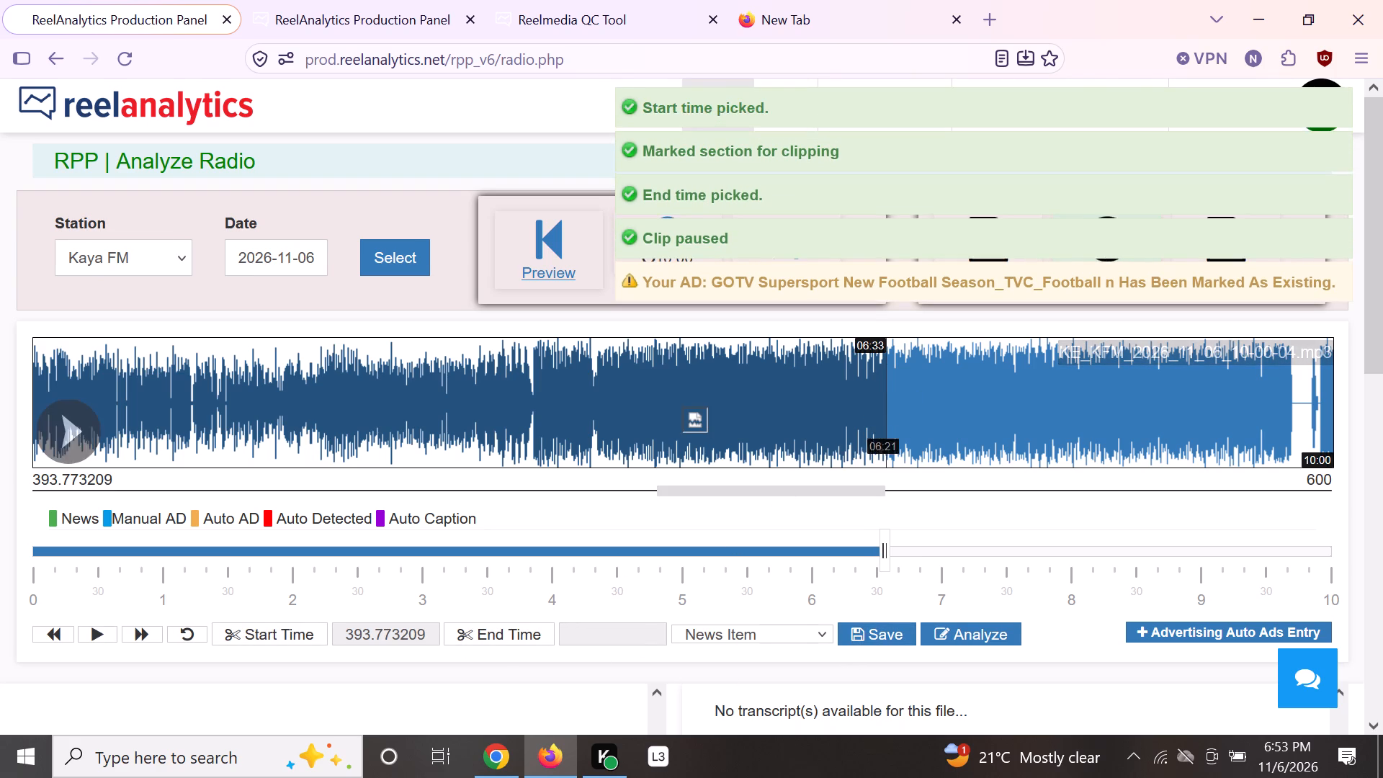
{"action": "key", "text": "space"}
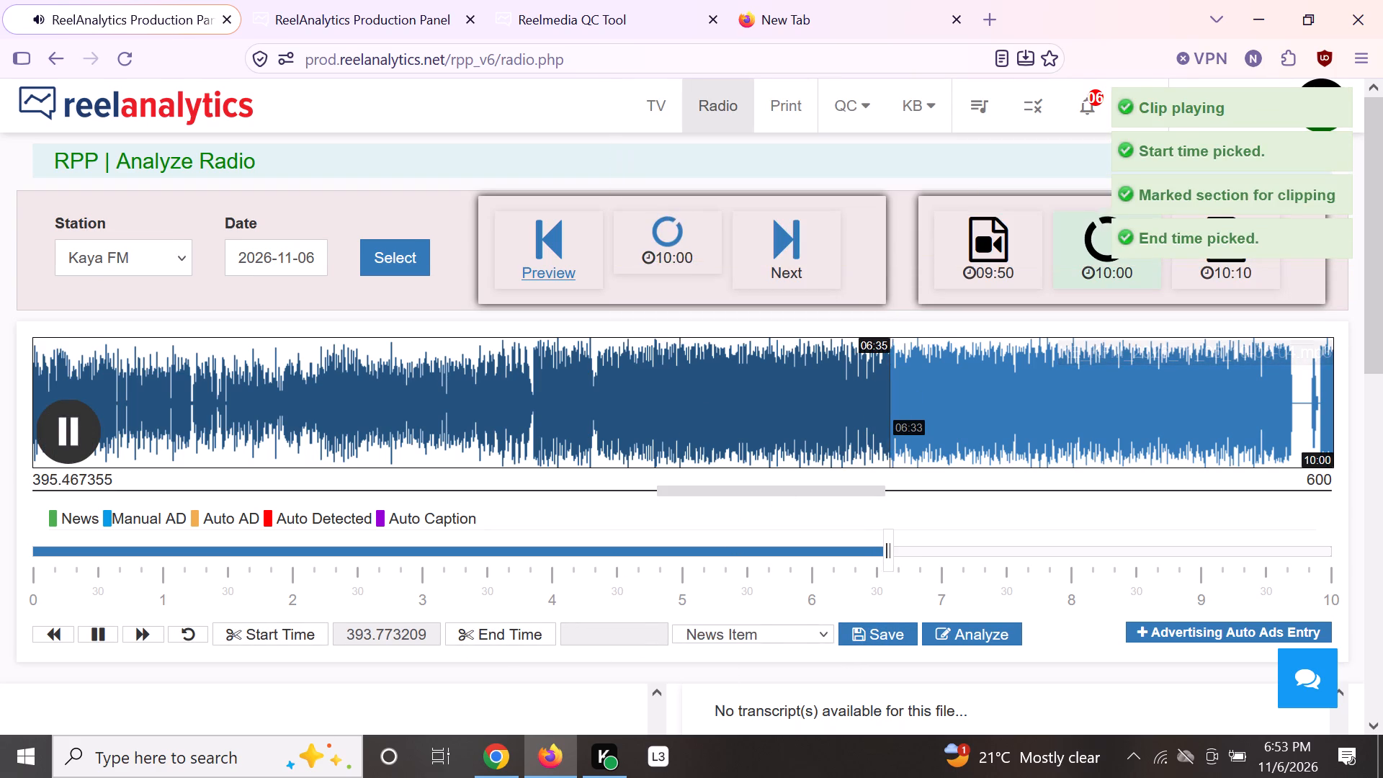
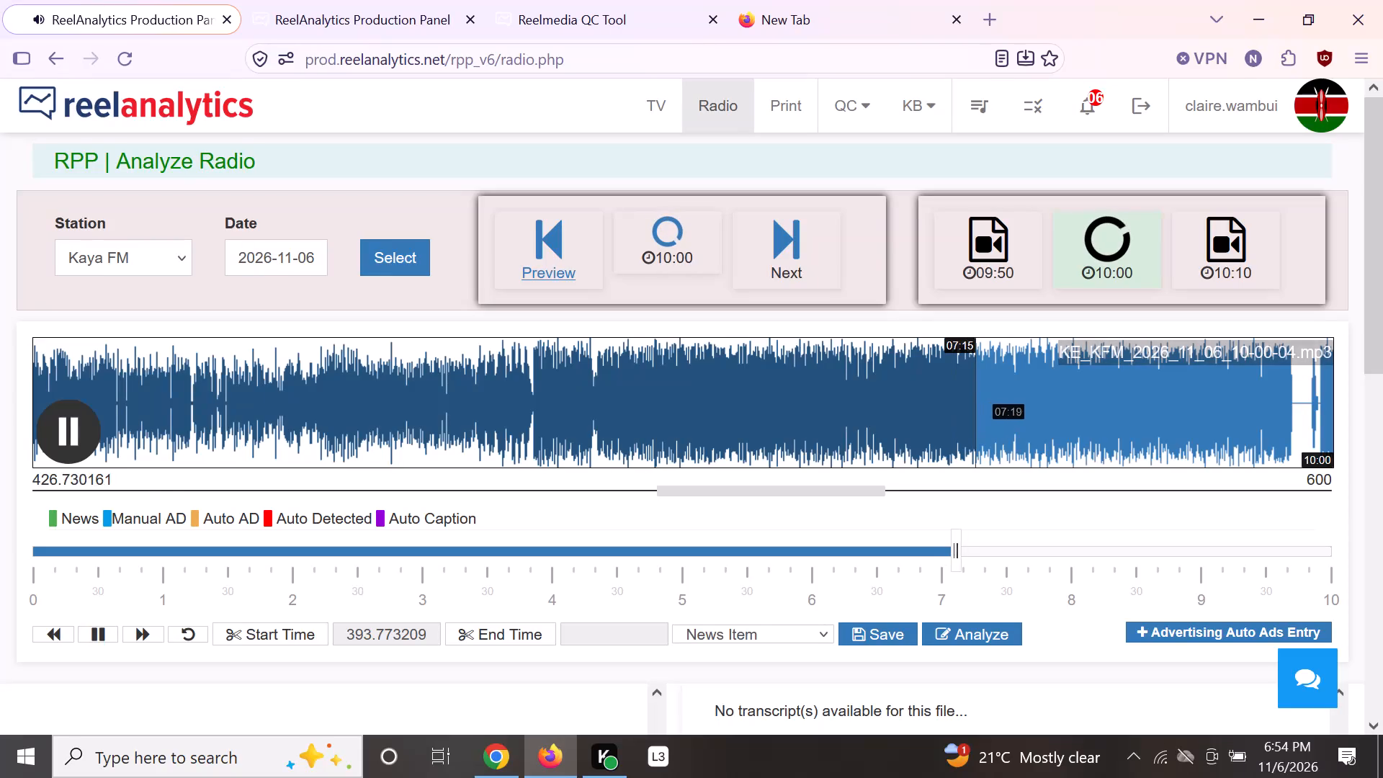
Find the end of the news section in the 10:00 recording, mark the end time at 568.34582 s and save it.
{"action": "left_click", "coordinate": [1004, 411]}
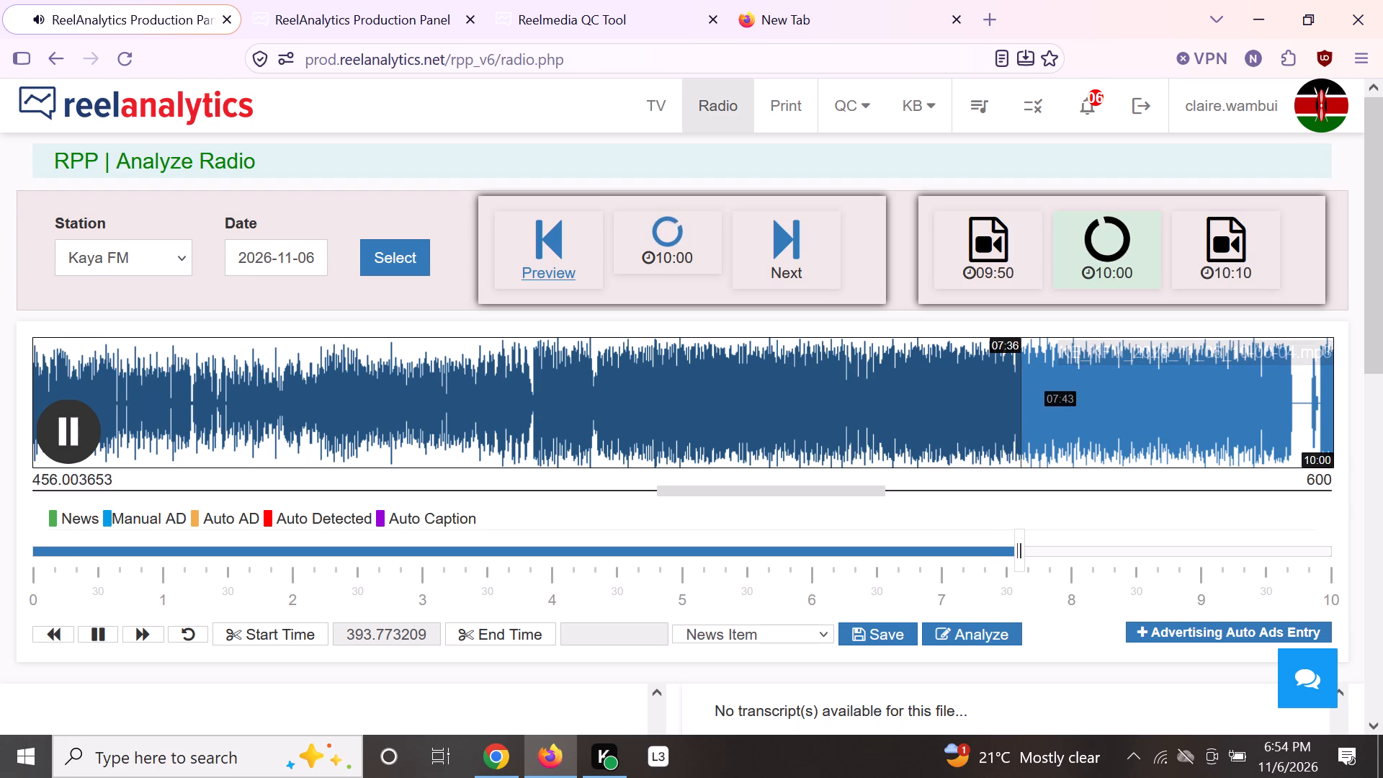
{"action": "left_click", "coordinate": [1037, 397]}
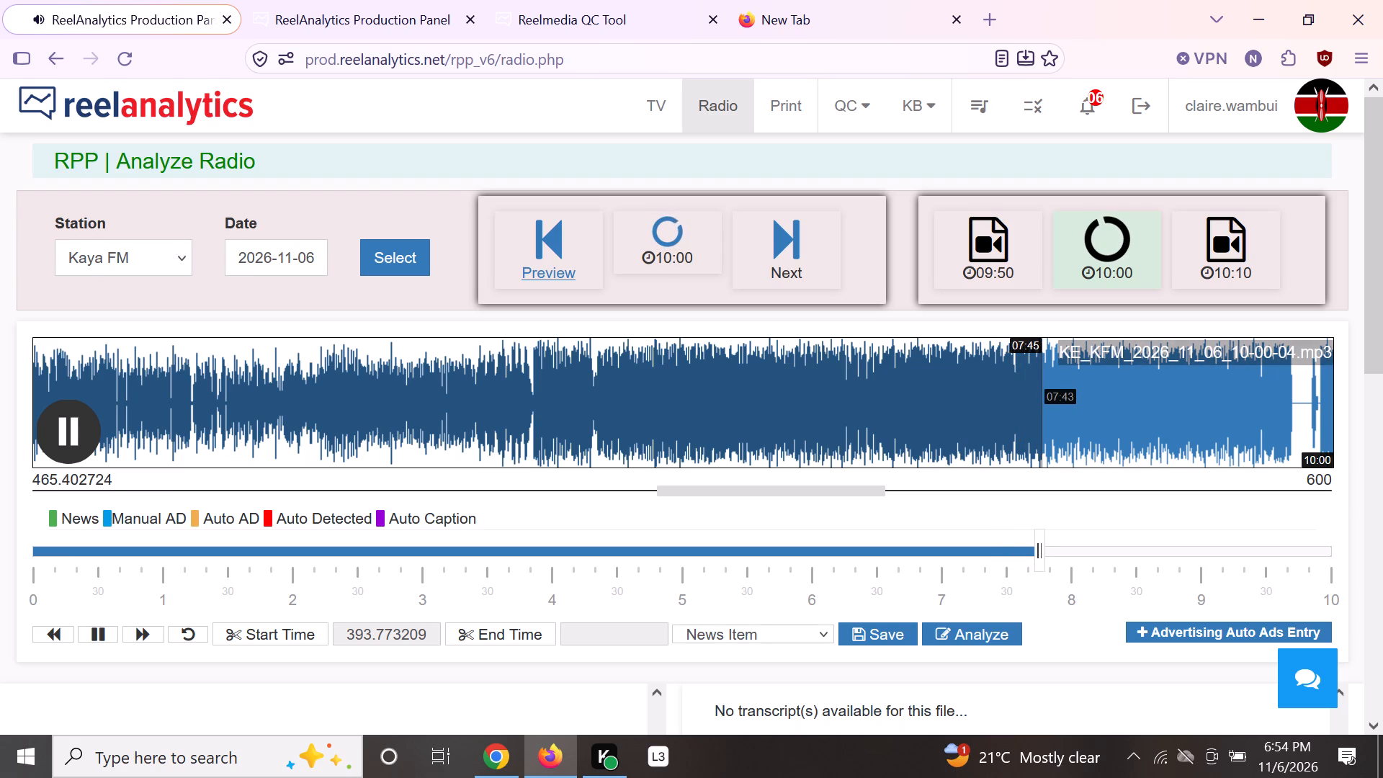
{"action": "left_click", "coordinate": [1049, 401]}
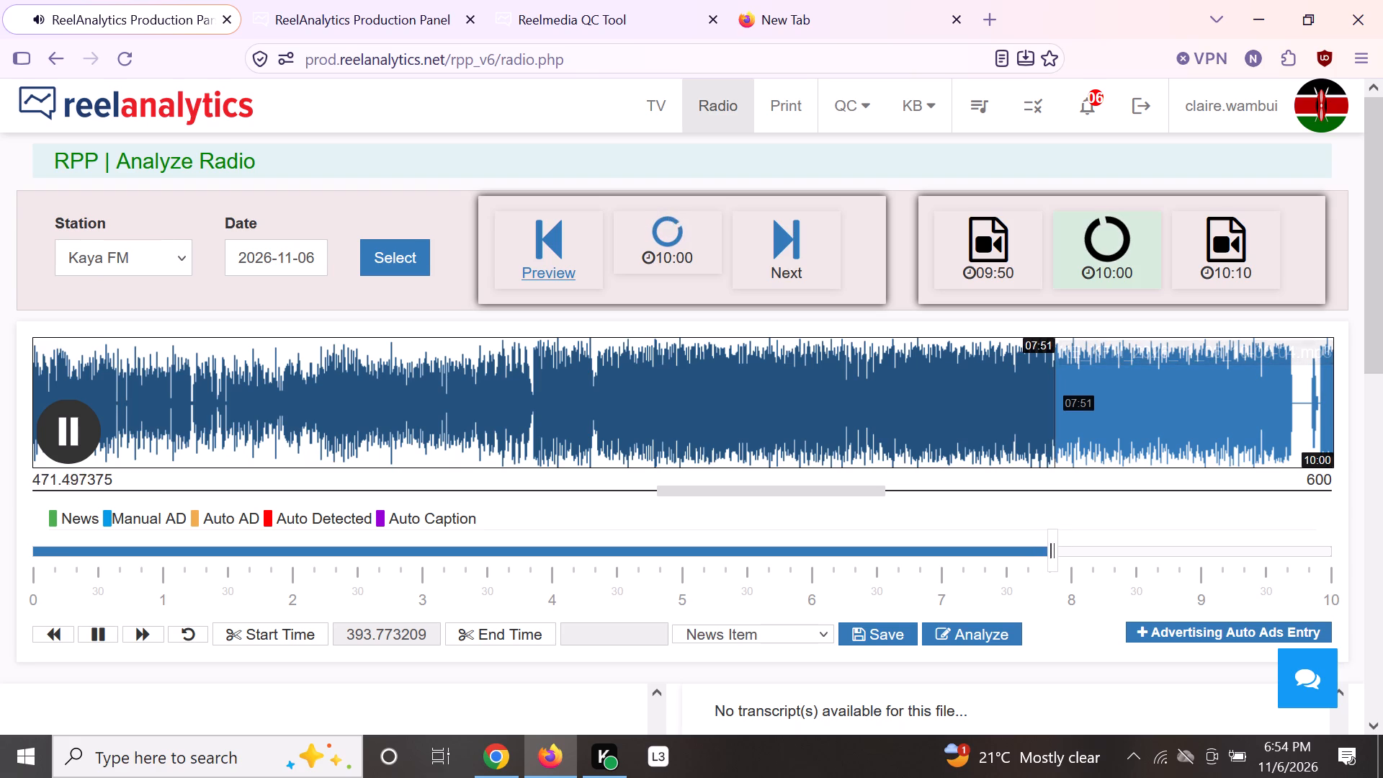
{"action": "left_click", "coordinate": [1055, 401]}
{"action": "left_click", "coordinate": [1078, 398]}
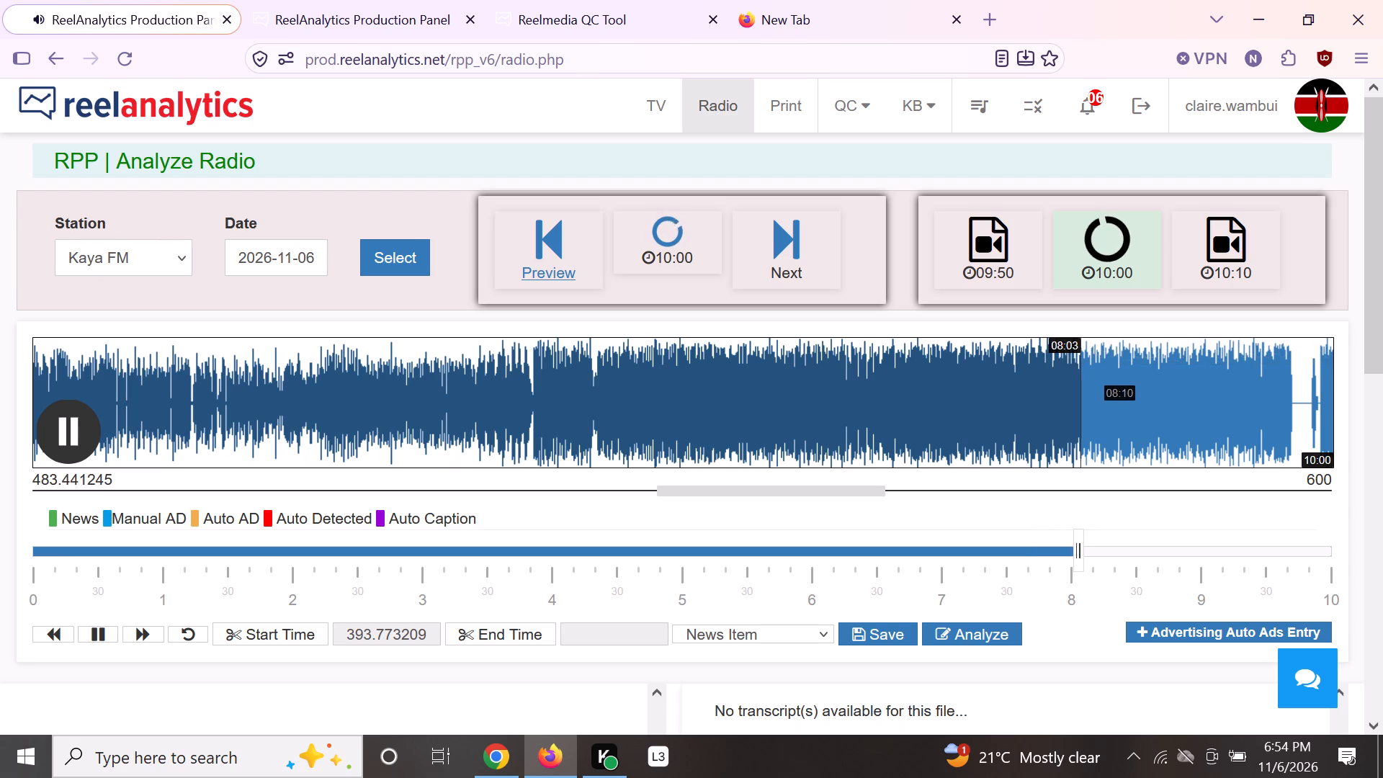
{"action": "left_click", "coordinate": [1098, 392]}
{"action": "left_click", "coordinate": [1109, 390]}
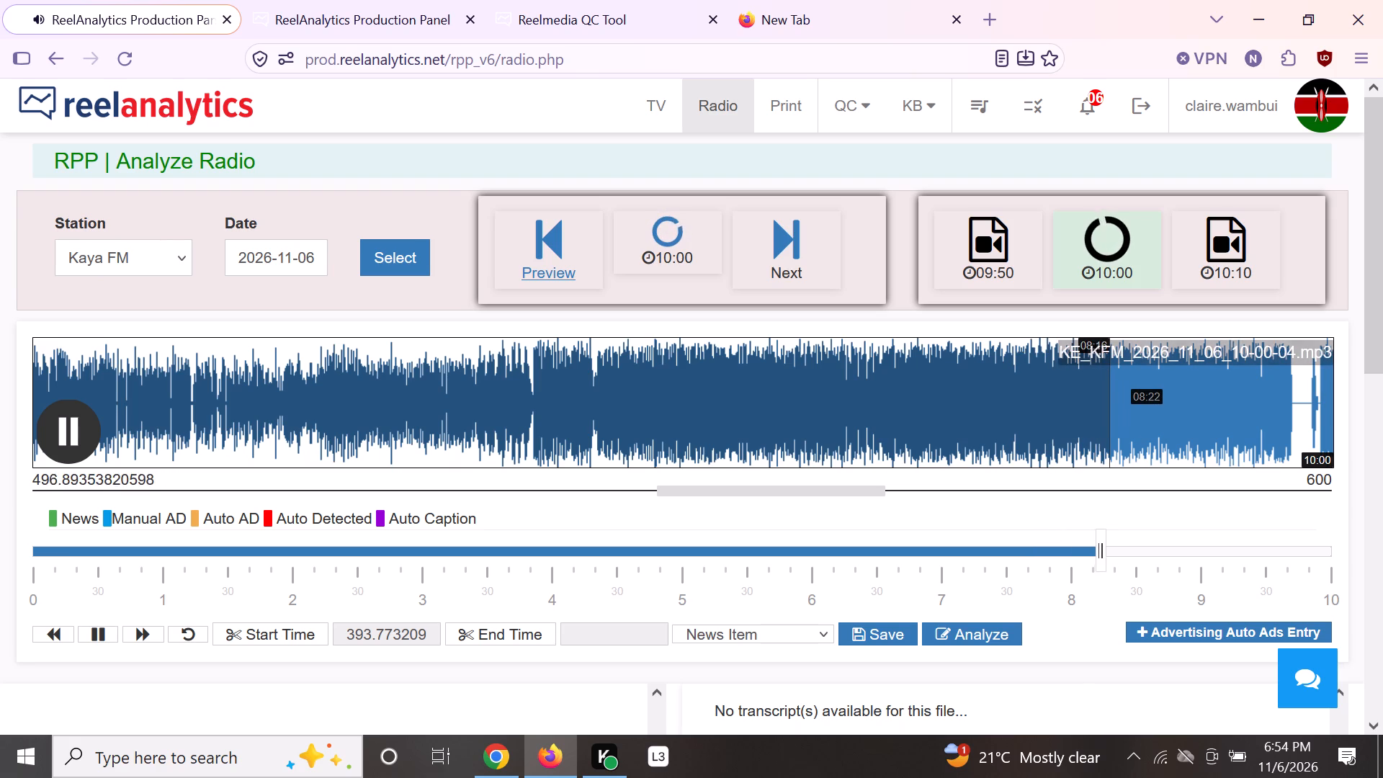
{"action": "left_click", "coordinate": [1127, 395]}
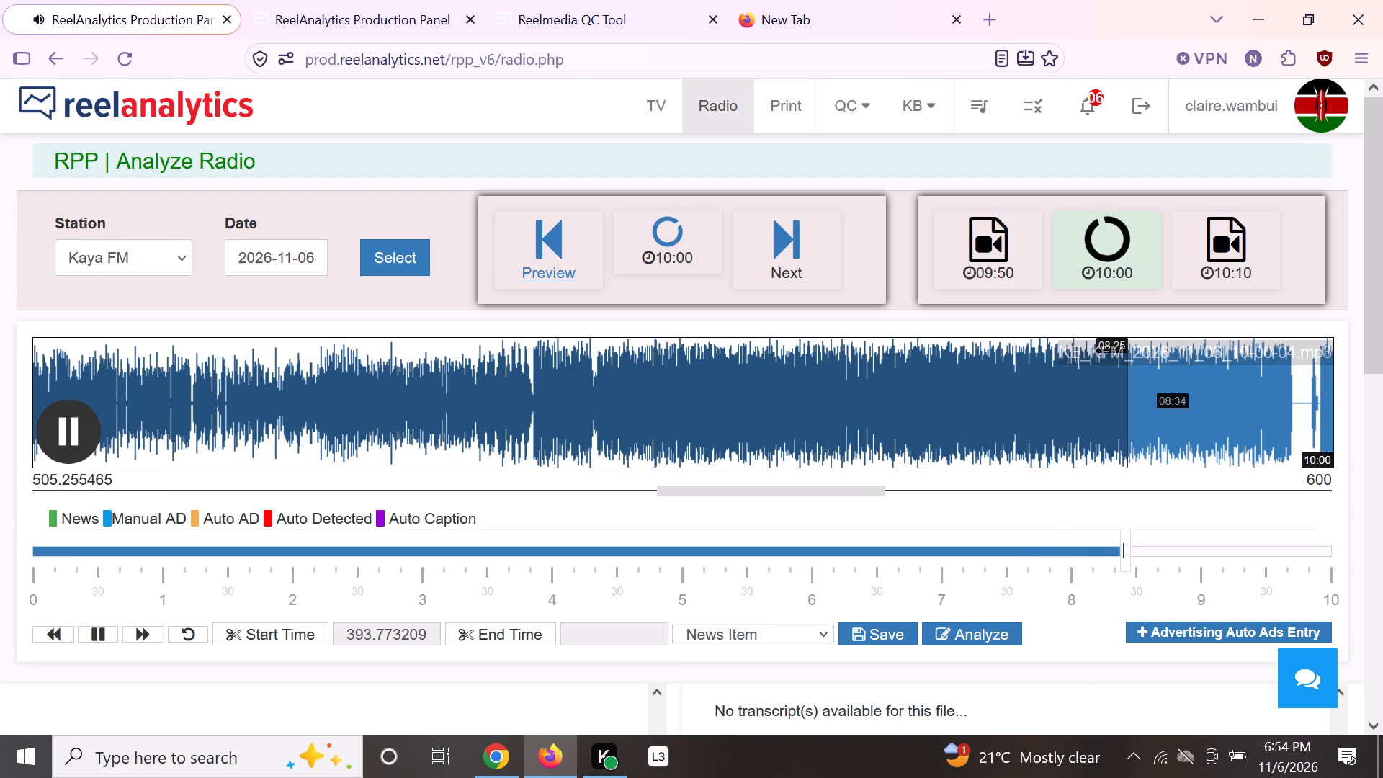
{"action": "left_click", "coordinate": [1148, 395]}
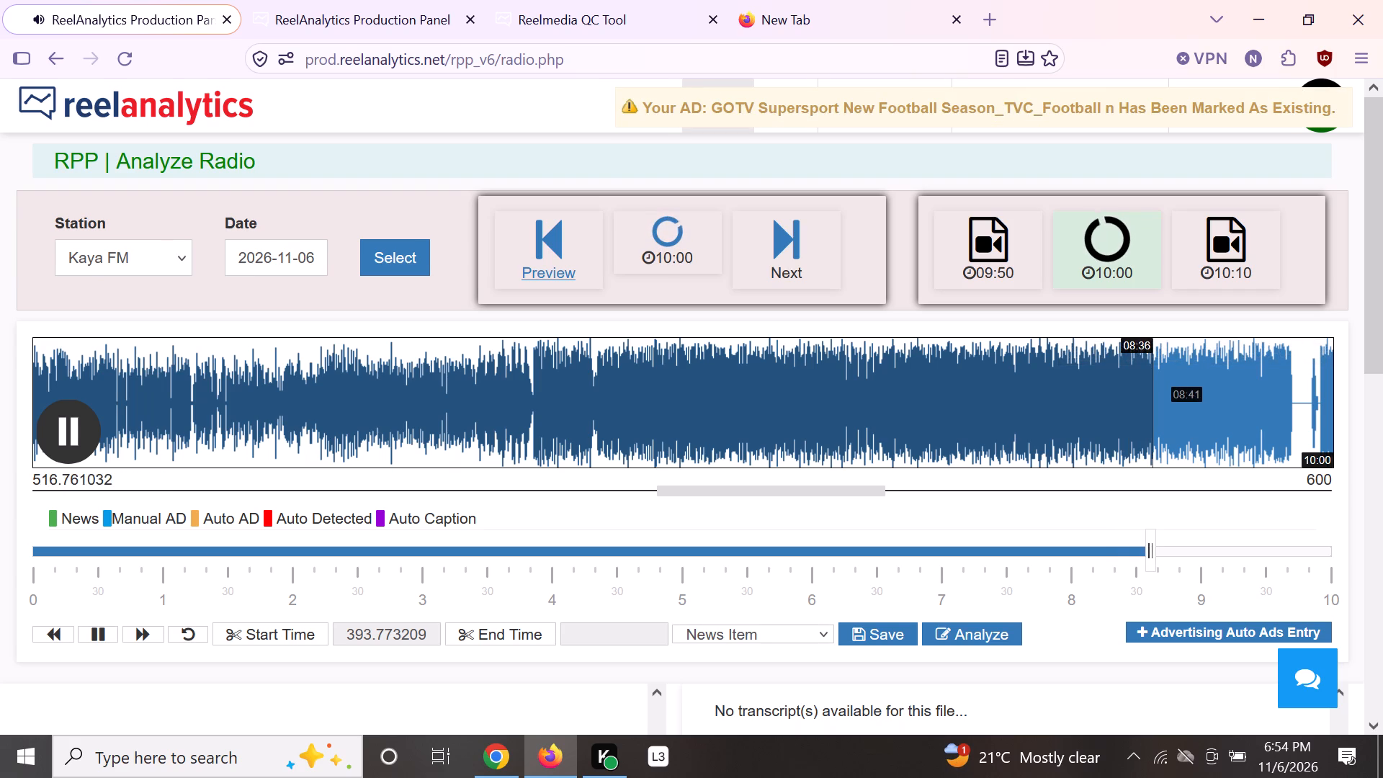
{"action": "left_click", "coordinate": [1163, 393]}
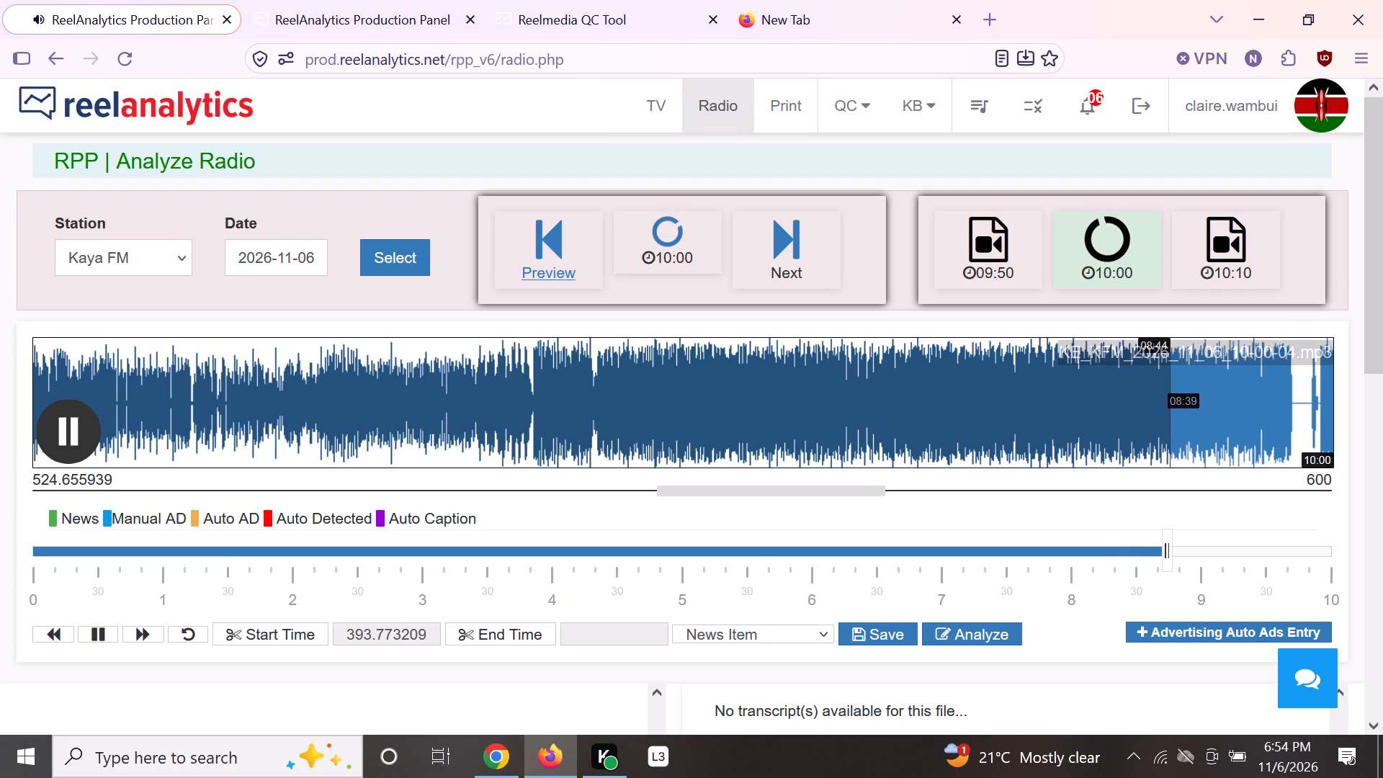
{"action": "left_click", "coordinate": [1179, 394]}
{"action": "left_click", "coordinate": [1201, 391]}
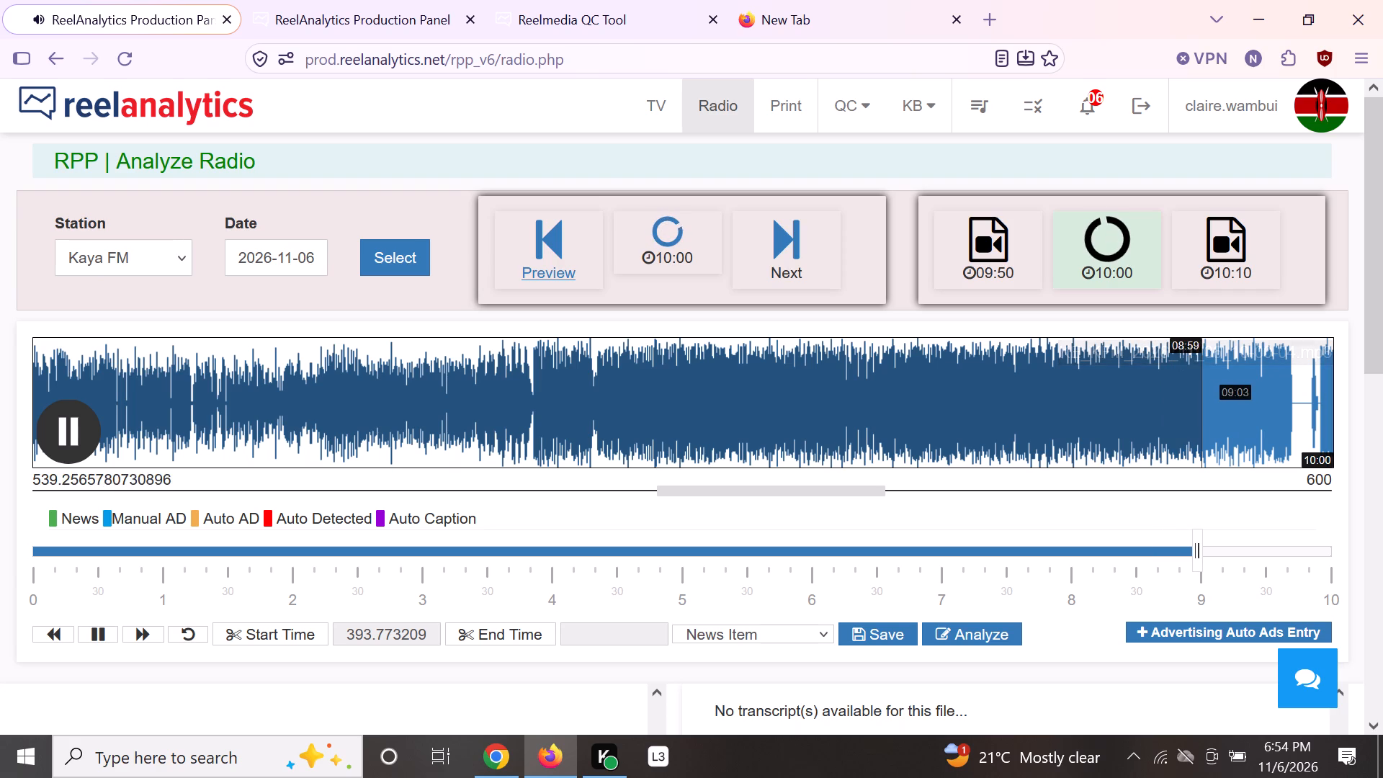
{"action": "left_click", "coordinate": [1227, 390]}
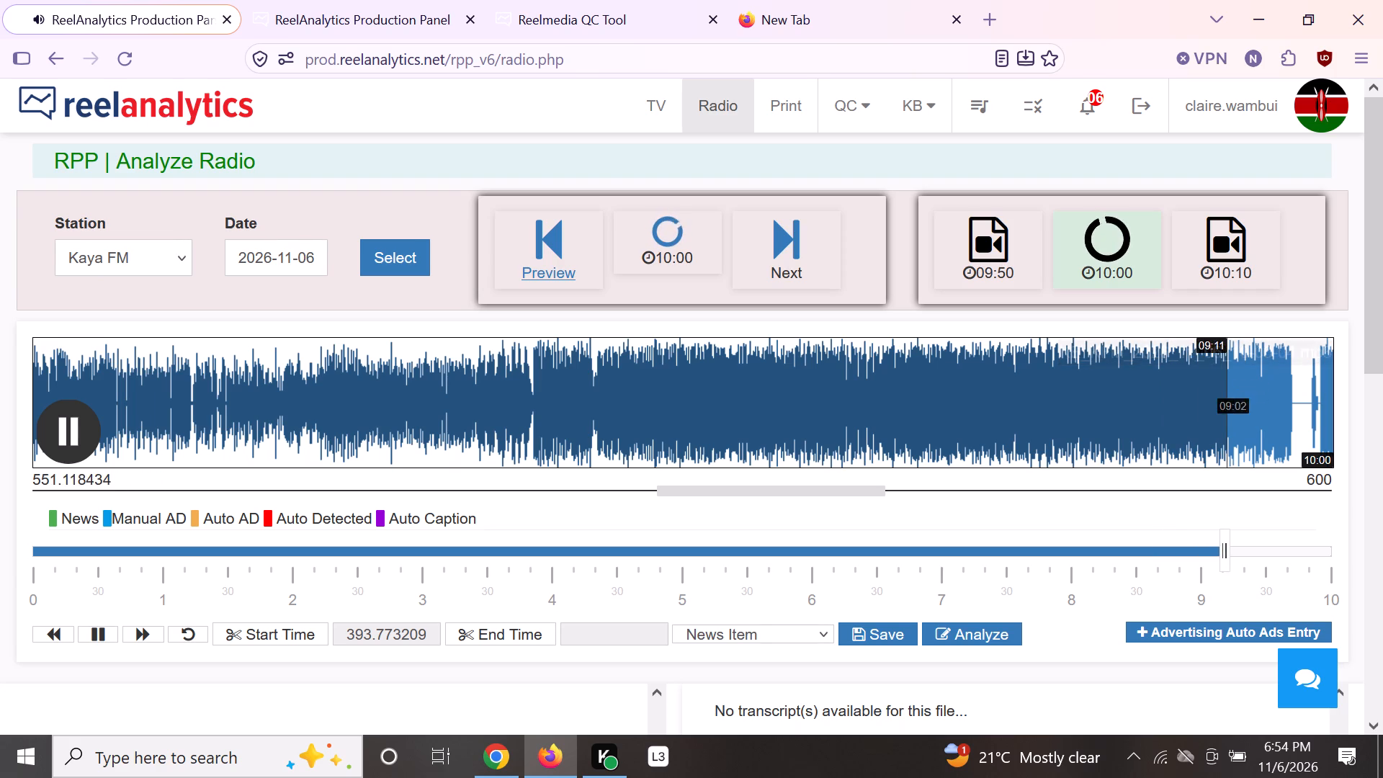
{"action": "left_click", "coordinate": [1248, 388]}
{"action": "left_click", "coordinate": [1258, 389]}
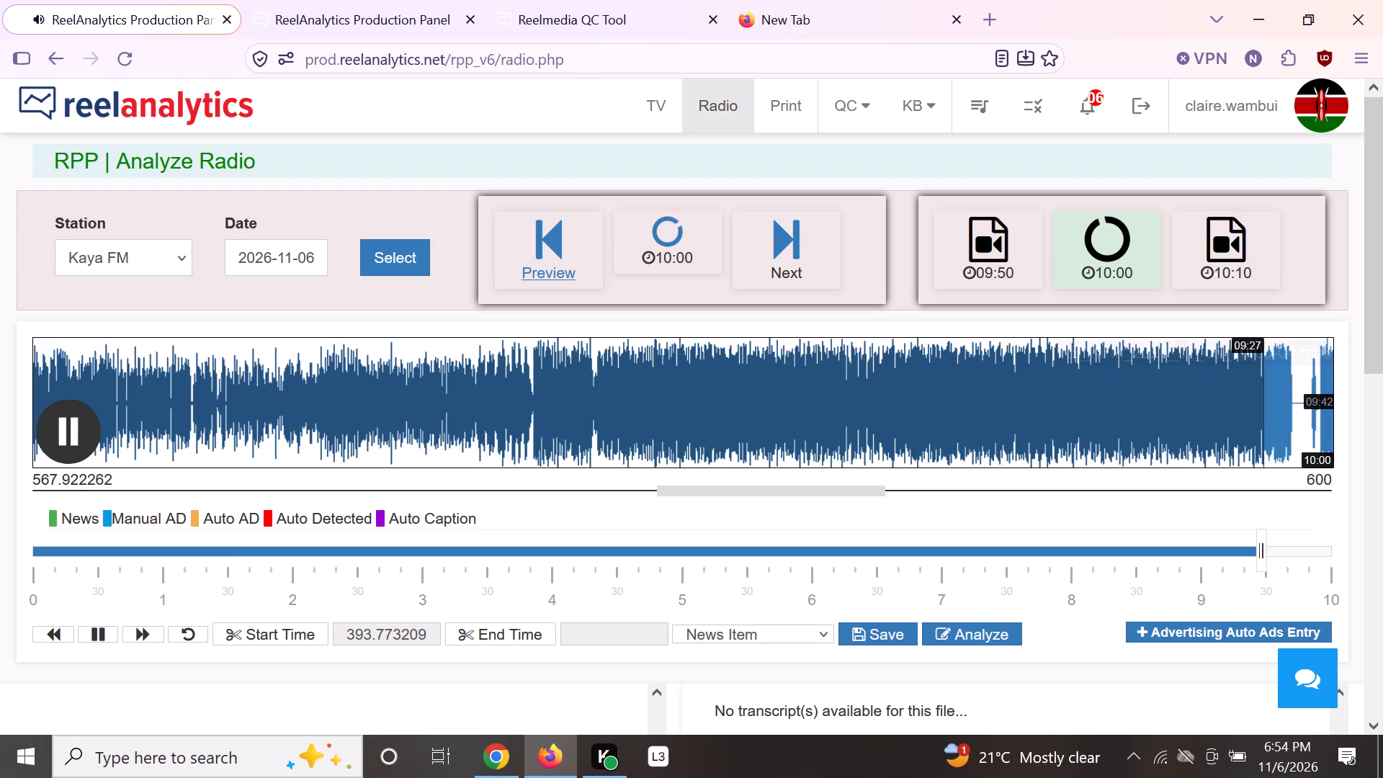
{"action": "left_click", "coordinate": [1250, 377]}
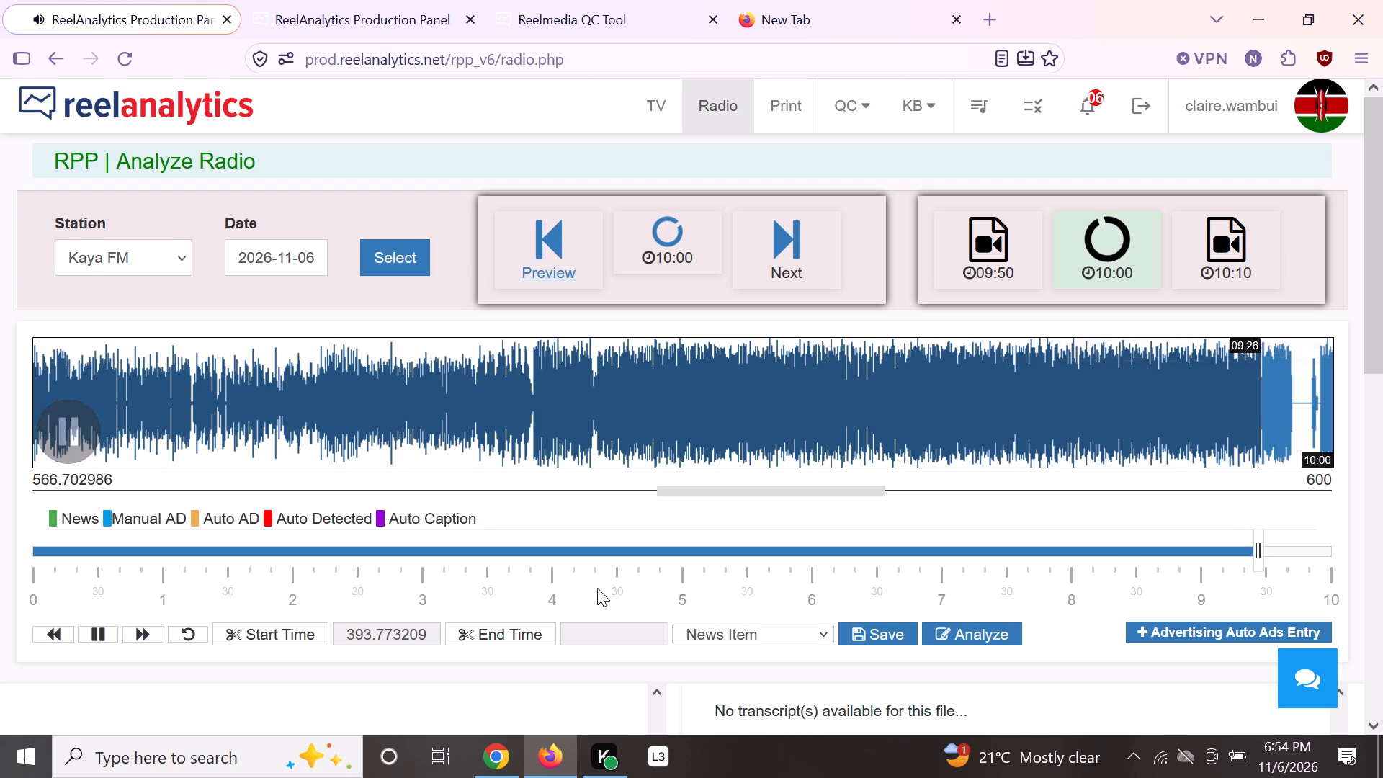
{"action": "left_click", "coordinate": [527, 634]}
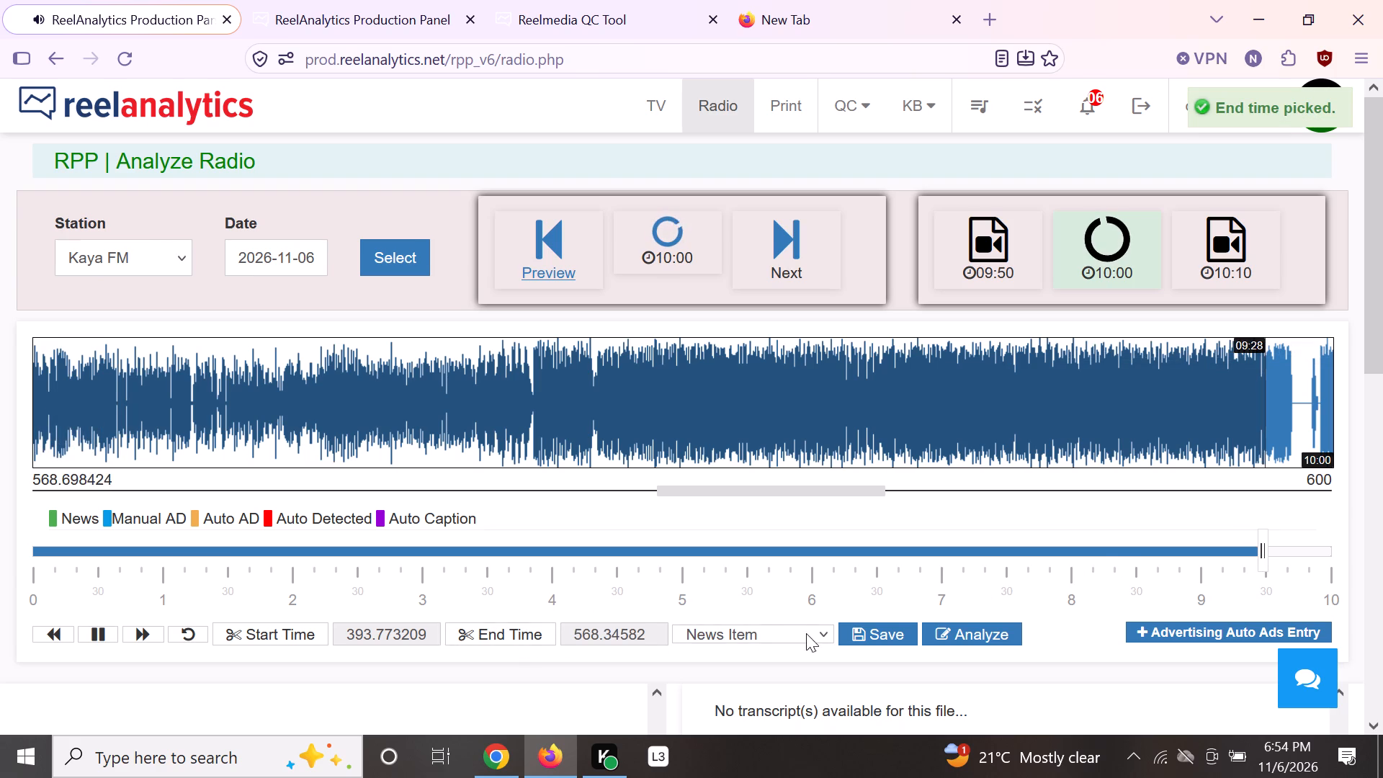
{"action": "left_click", "coordinate": [869, 640]}
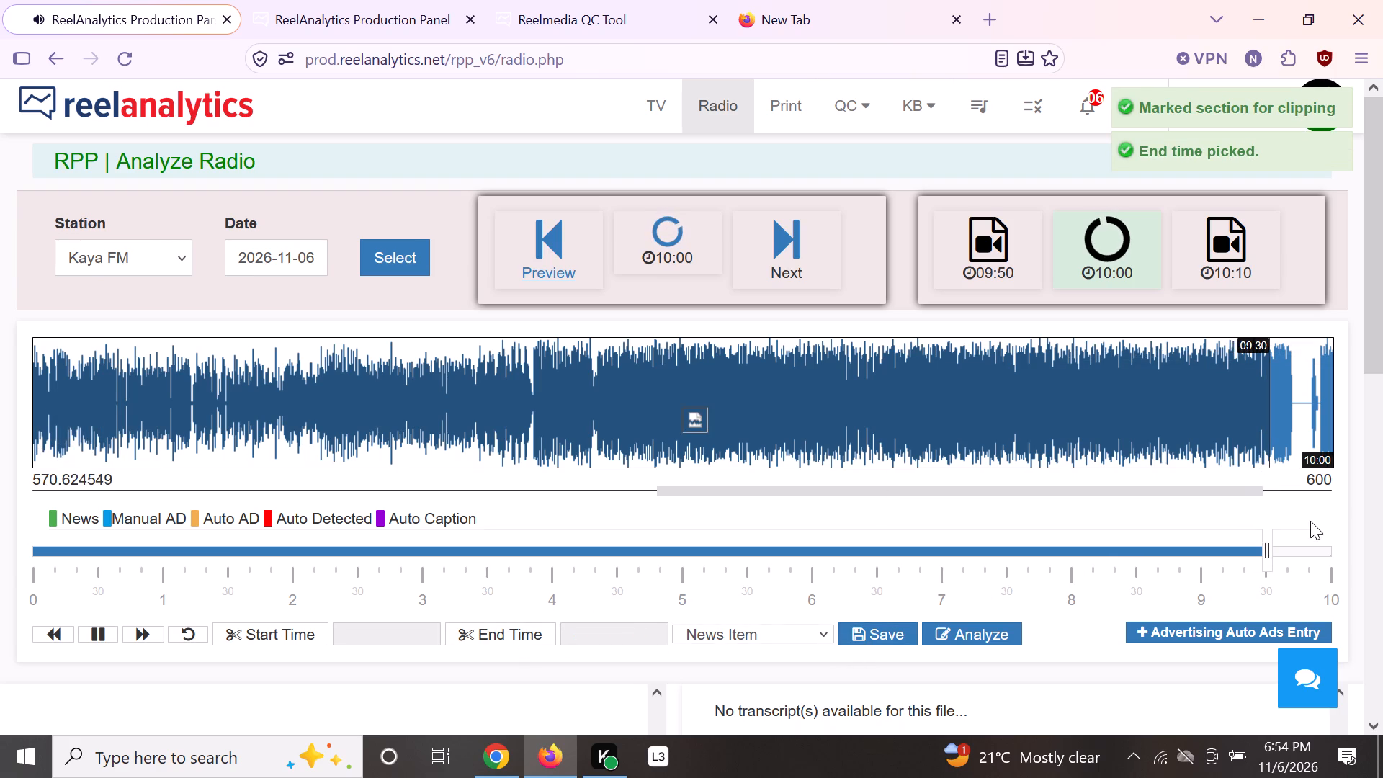
Check the tail of the 10:00 recording, then advance to the 10:10 recording and load it for playback.
{"action": "left_click", "coordinate": [1292, 406]}
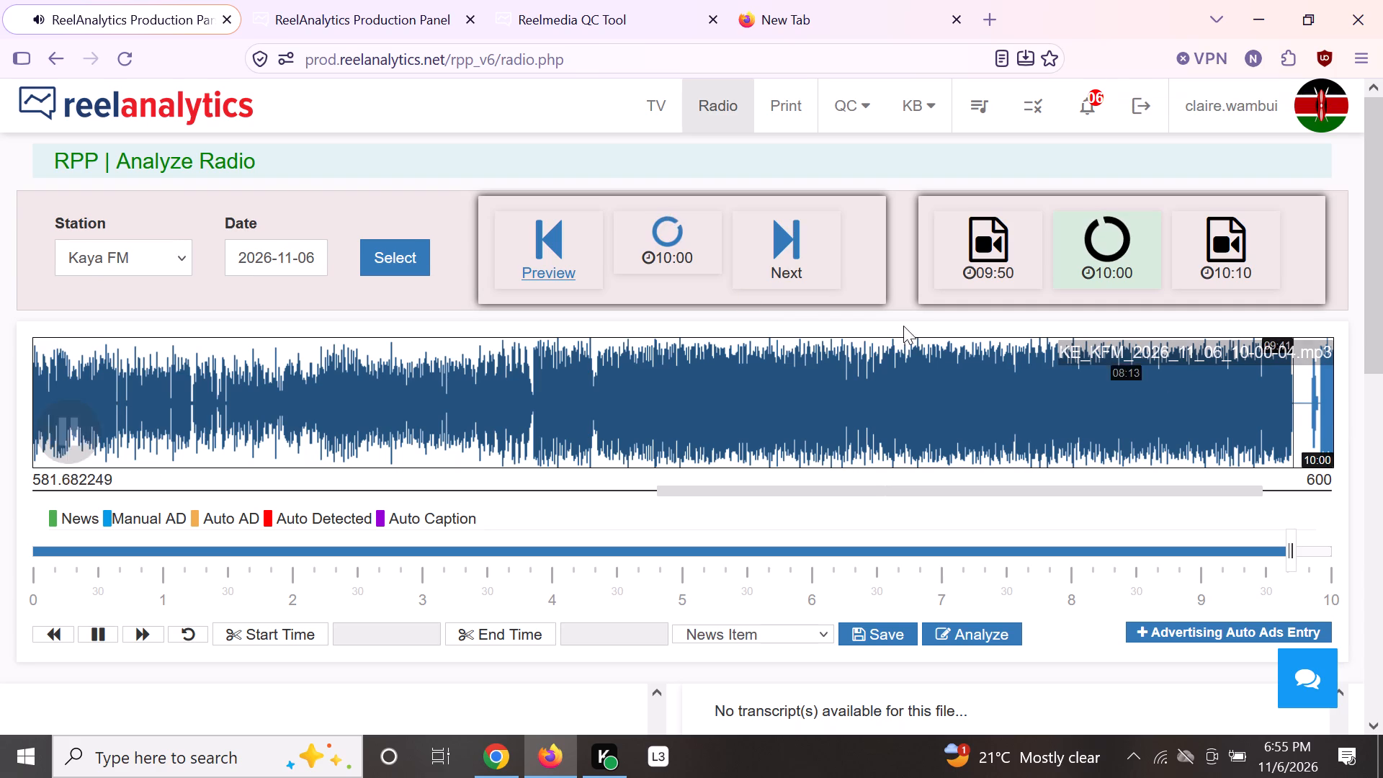
{"action": "left_click", "coordinate": [782, 235]}
{"action": "left_click", "coordinate": [661, 230]}
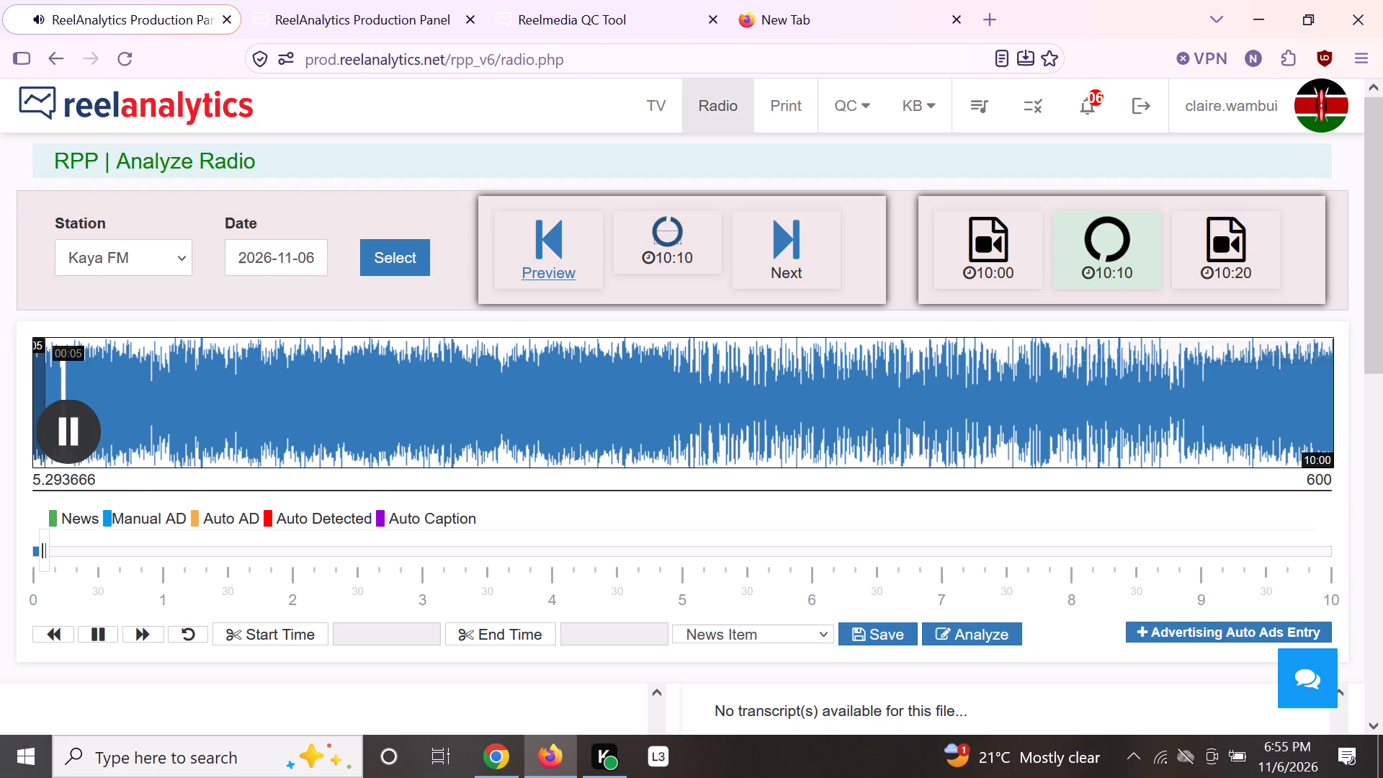
Skim the 10:10 recording from beginning to end, listening for ads or news items.
{"action": "left_click", "coordinate": [66, 367]}
{"action": "left_click", "coordinate": [91, 377]}
{"action": "left_click", "coordinate": [143, 396]}
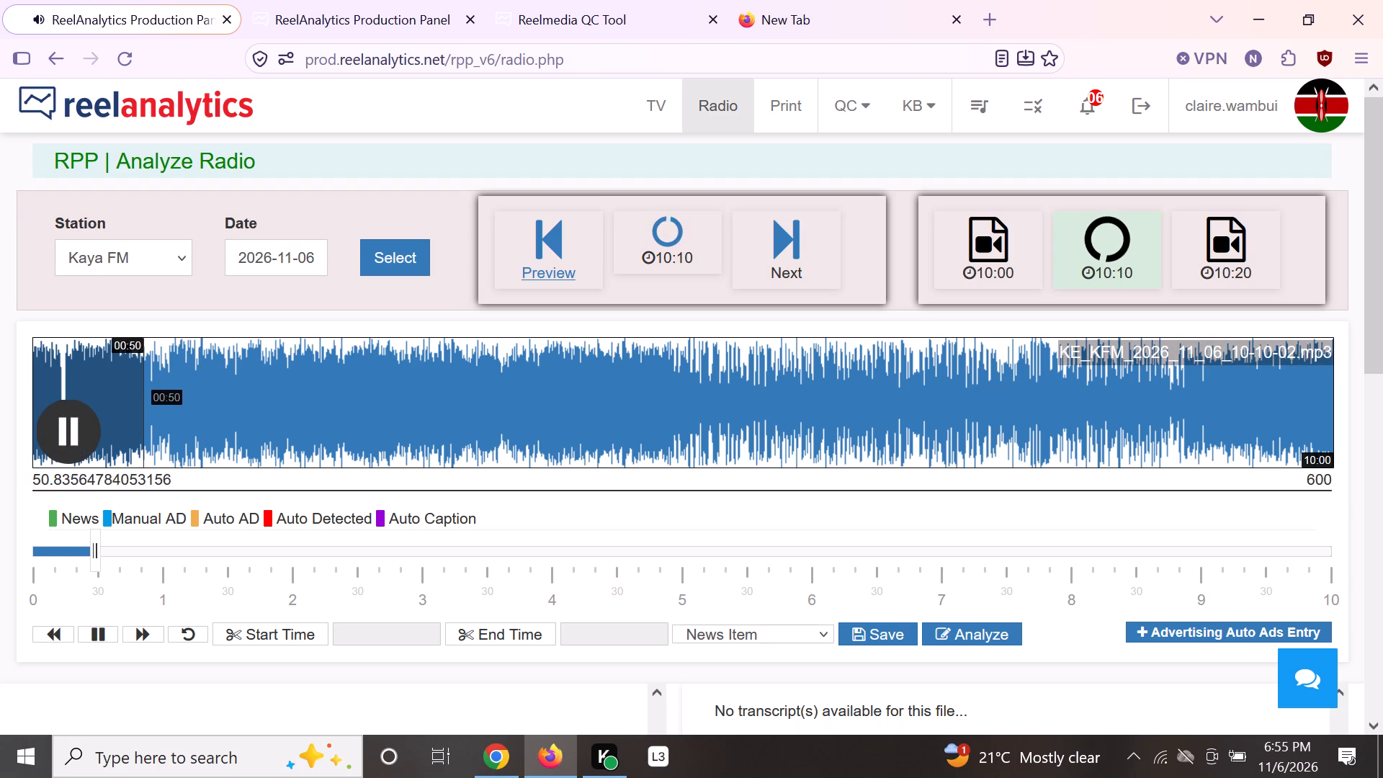
{"action": "left_click", "coordinate": [205, 402]}
{"action": "left_click", "coordinate": [309, 423]}
{"action": "left_click", "coordinate": [423, 425]}
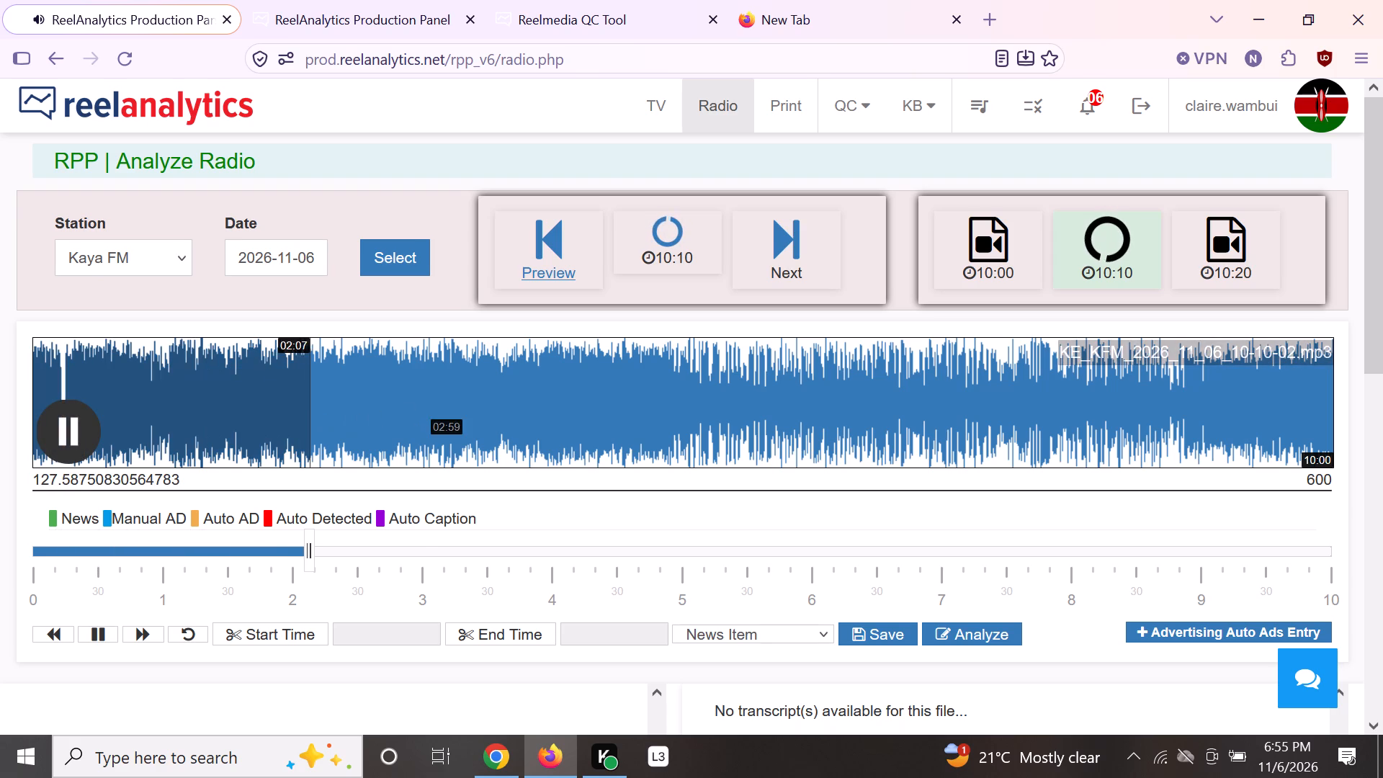
{"action": "left_click", "coordinate": [485, 427]}
{"action": "left_click", "coordinate": [564, 424]}
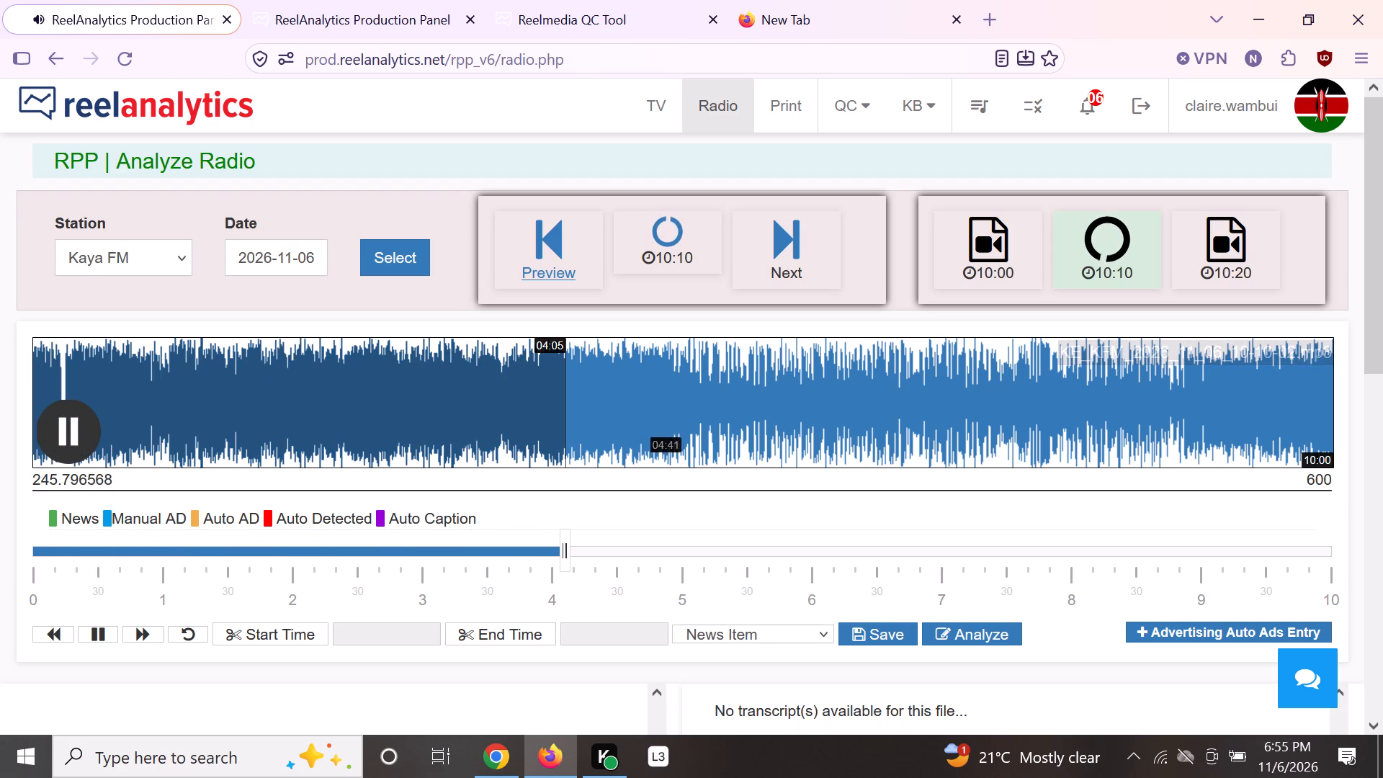
{"action": "left_click", "coordinate": [681, 442]}
{"action": "left_click", "coordinate": [795, 433]}
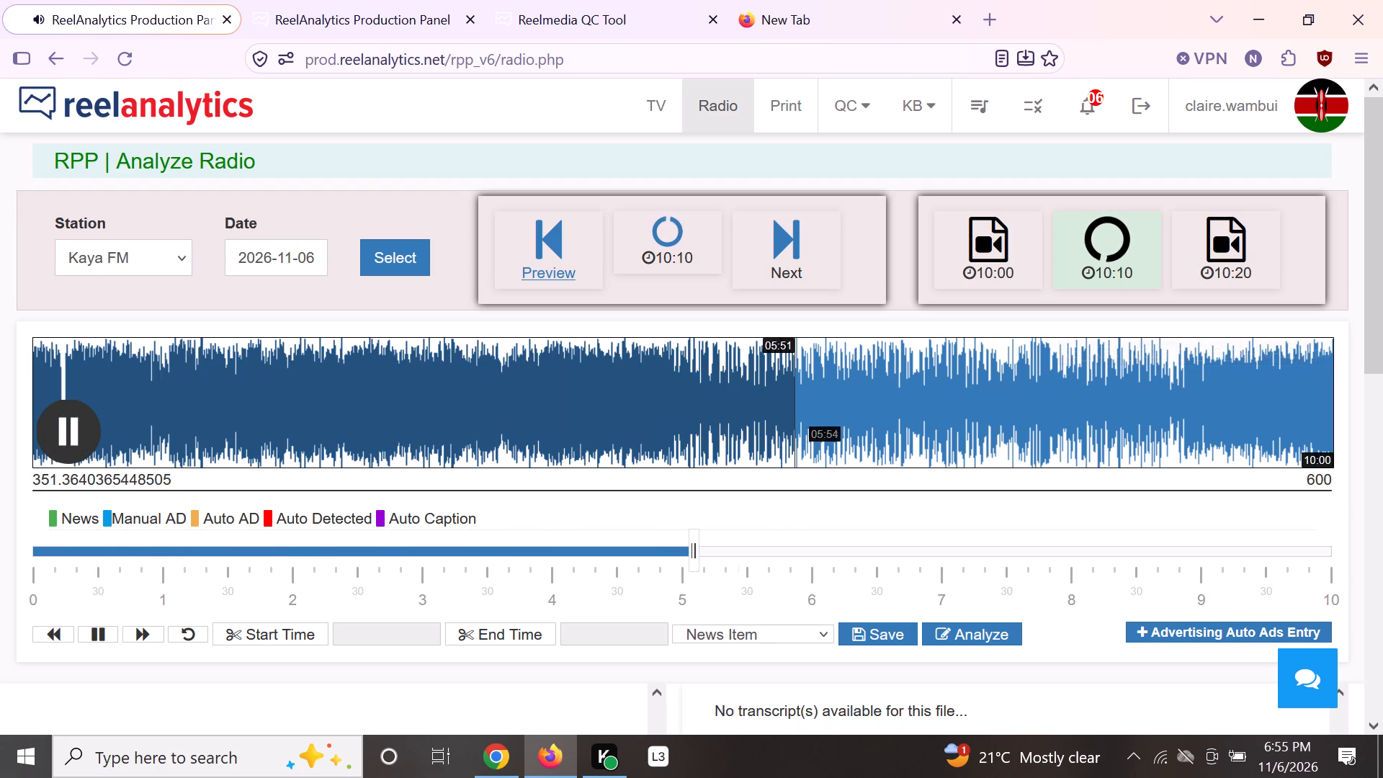
{"action": "left_click", "coordinate": [910, 428]}
{"action": "left_click", "coordinate": [1021, 419]}
{"action": "left_click", "coordinate": [1126, 421]}
{"action": "left_click", "coordinate": [1233, 421]}
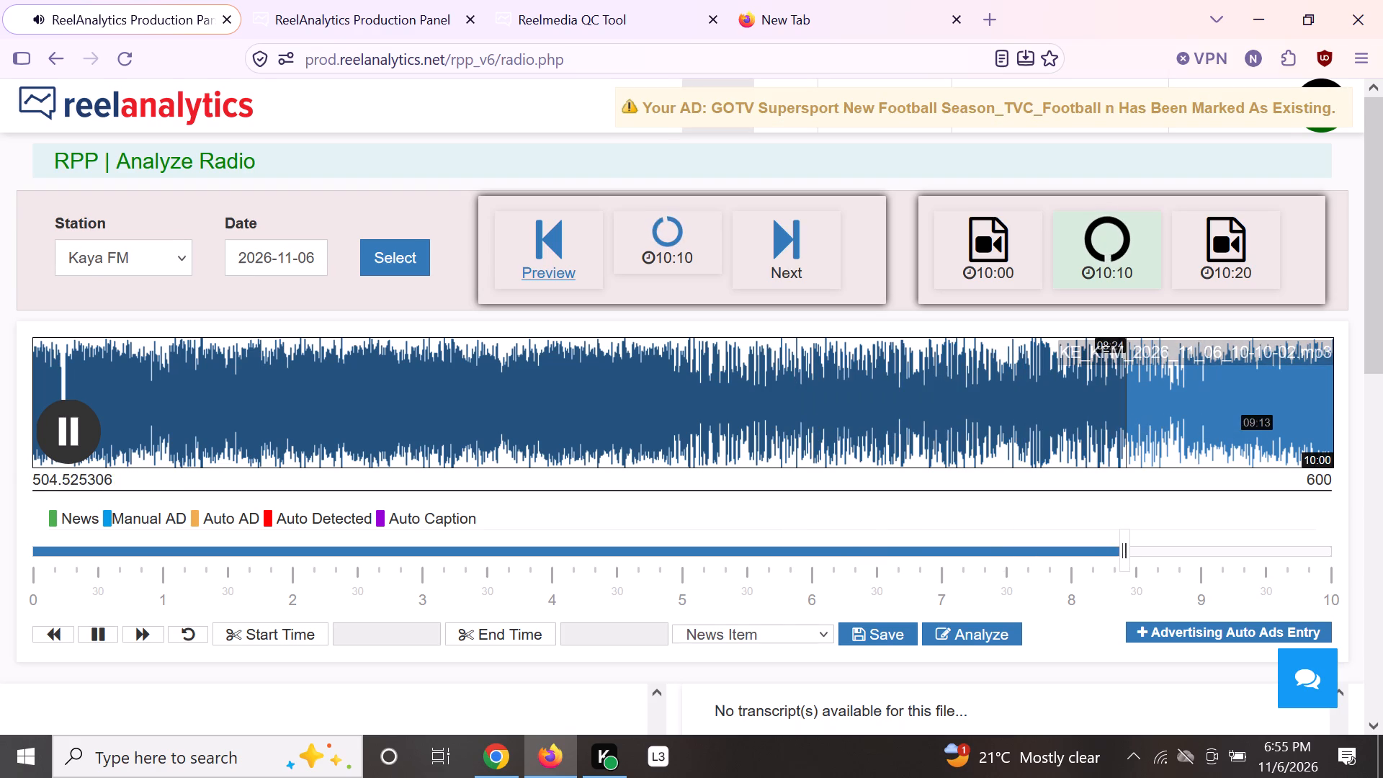
{"action": "left_click", "coordinate": [1304, 406]}
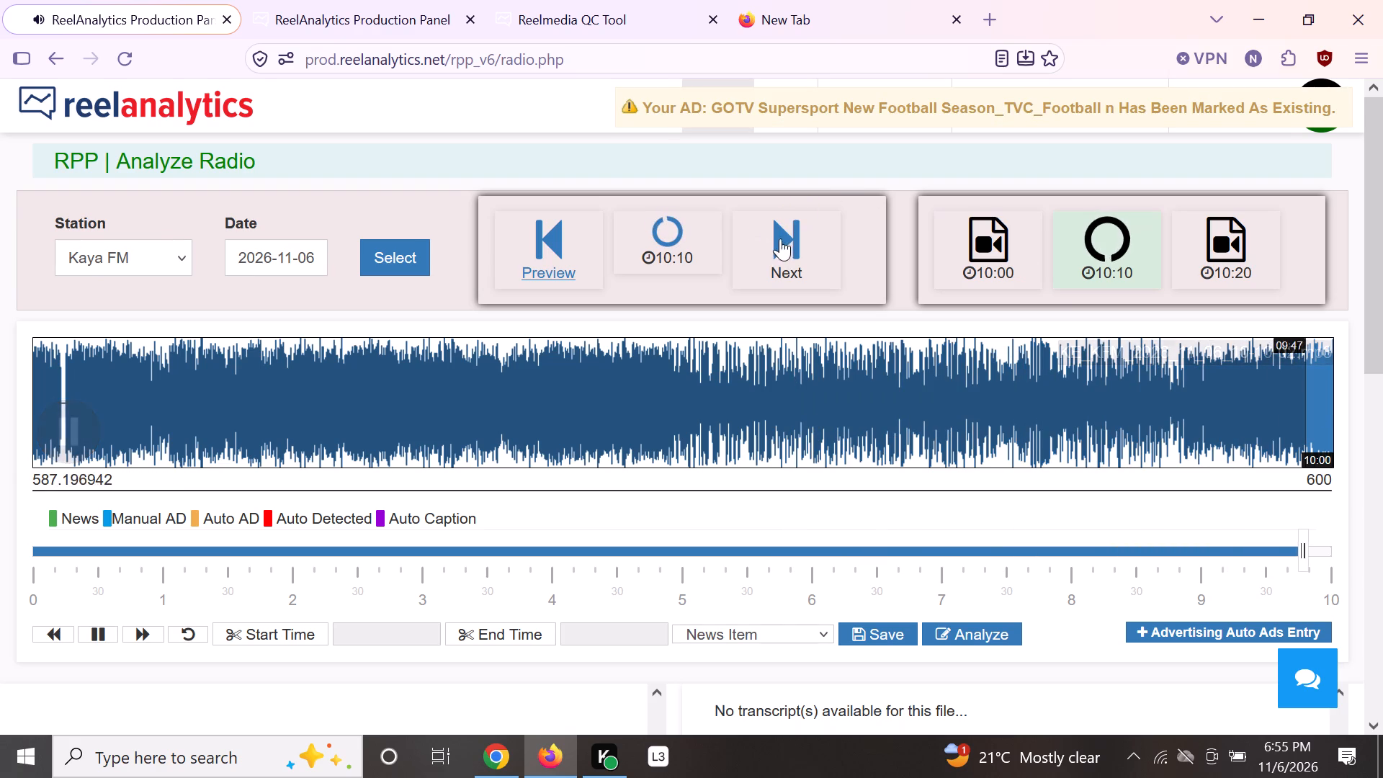
Log Music as the missing activity reason for the 10:10 recording and load the 10:20 recording.
{"action": "left_click", "coordinate": [789, 236]}
{"action": "left_click", "coordinate": [722, 212]}
{"action": "left_click", "coordinate": [725, 404]}
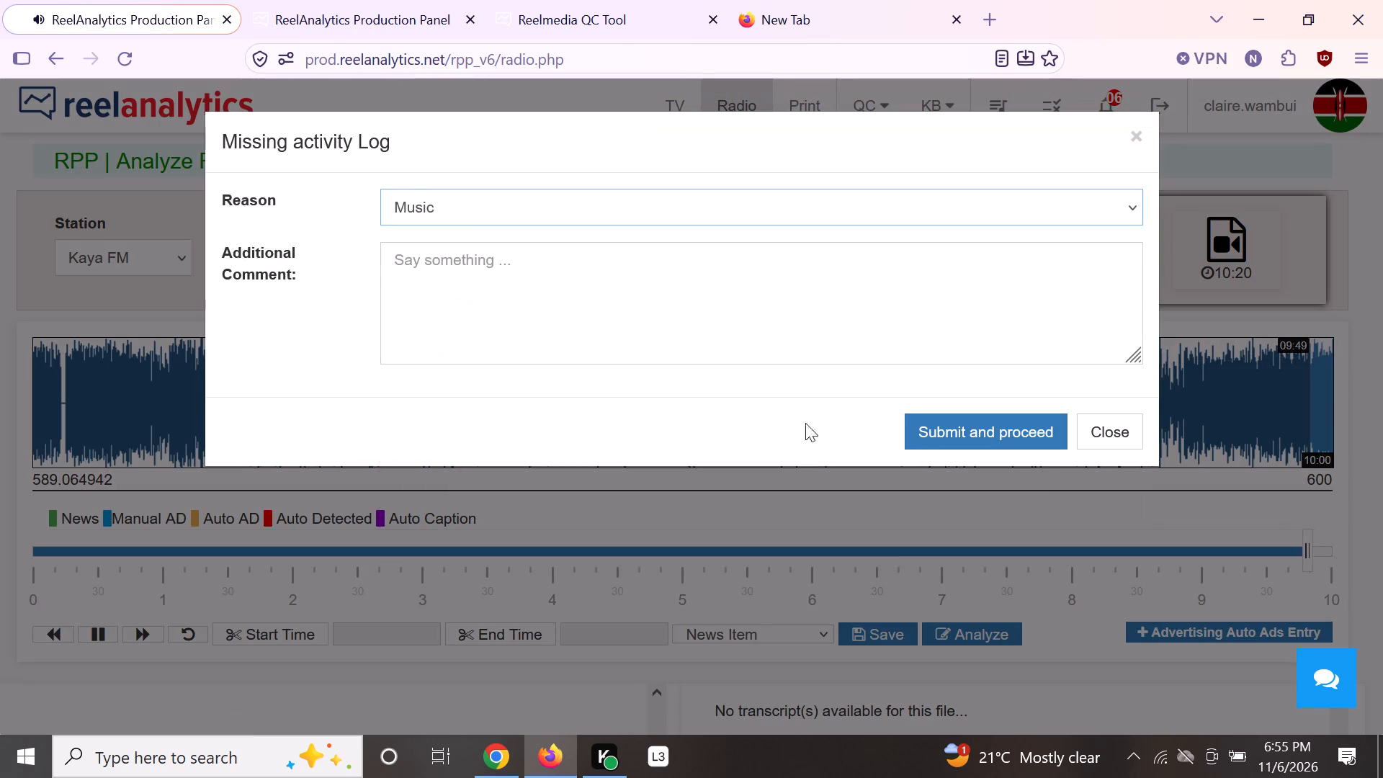
{"action": "left_click", "coordinate": [1014, 433]}
{"action": "left_click", "coordinate": [681, 233]}
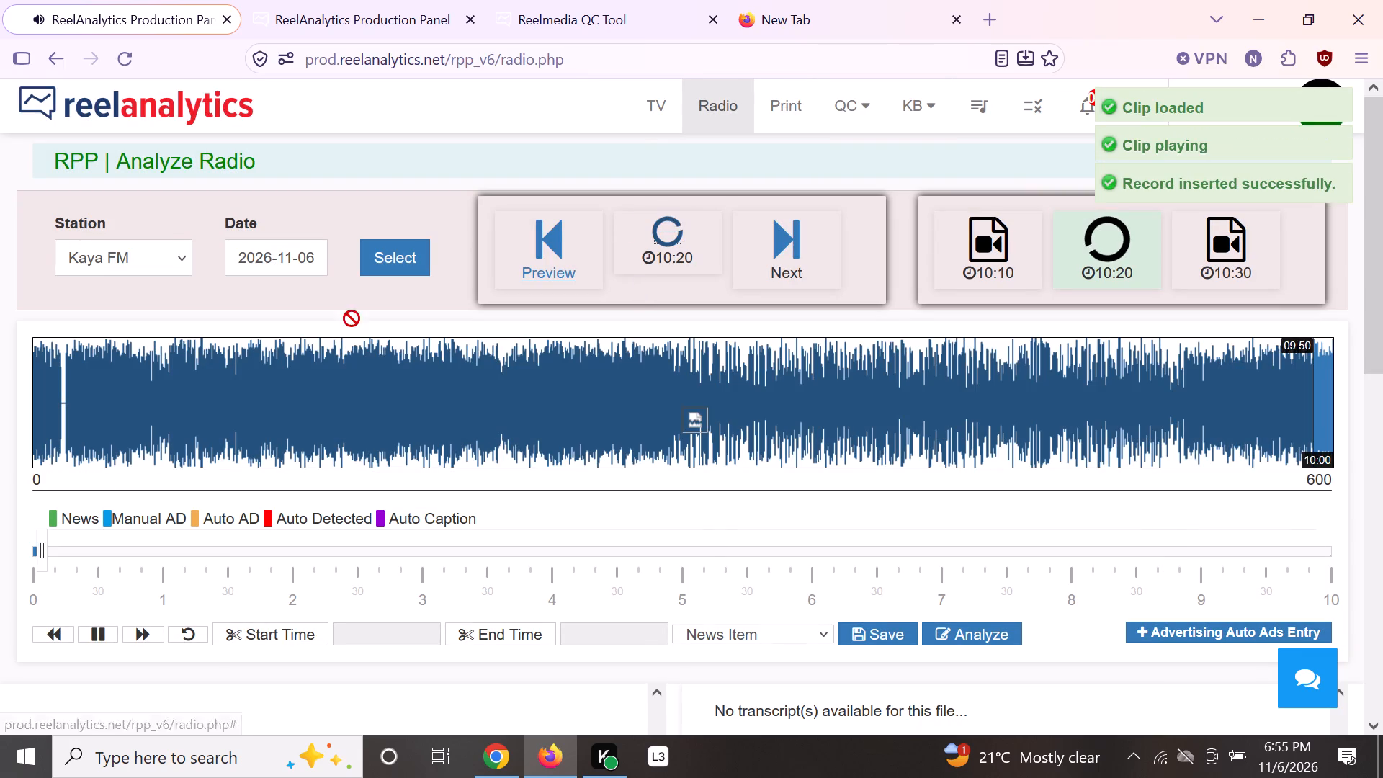
Skim the 10:20 recording from beginning to end, listening for ads or news items.
{"action": "left_click", "coordinate": [102, 367]}
{"action": "left_click", "coordinate": [183, 371]}
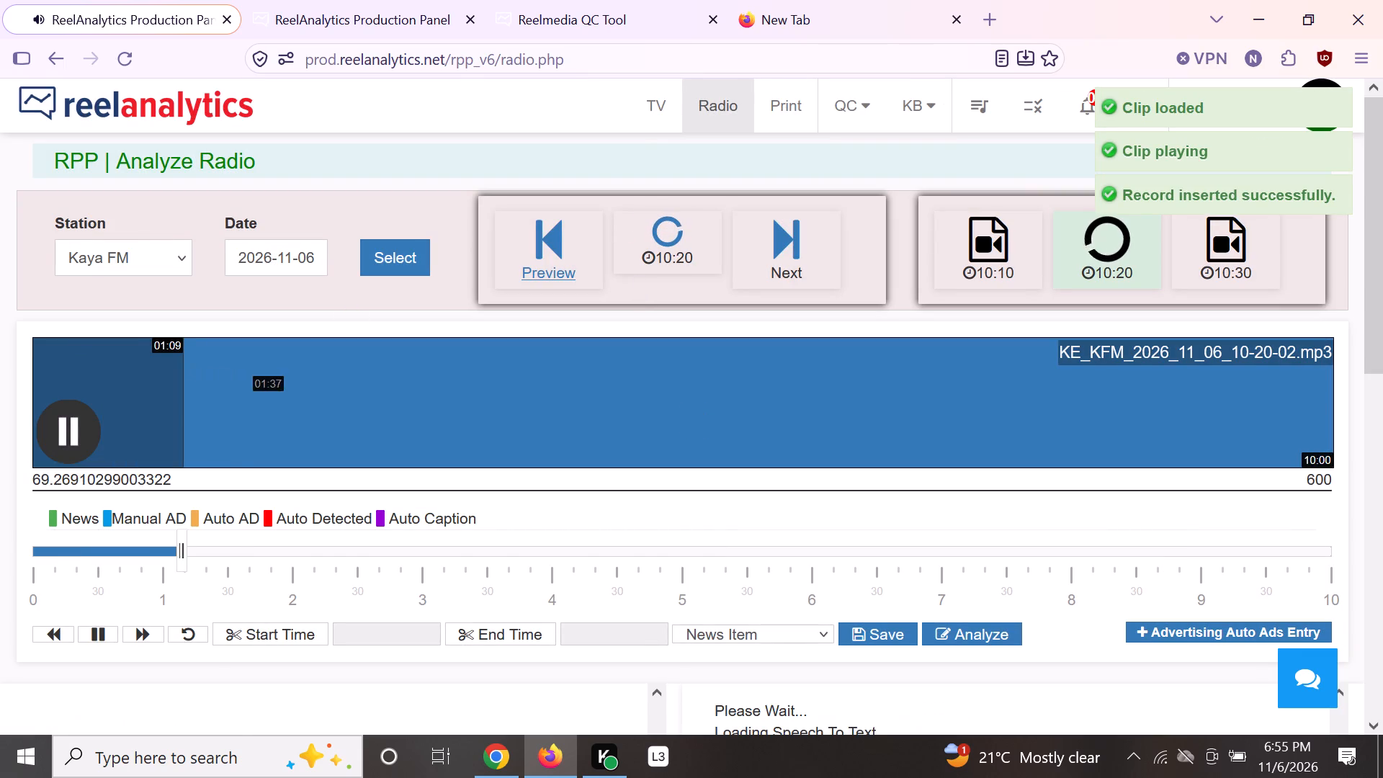
{"action": "left_click", "coordinate": [245, 382]}
{"action": "left_click", "coordinate": [323, 399]}
{"action": "left_click", "coordinate": [437, 409]}
{"action": "left_click", "coordinate": [540, 413]}
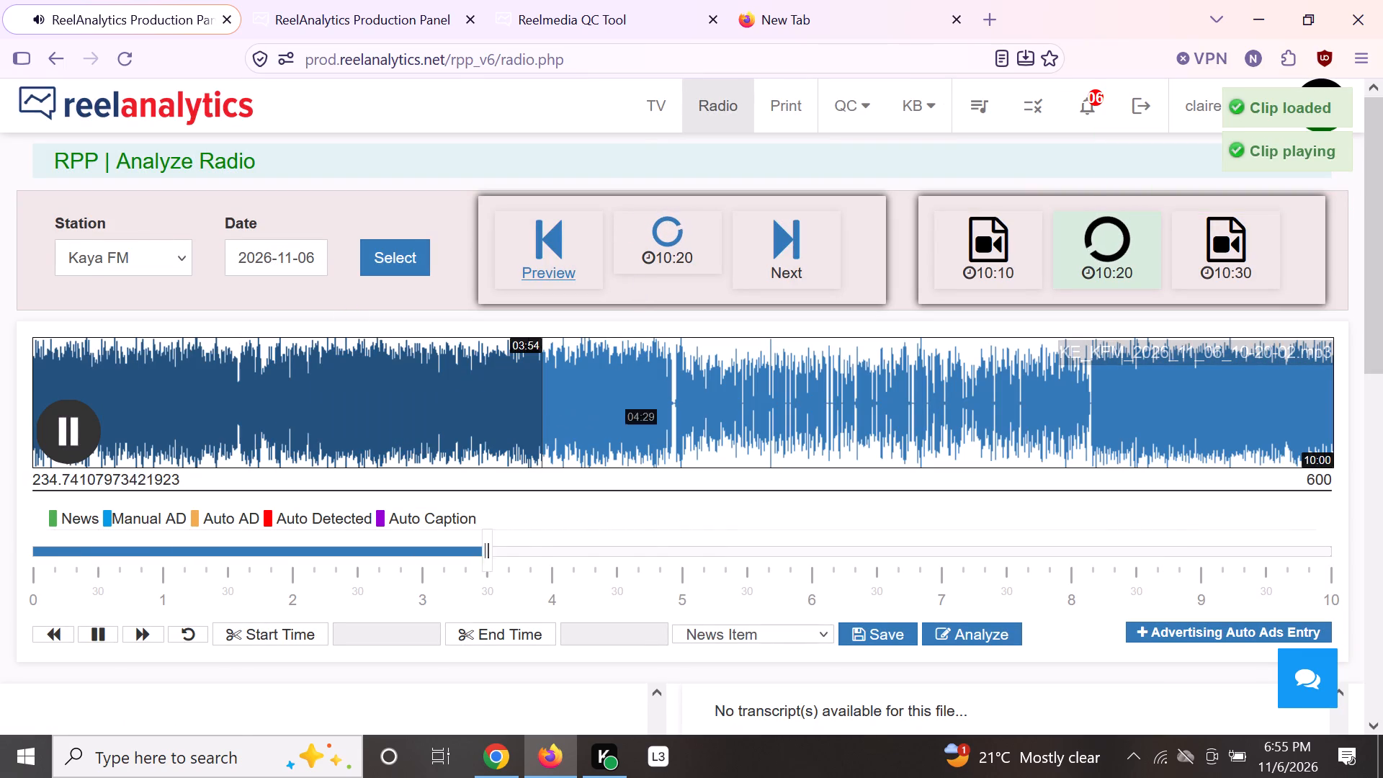
{"action": "left_click", "coordinate": [648, 421]}
{"action": "left_click", "coordinate": [734, 429]}
{"action": "left_click", "coordinate": [837, 426]}
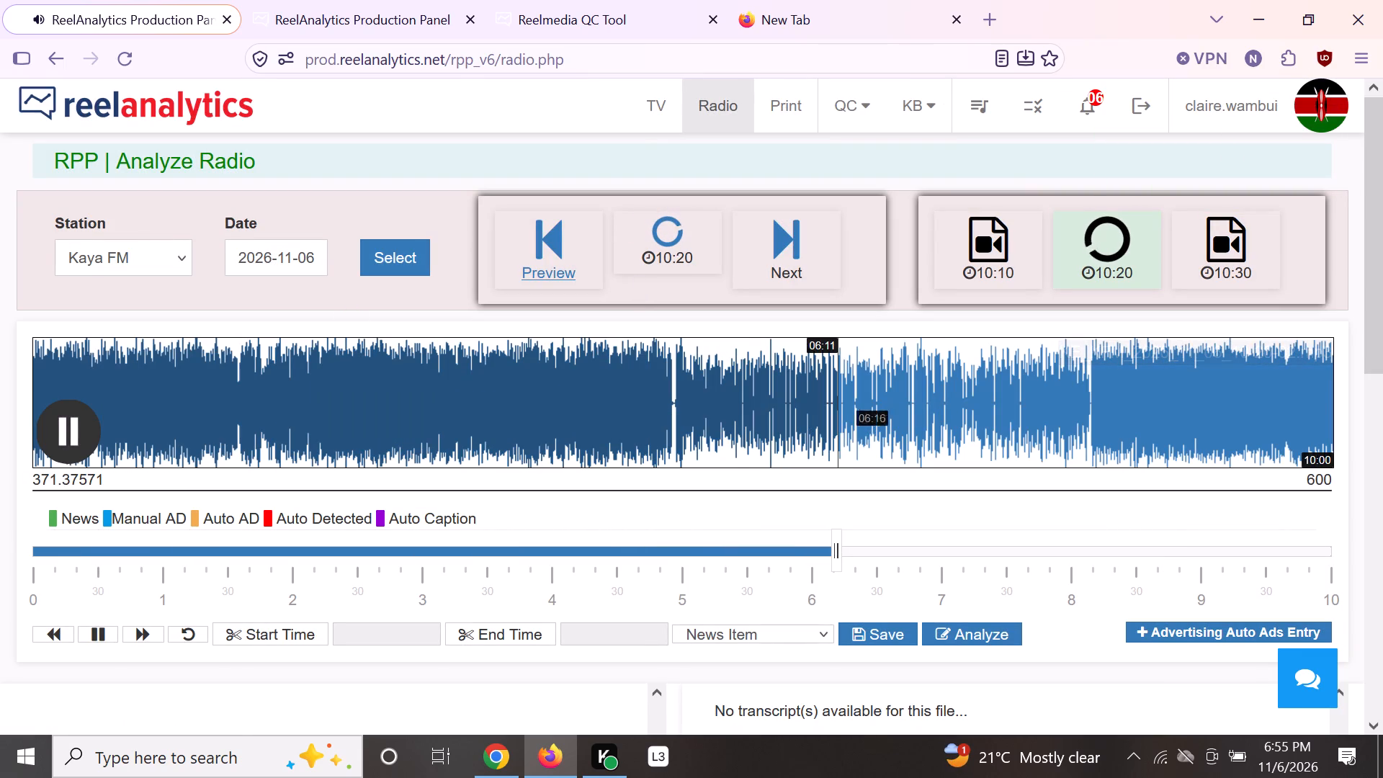
{"action": "left_click", "coordinate": [945, 413]}
{"action": "left_click", "coordinate": [1068, 417]}
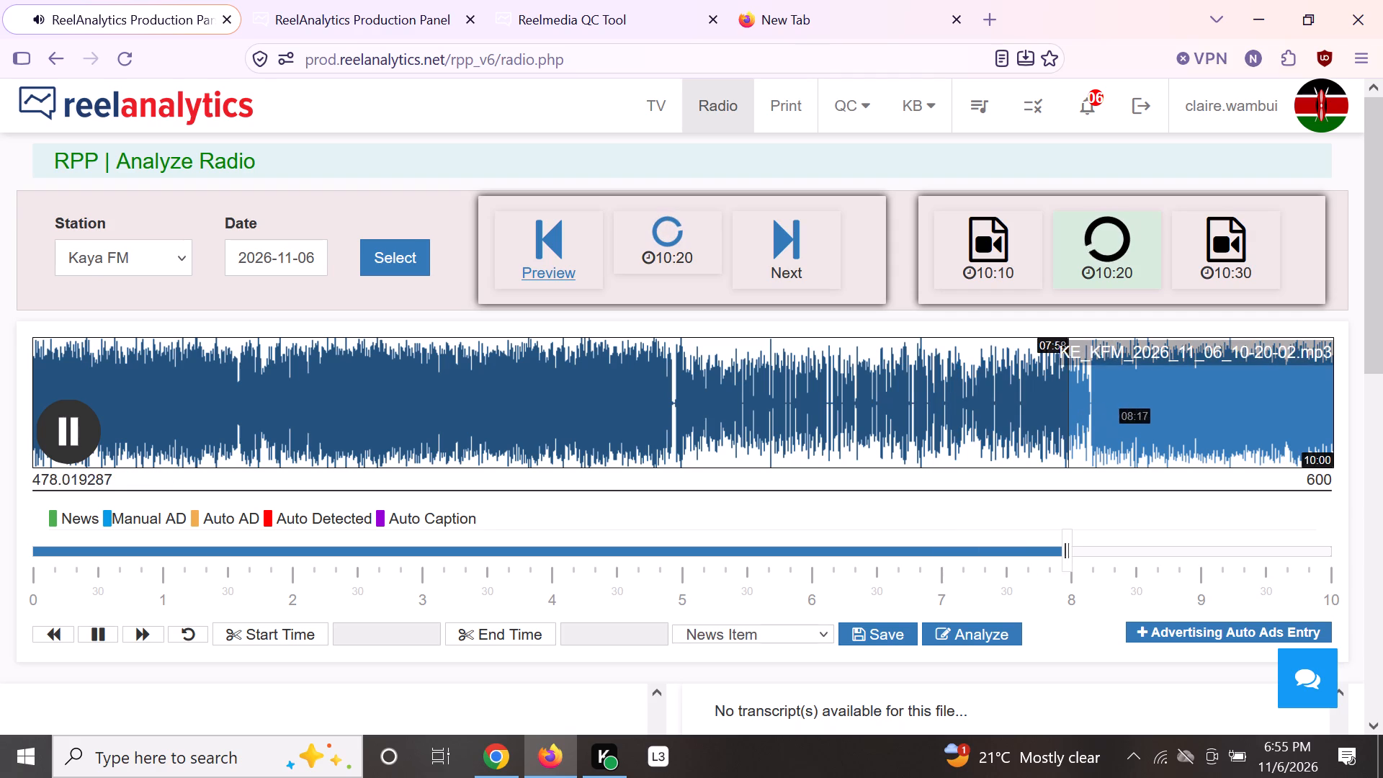
{"action": "left_click", "coordinate": [1114, 414]}
{"action": "left_click", "coordinate": [1217, 417]}
{"action": "left_click", "coordinate": [1319, 417]}
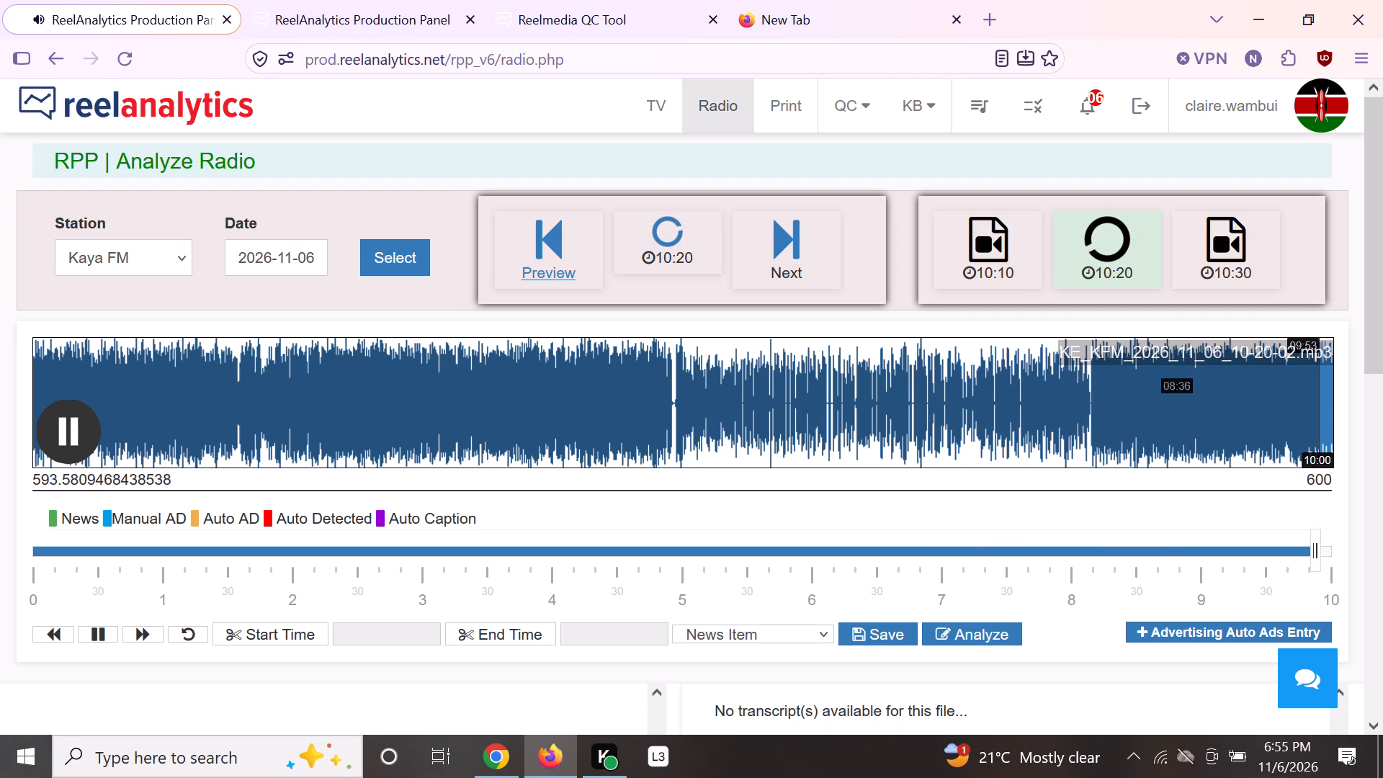
Log Music as the missing activity reason for the 10:20 recording and proceed to the 10:30 one.
{"action": "left_click", "coordinate": [789, 236]}
{"action": "left_click", "coordinate": [683, 202]}
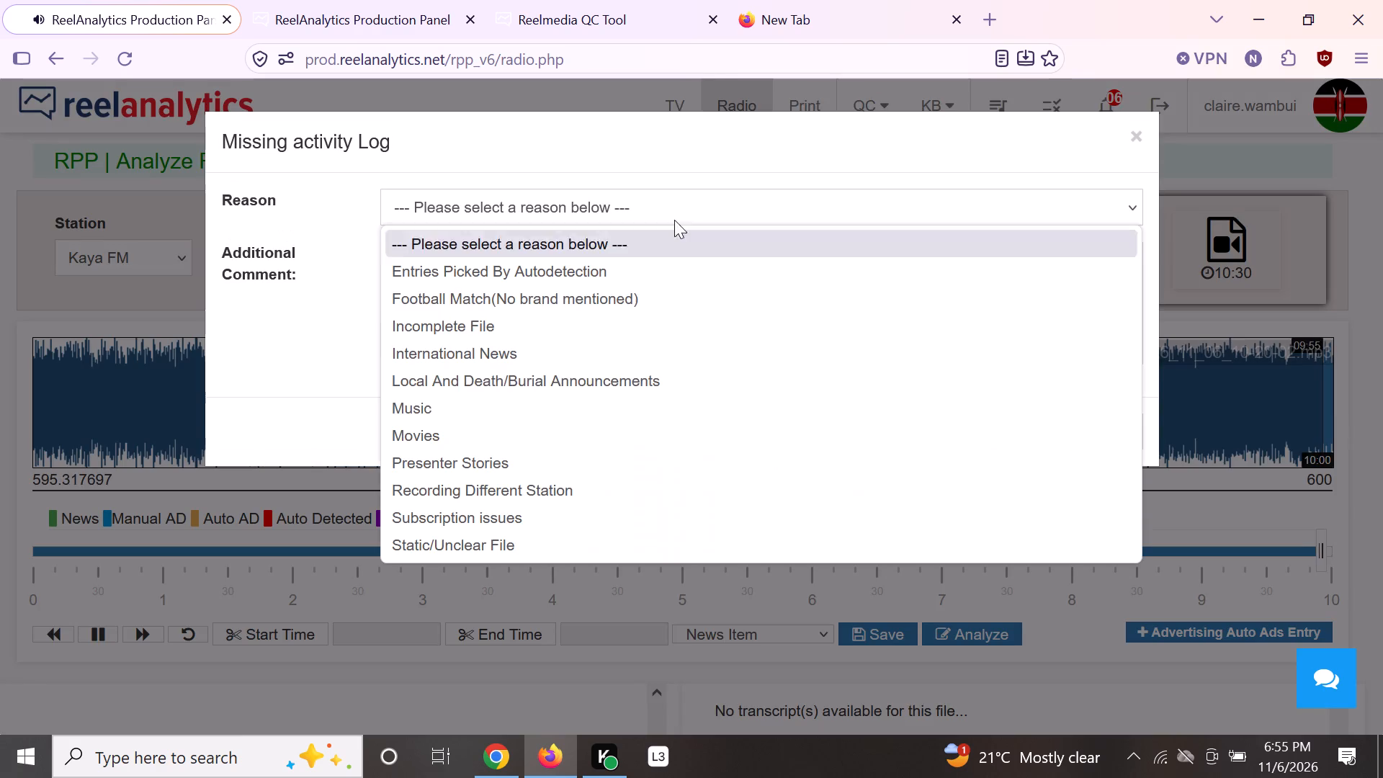
{"action": "left_click", "coordinate": [619, 411]}
{"action": "left_click", "coordinate": [940, 437]}
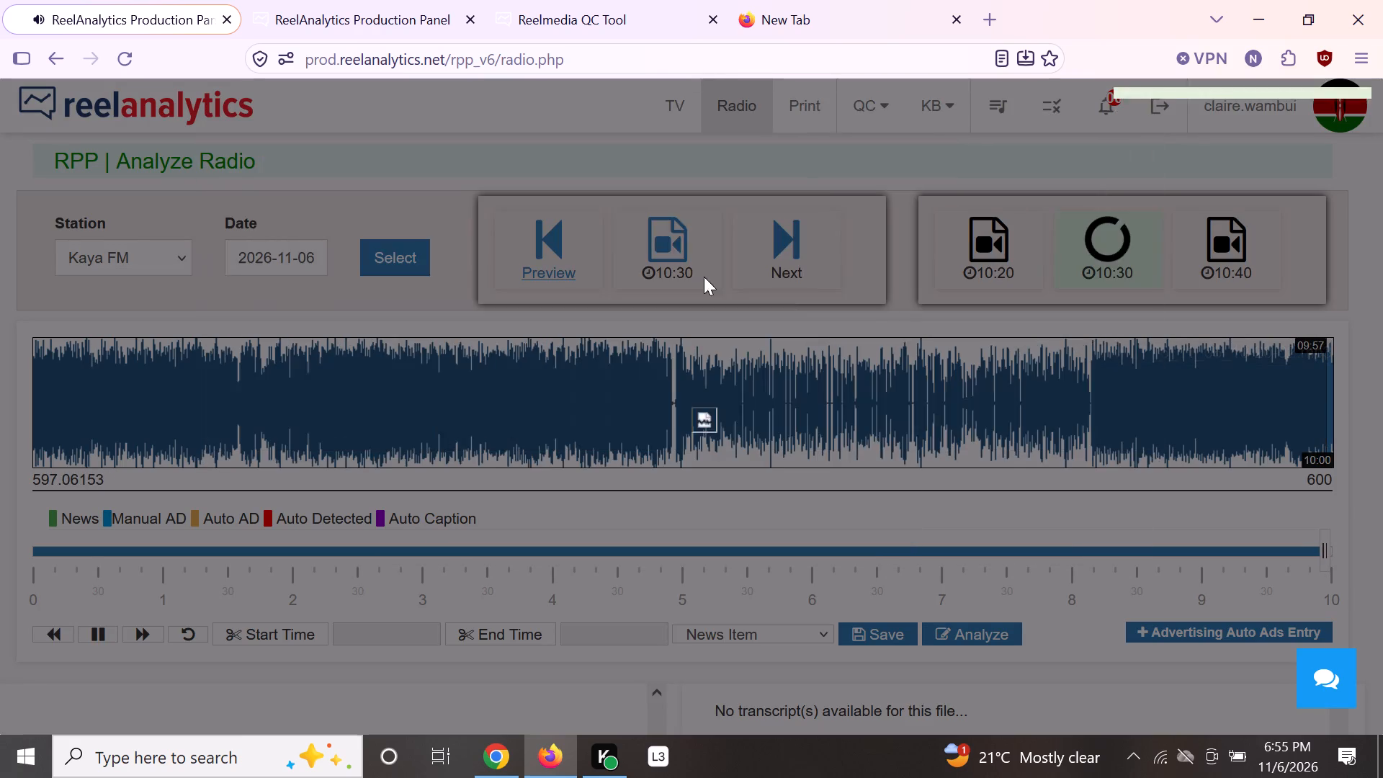
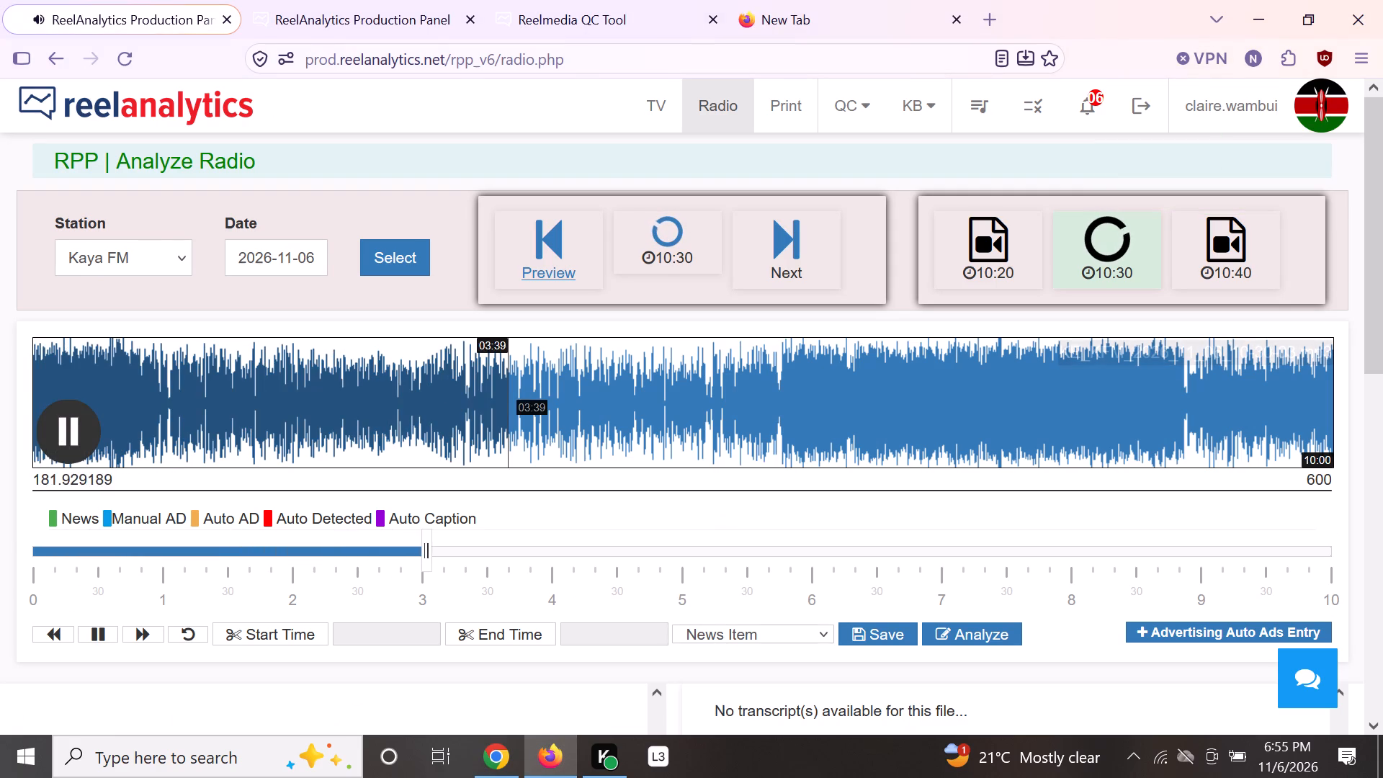
Skim the rest of the 10:30 recording through to its end, listening for ads or news items.
{"action": "left_click", "coordinate": [670, 408]}
{"action": "left_click", "coordinate": [782, 416]}
{"action": "left_click", "coordinate": [843, 409]}
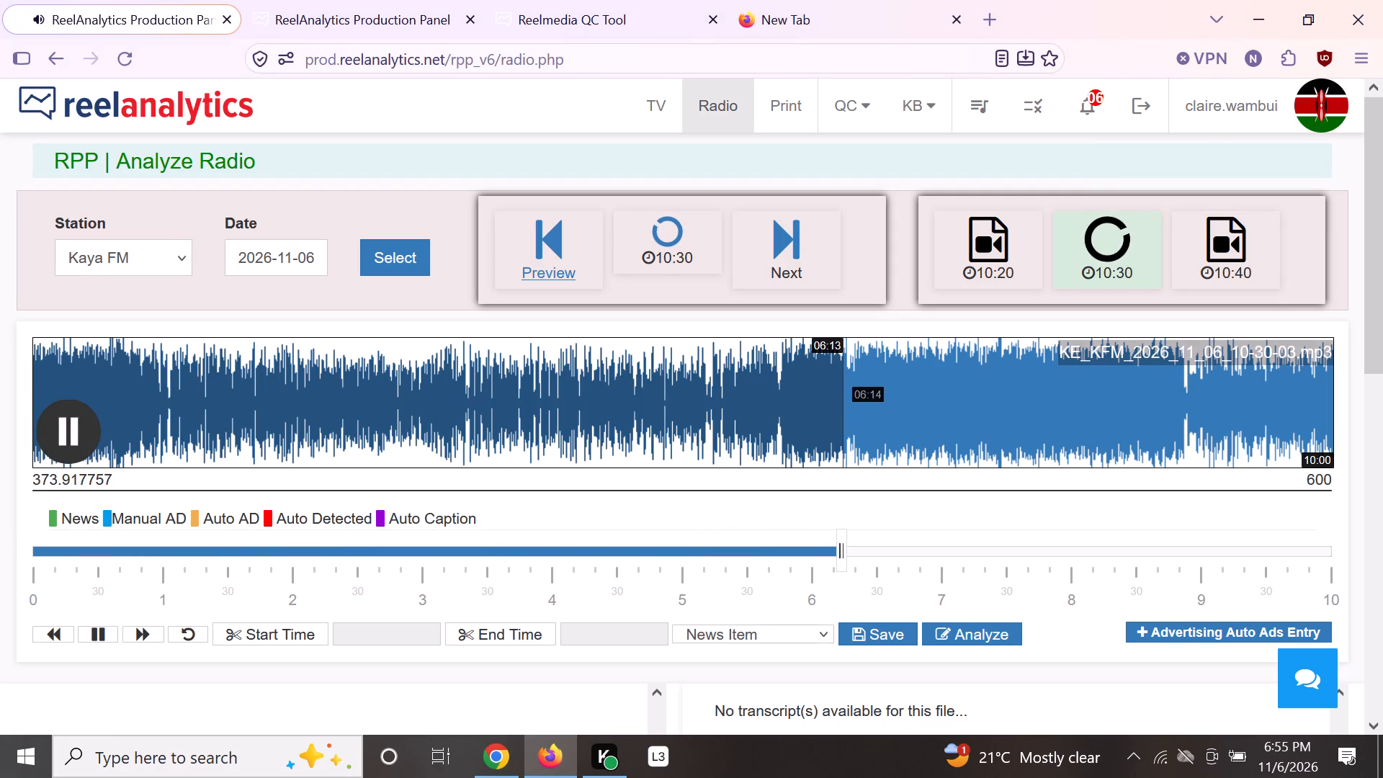
{"action": "left_click", "coordinate": [899, 388]}
{"action": "left_click", "coordinate": [969, 392]}
{"action": "left_click", "coordinate": [1073, 390]}
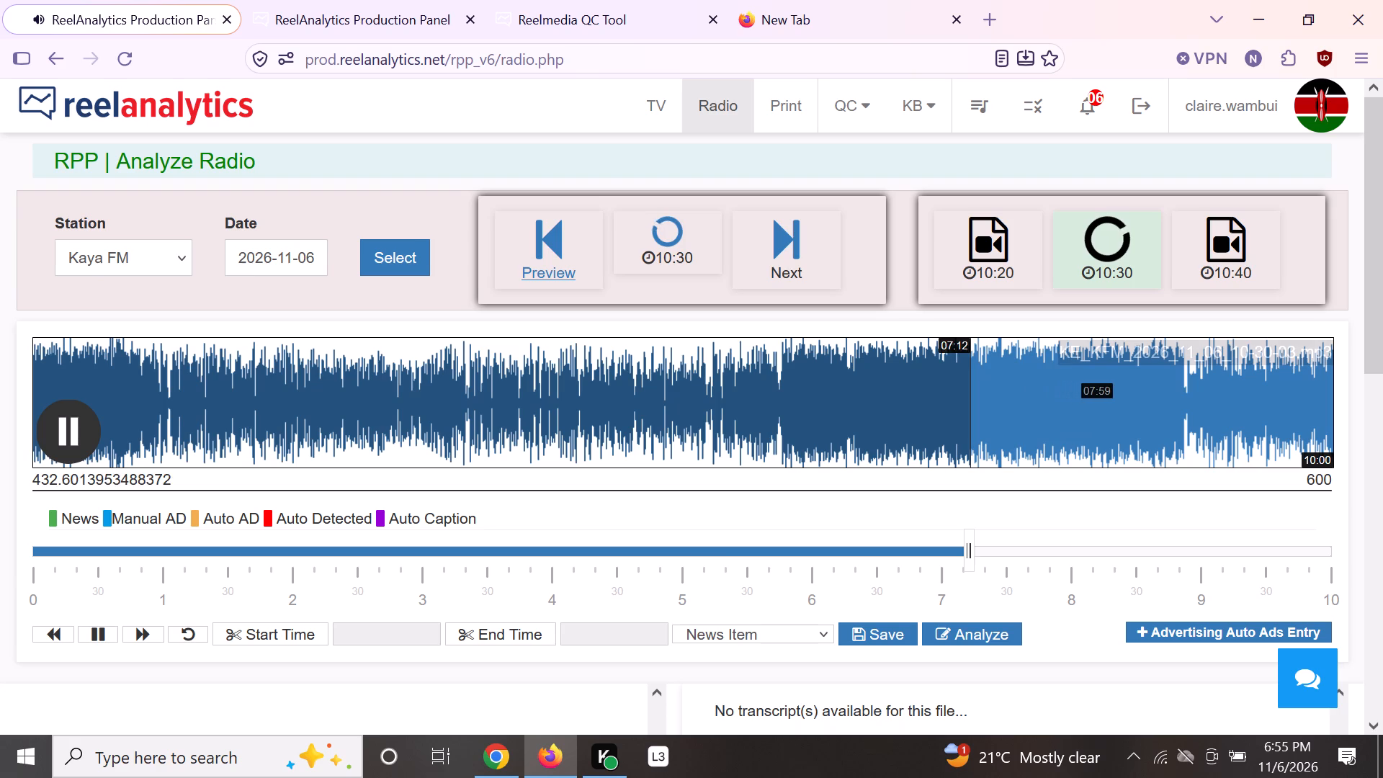
{"action": "left_click", "coordinate": [1134, 390]}
{"action": "left_click", "coordinate": [1177, 388]}
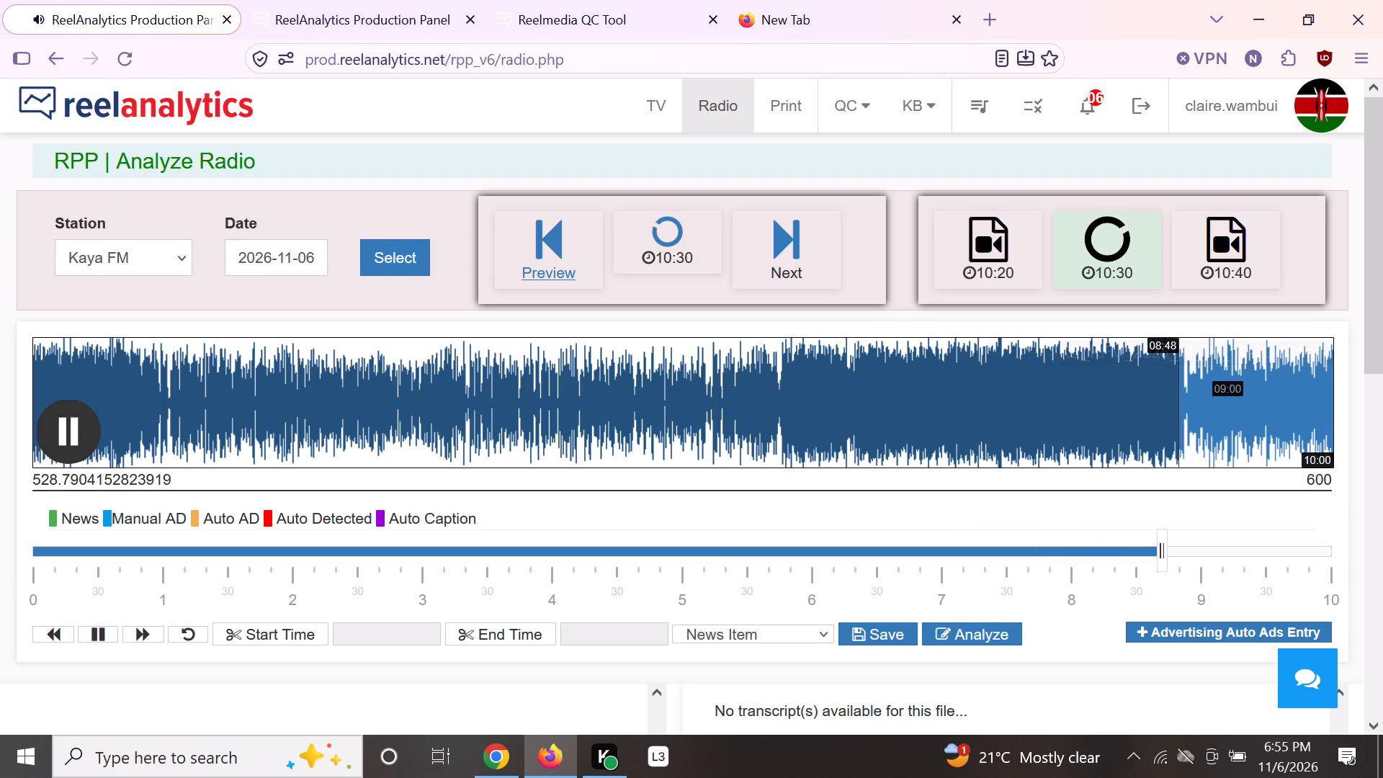
{"action": "left_click", "coordinate": [1255, 388]}
{"action": "left_click", "coordinate": [1308, 388]}
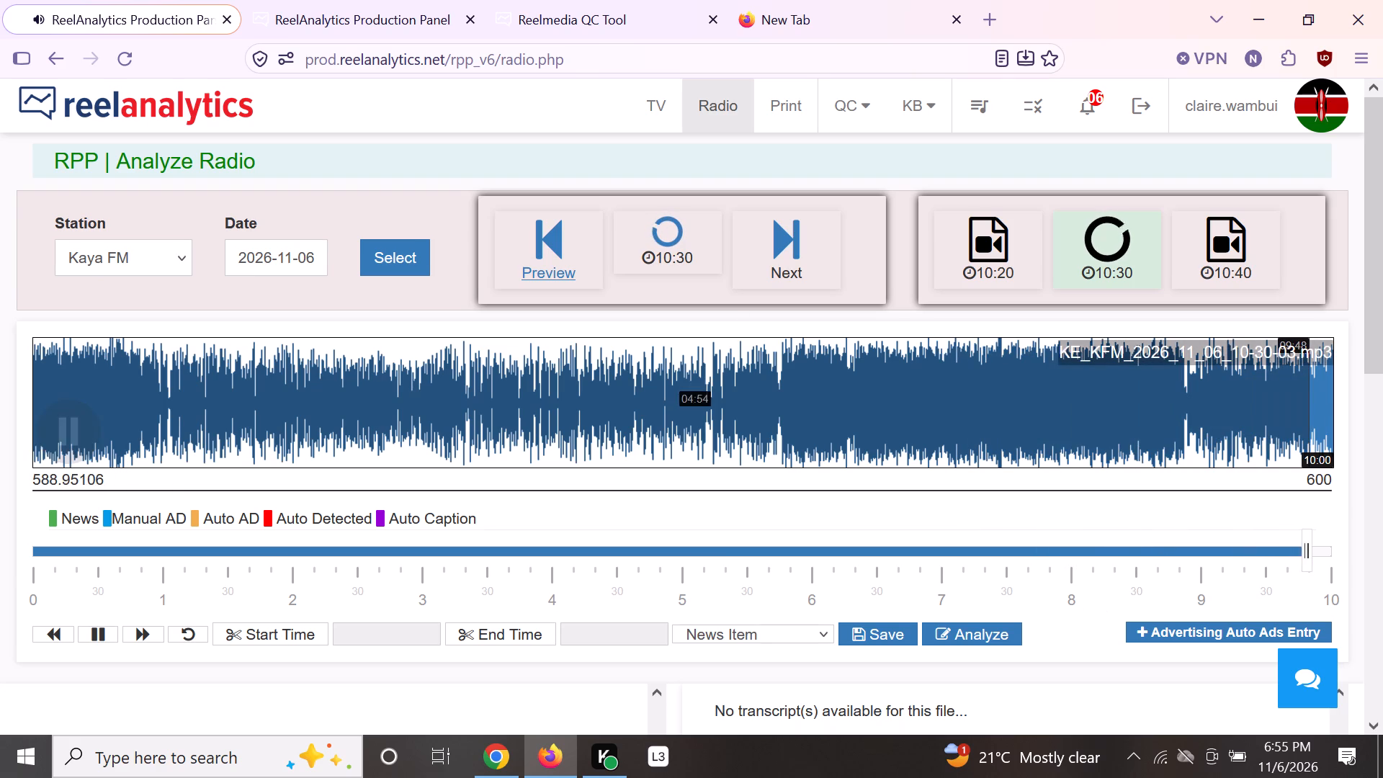
Log Movies as the missing activity reason for the 10:30 recording and load the 10:40 recording.
{"action": "left_click", "coordinate": [788, 240]}
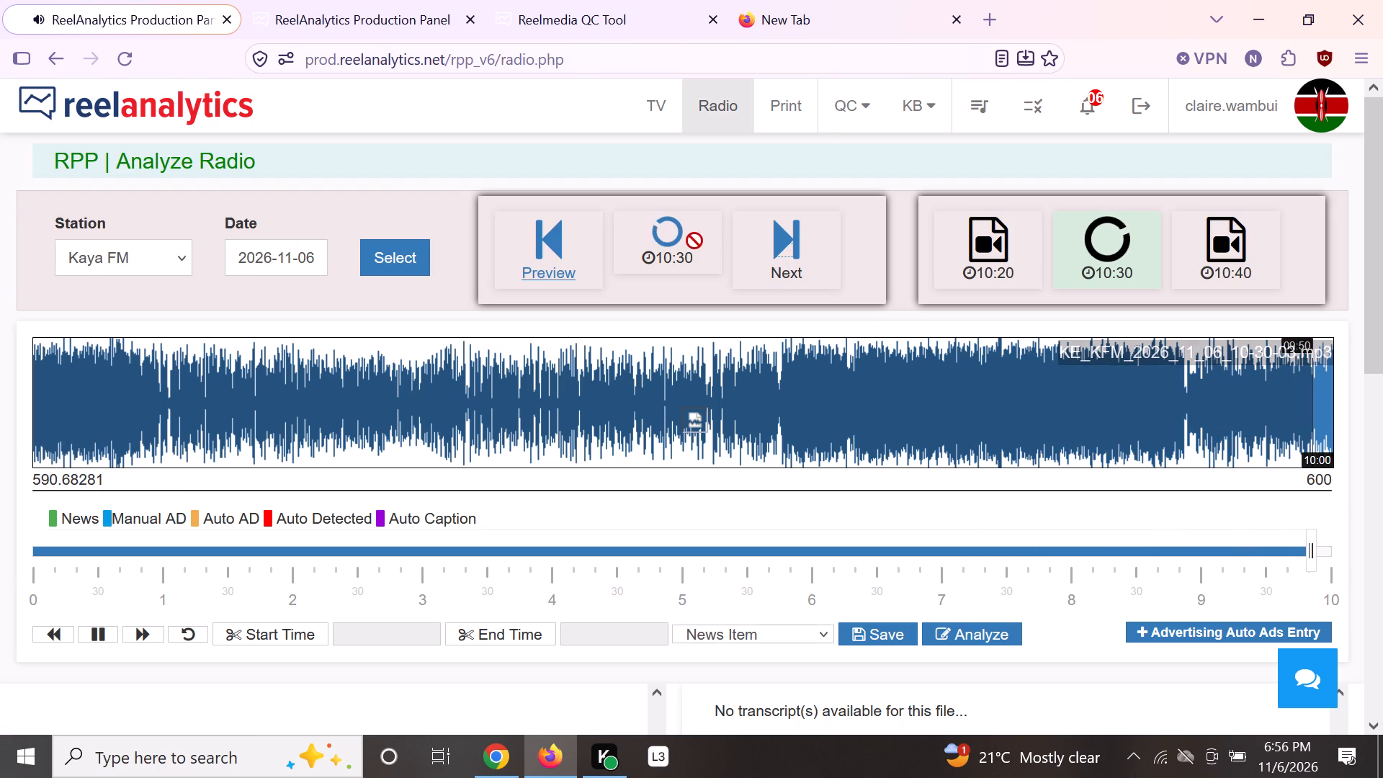
{"action": "left_click", "coordinate": [672, 215]}
{"action": "left_click", "coordinate": [671, 422]}
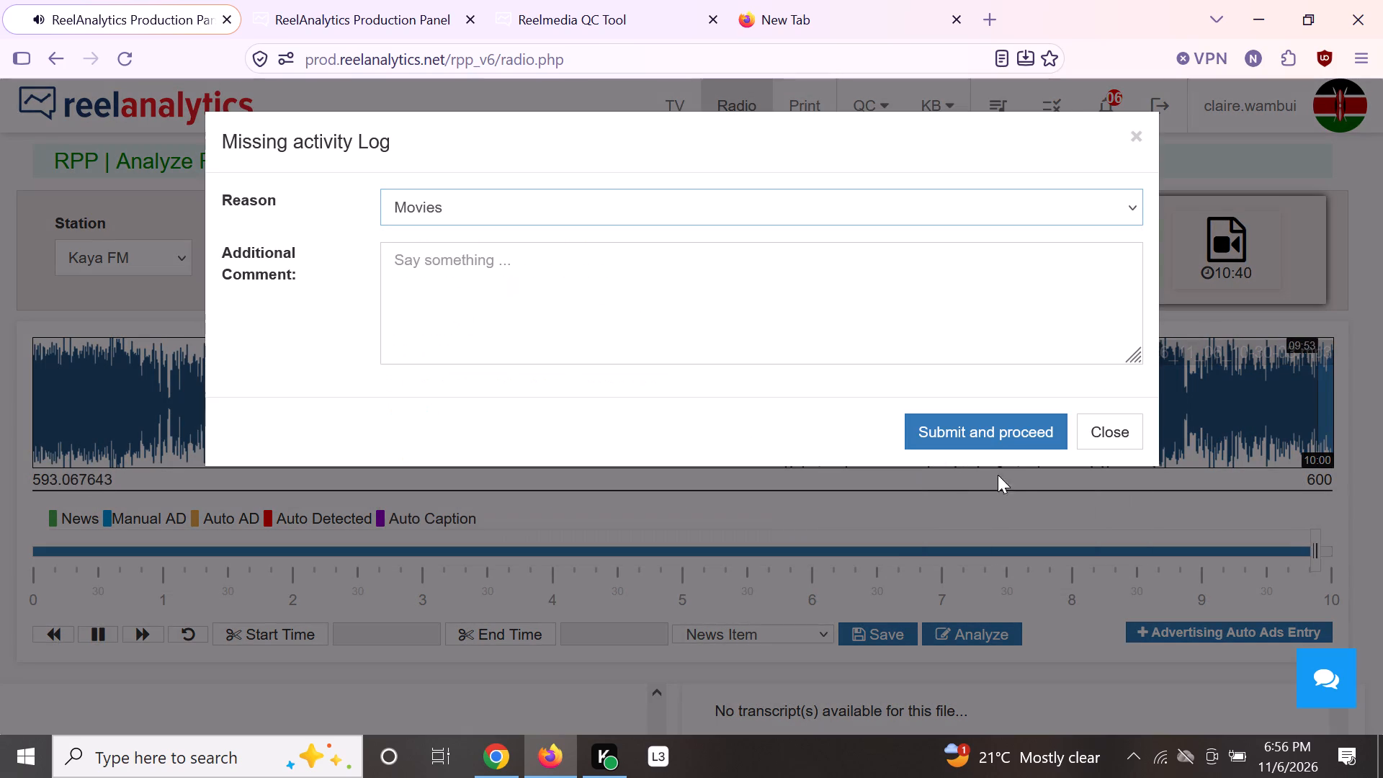
{"action": "left_click", "coordinate": [974, 431]}
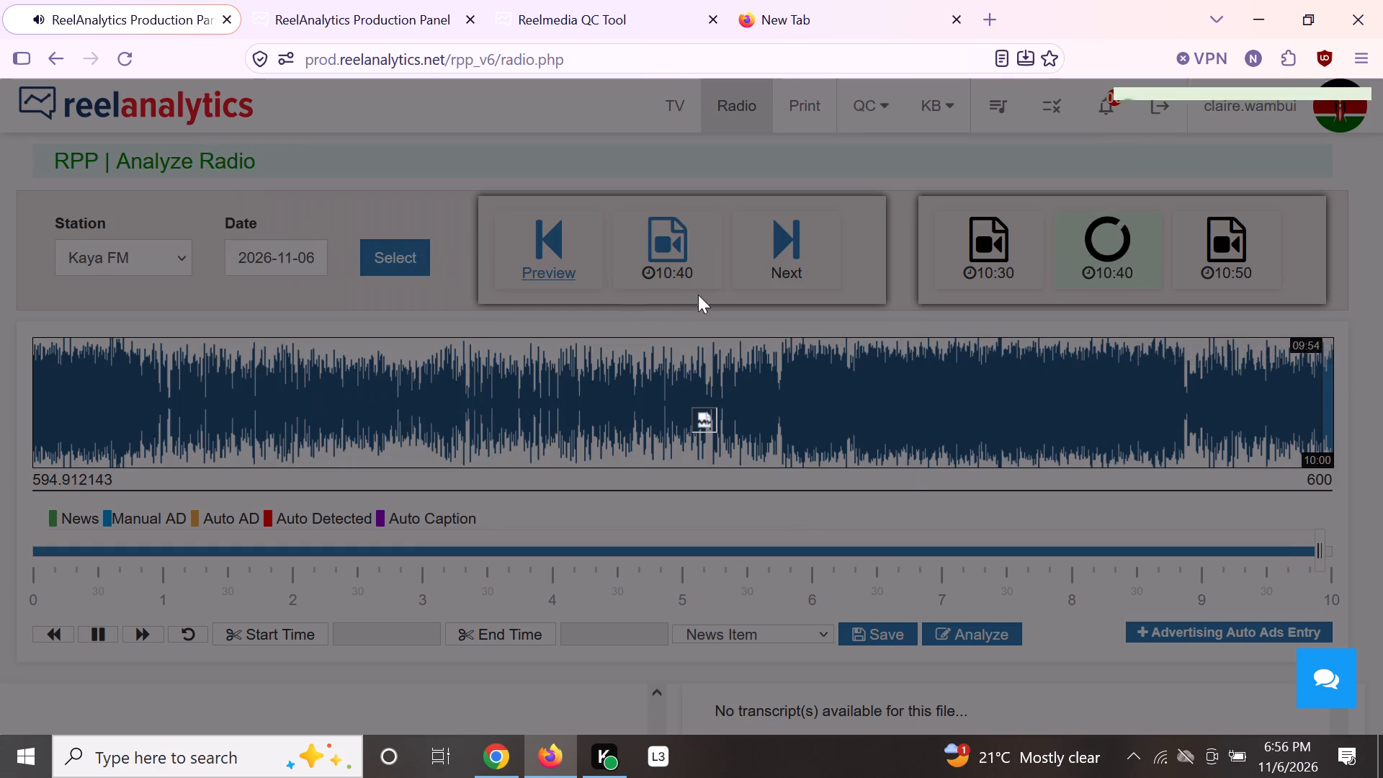
{"action": "left_click", "coordinate": [675, 249]}
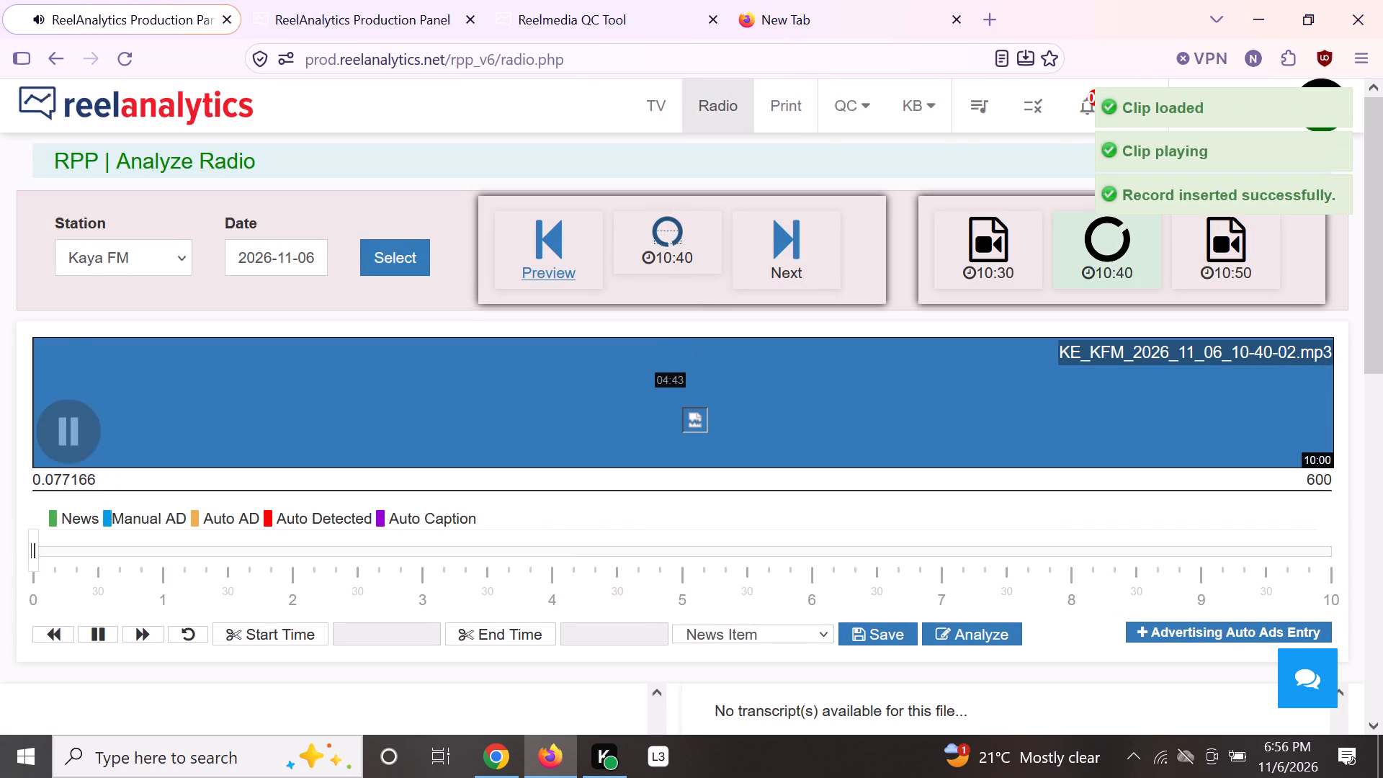
Skim the 10:40 recording from the beginning up to the first auto-detected ad marker, listening for ads or news items.
{"action": "left_click", "coordinate": [83, 375]}
{"action": "left_click", "coordinate": [169, 372]}
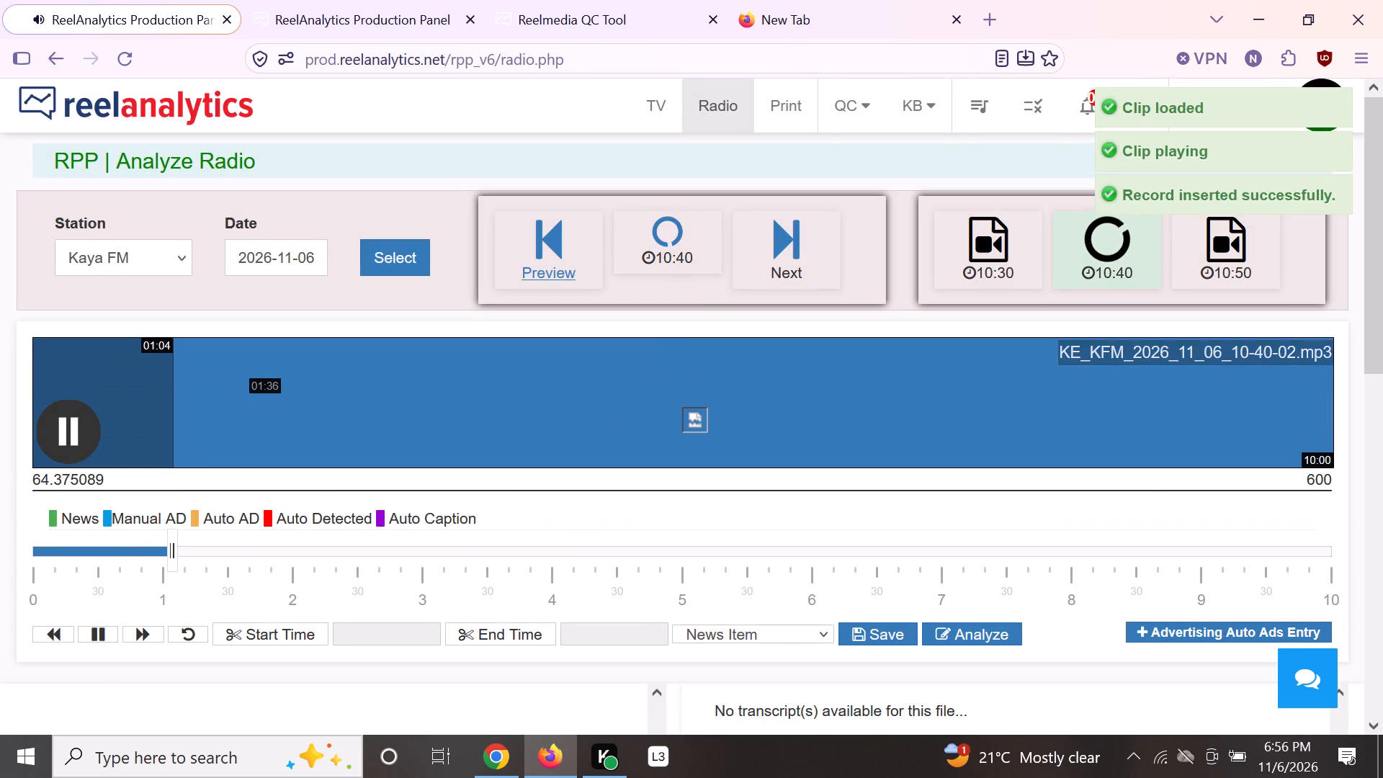
{"action": "left_click", "coordinate": [241, 384]}
{"action": "left_click", "coordinate": [318, 395]}
{"action": "left_click", "coordinate": [411, 399]}
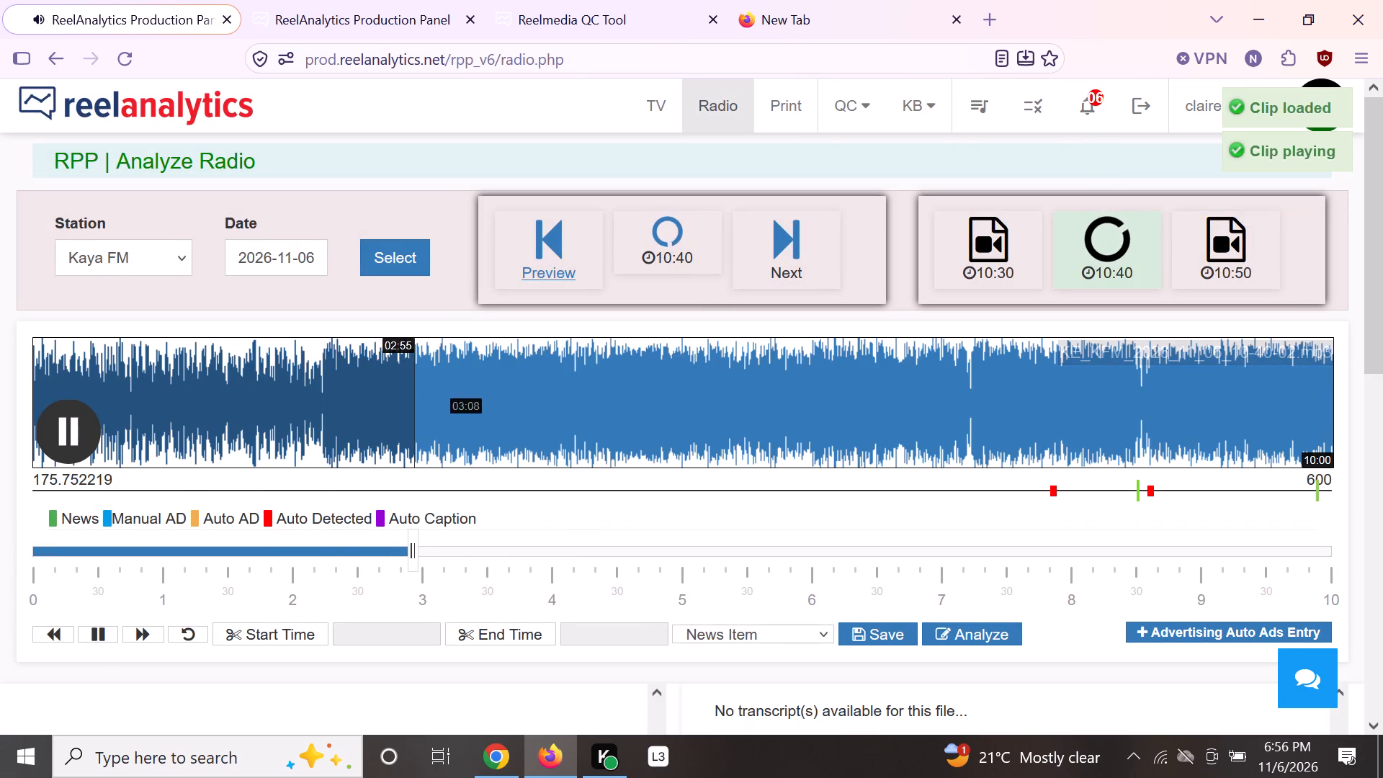
{"action": "left_click", "coordinate": [464, 409]}
{"action": "left_click", "coordinate": [607, 383]}
{"action": "left_click", "coordinate": [707, 395]}
{"action": "left_click", "coordinate": [757, 402]}
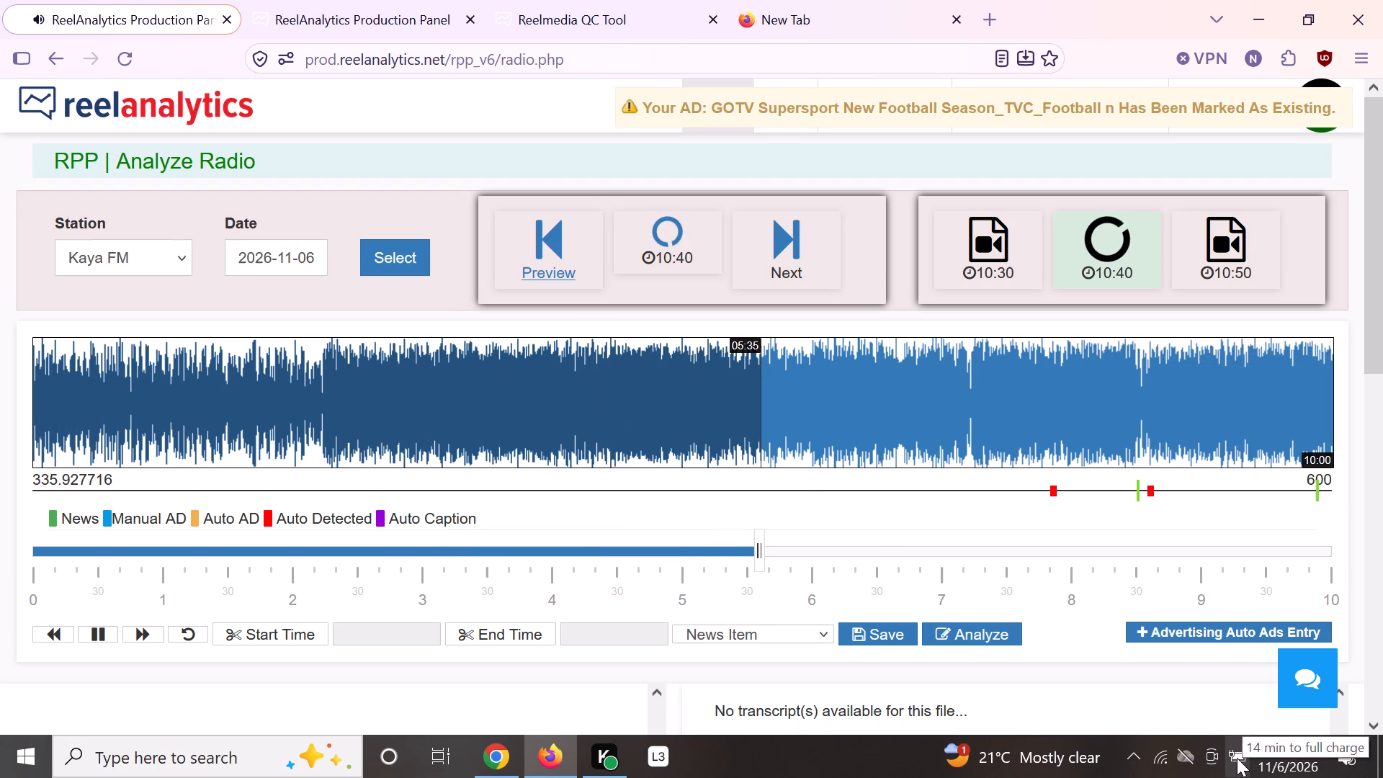
{"action": "left_click", "coordinate": [848, 421]}
{"action": "left_click", "coordinate": [916, 418]}
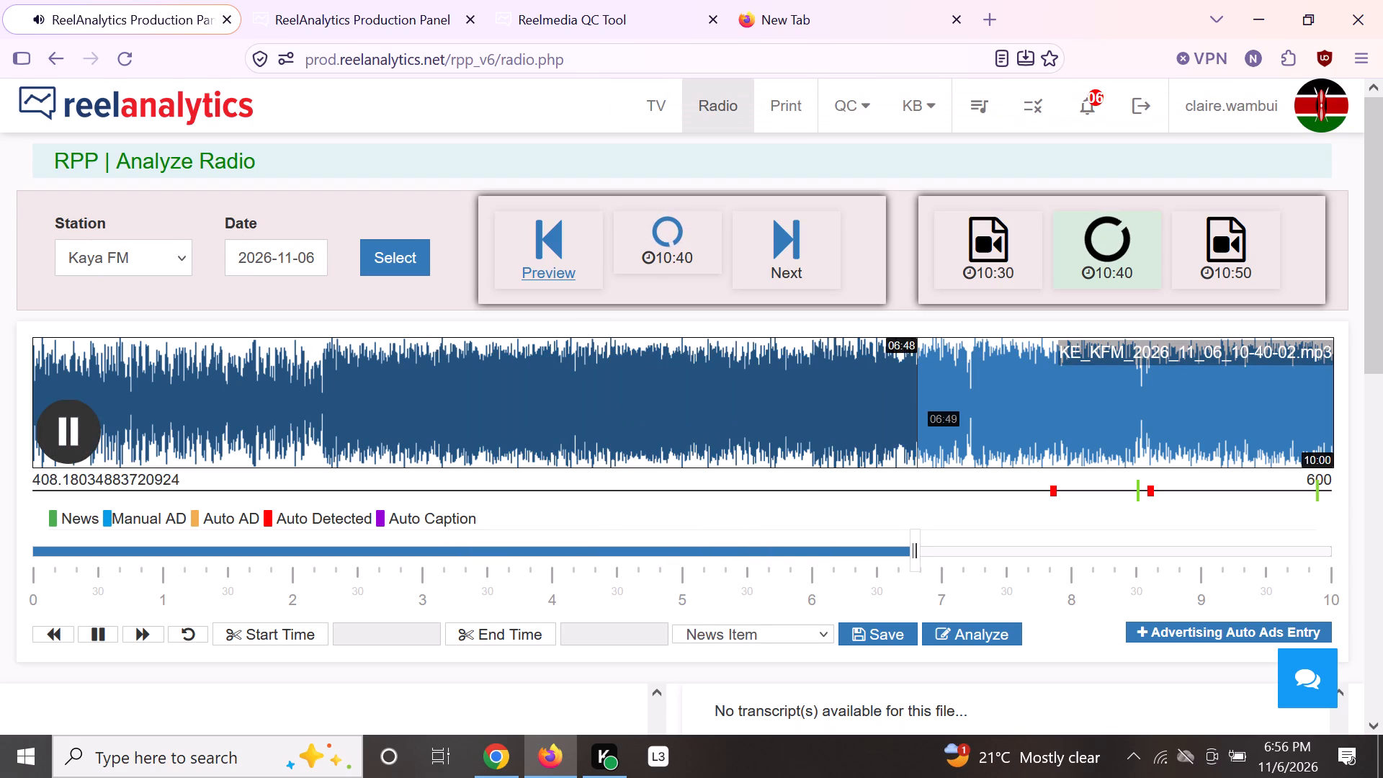
{"action": "left_click", "coordinate": [966, 413]}
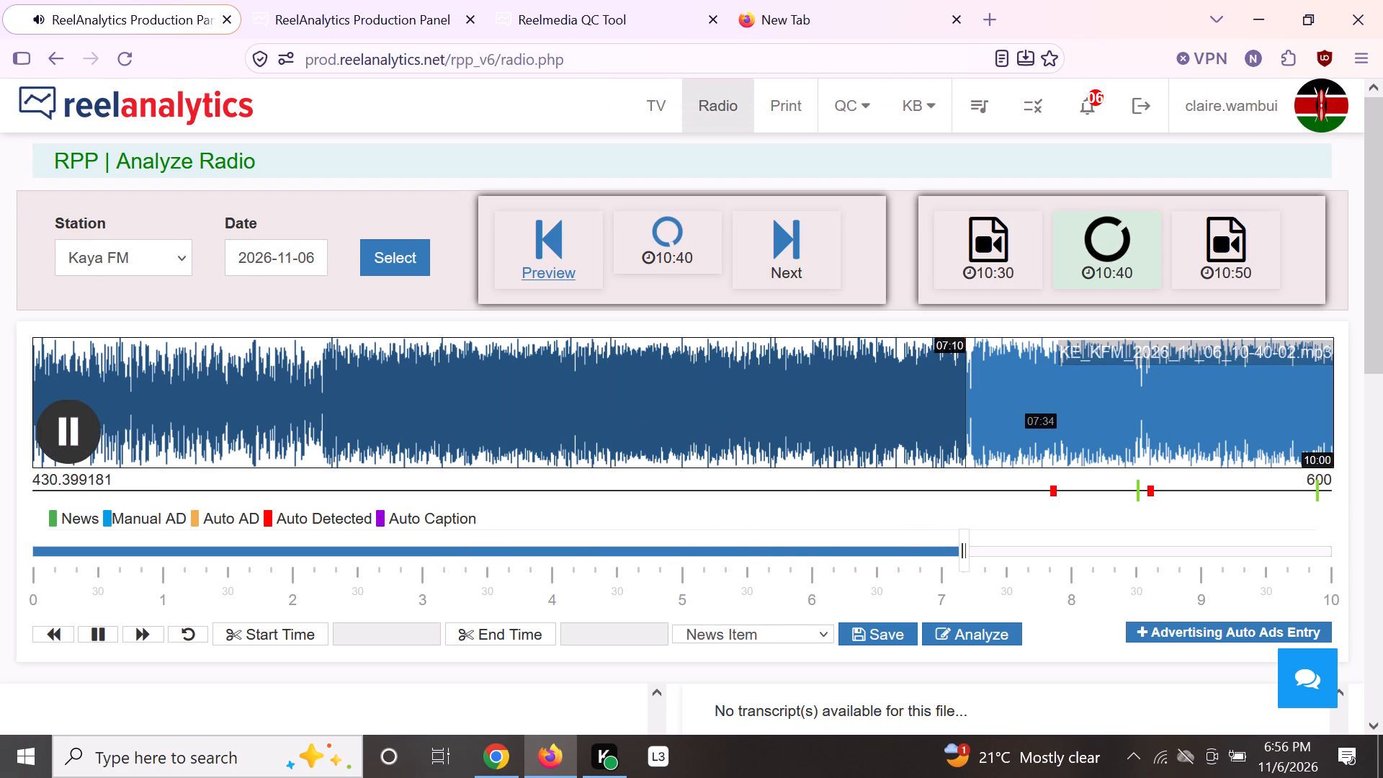
{"action": "left_click", "coordinate": [1004, 409]}
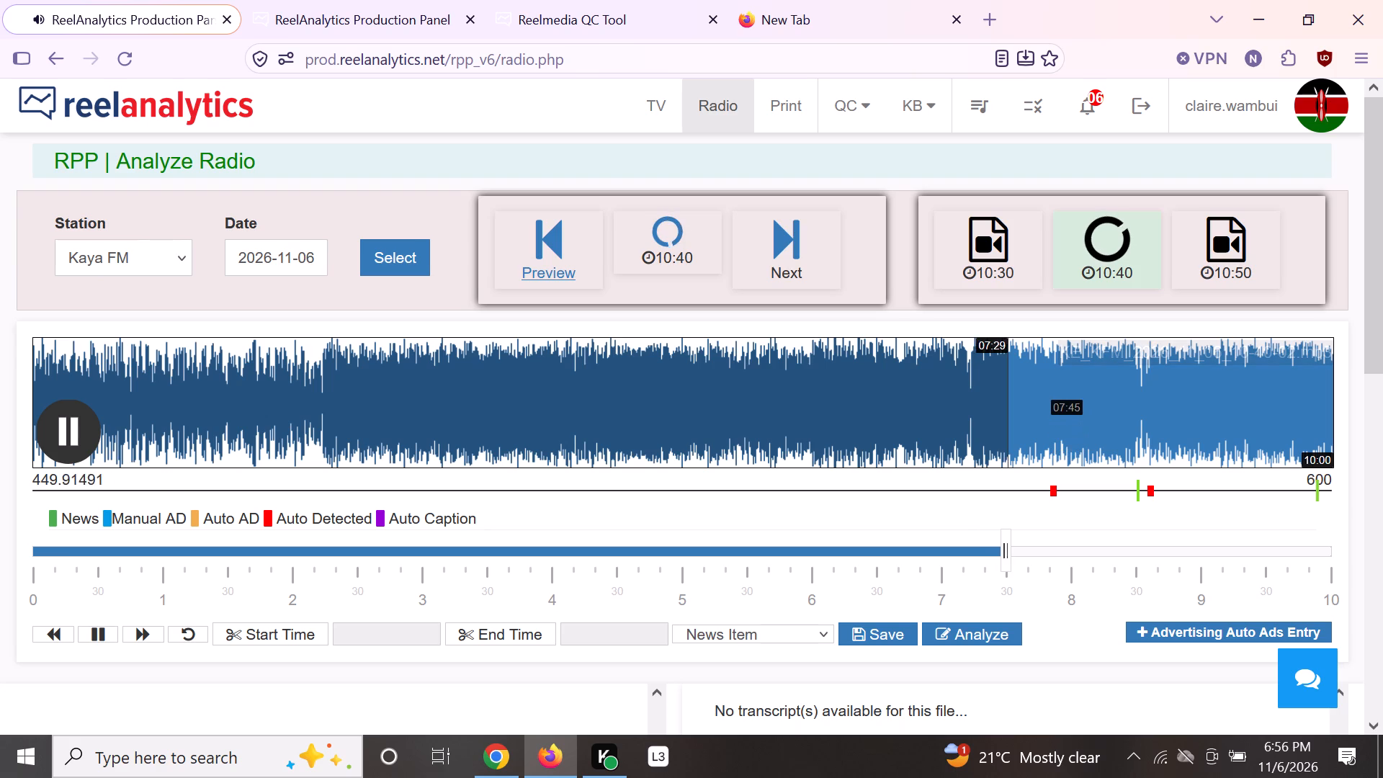
{"action": "left_click", "coordinate": [1040, 401]}
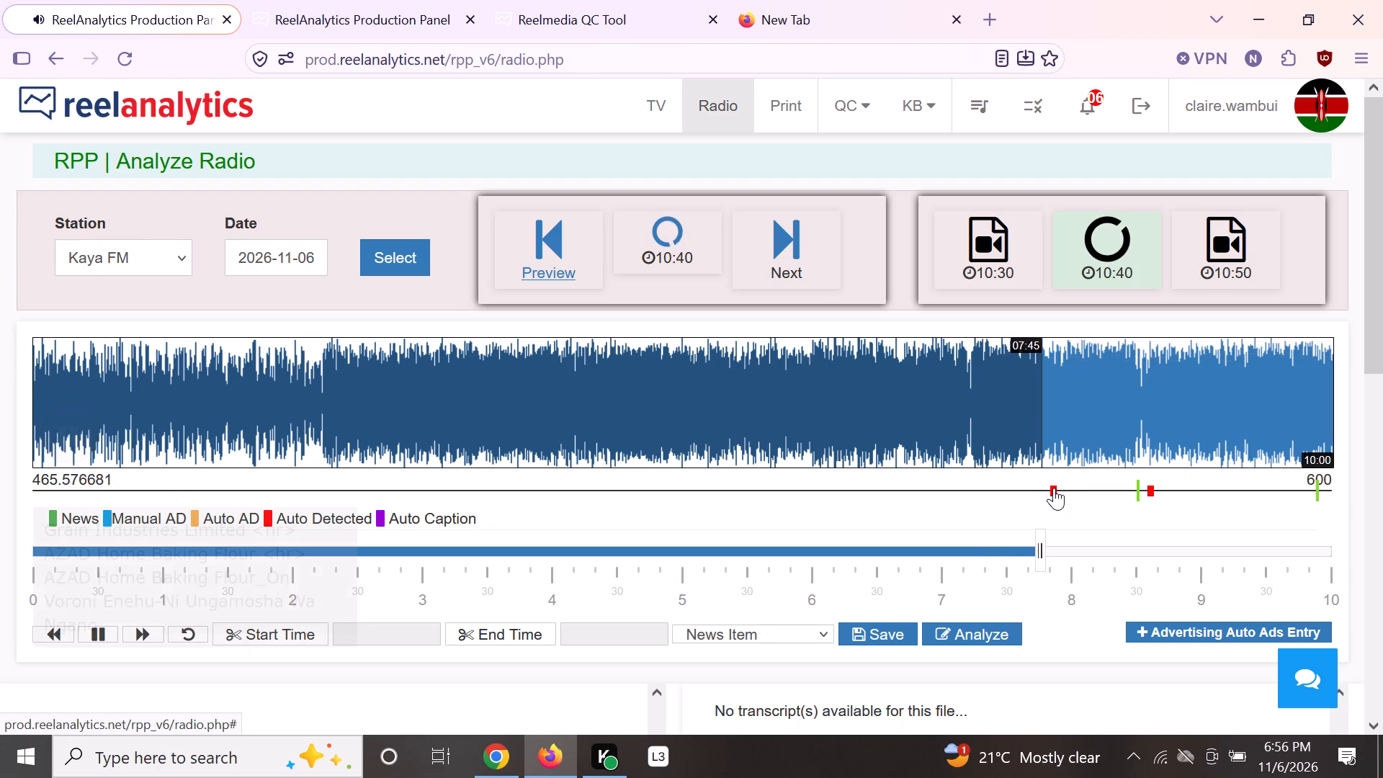
Review the details of both auto-detected ad entries in the 10:40 recording, skimming the audio between them.
{"action": "left_click", "coordinate": [1055, 488]}
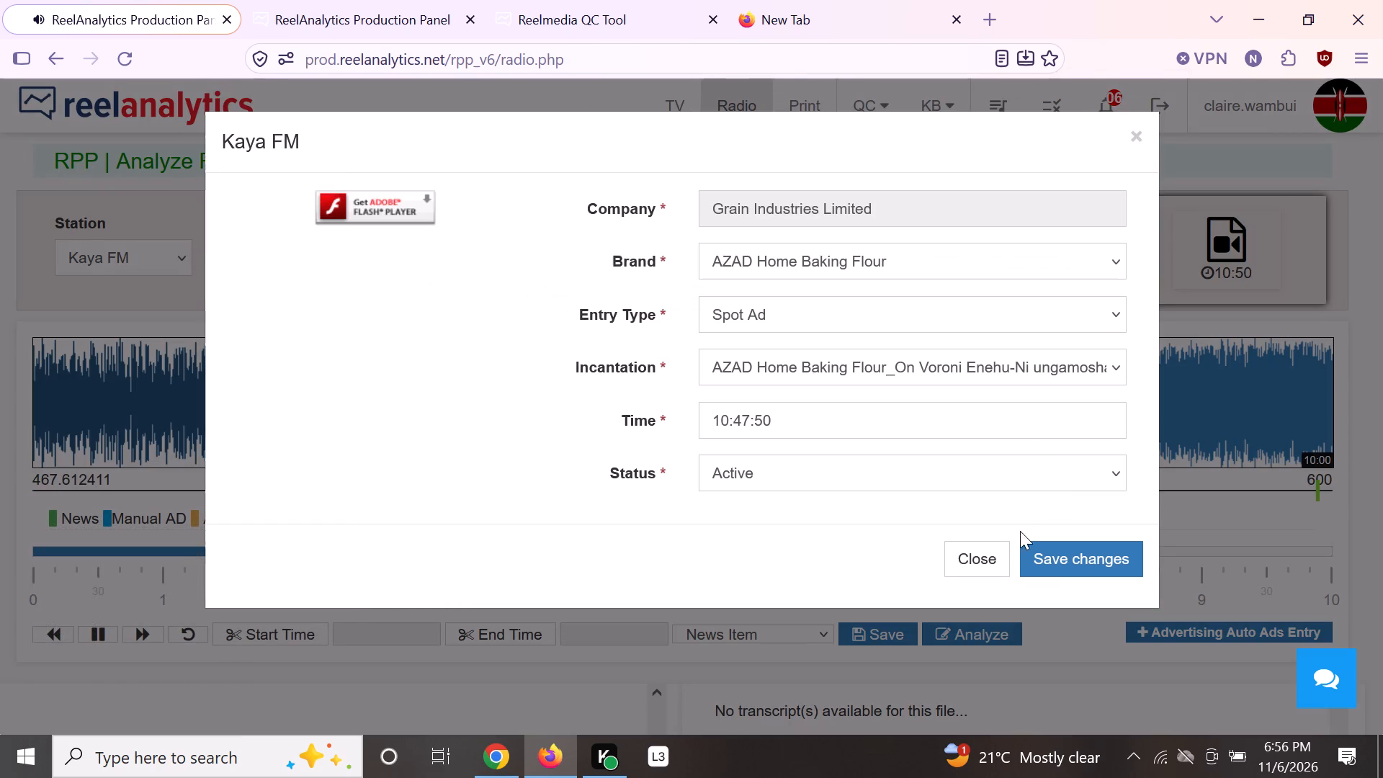
{"action": "left_click", "coordinate": [975, 568]}
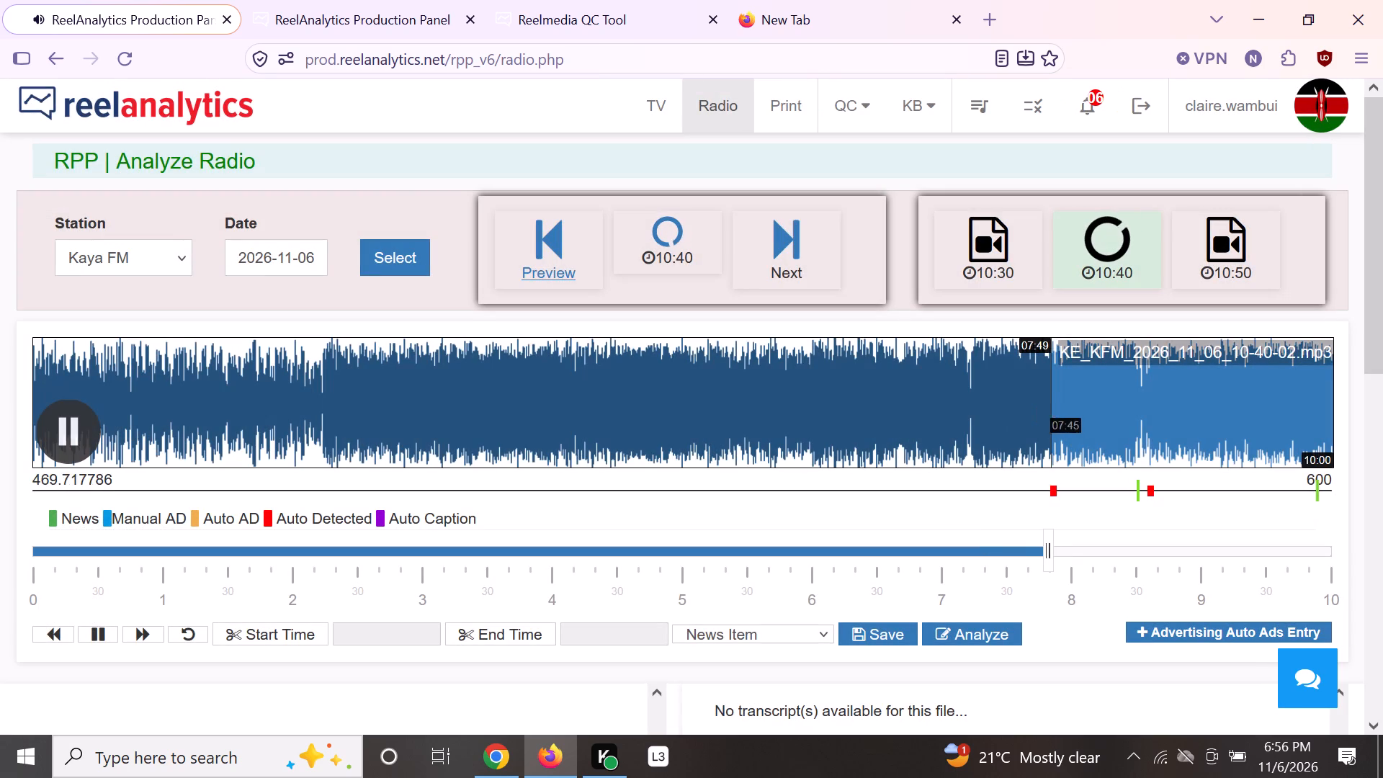
{"action": "left_click", "coordinate": [1068, 413]}
{"action": "left_click", "coordinate": [1099, 408]}
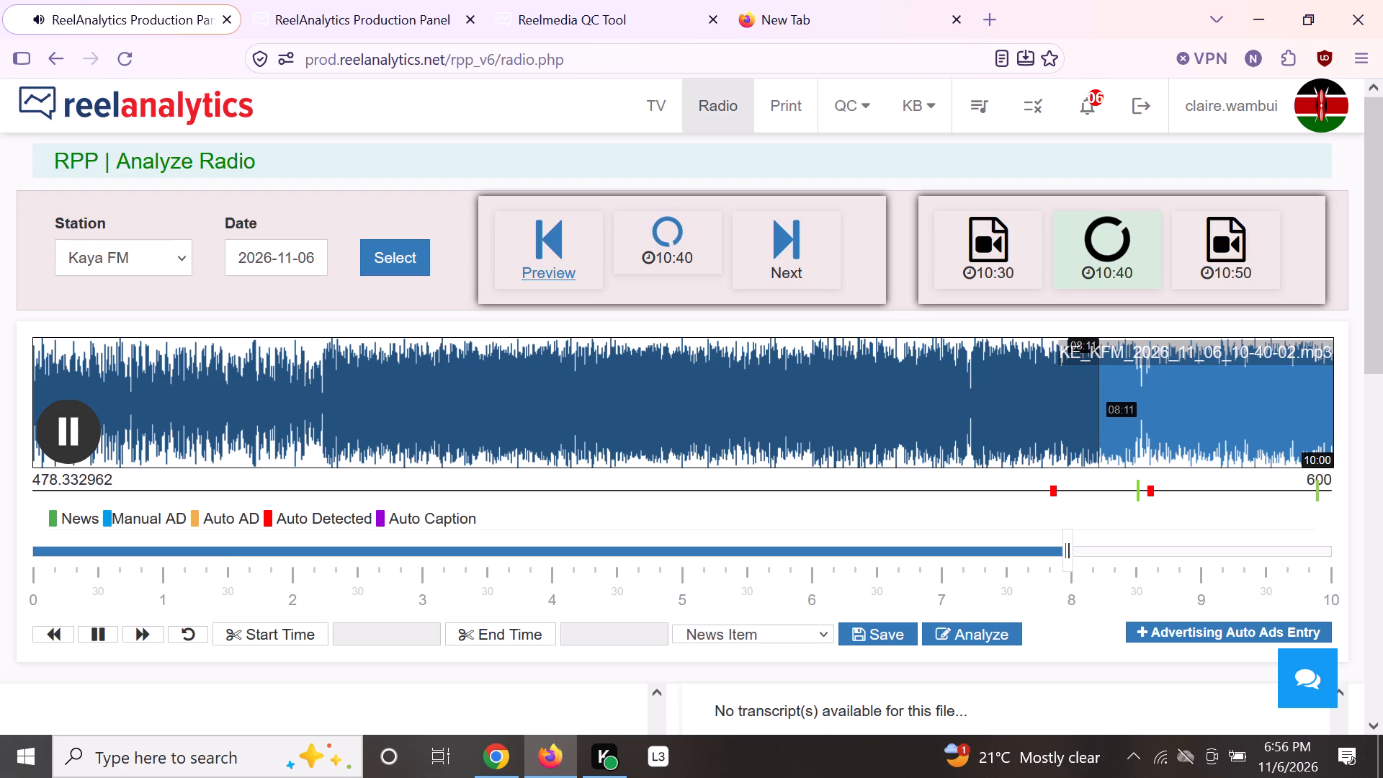
{"action": "left_click", "coordinate": [1123, 409]}
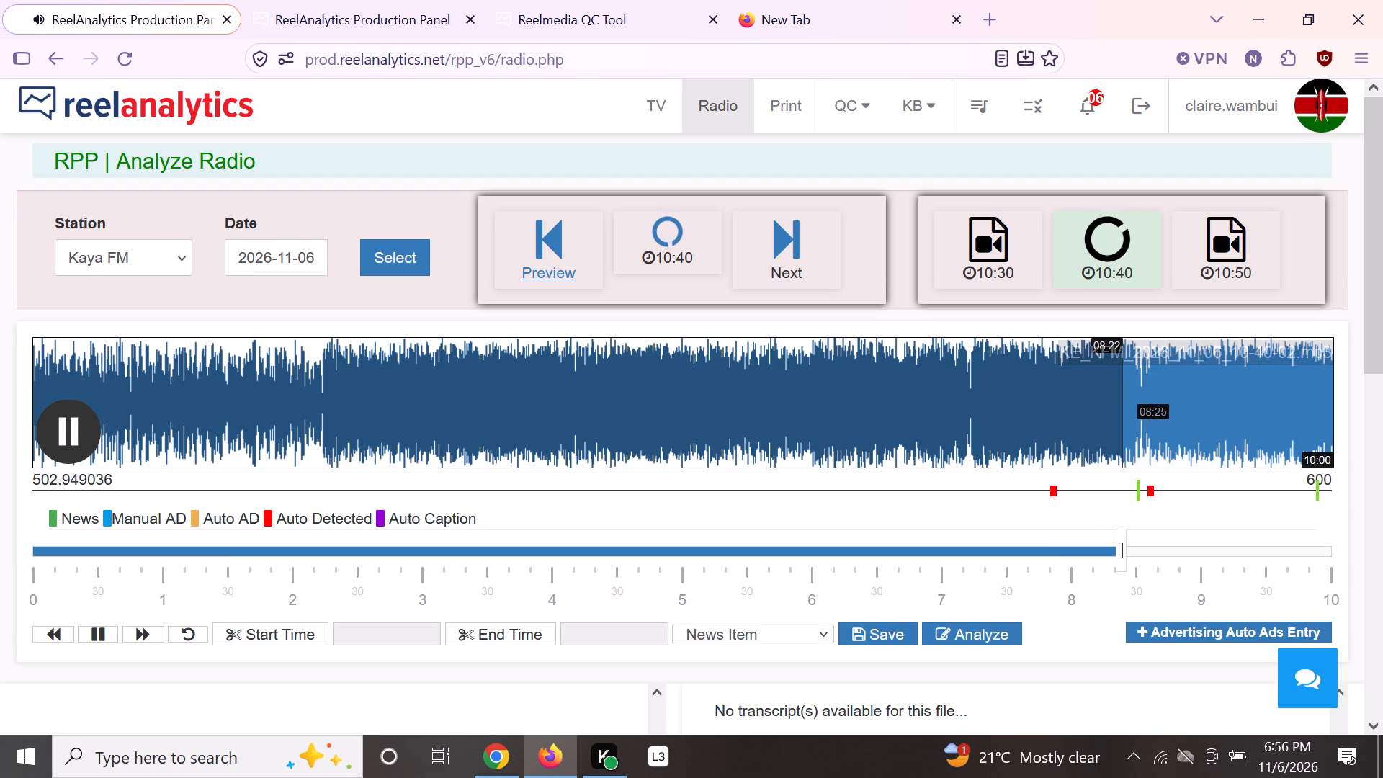
{"action": "left_click", "coordinate": [1142, 403]}
{"action": "left_click", "coordinate": [1151, 488]}
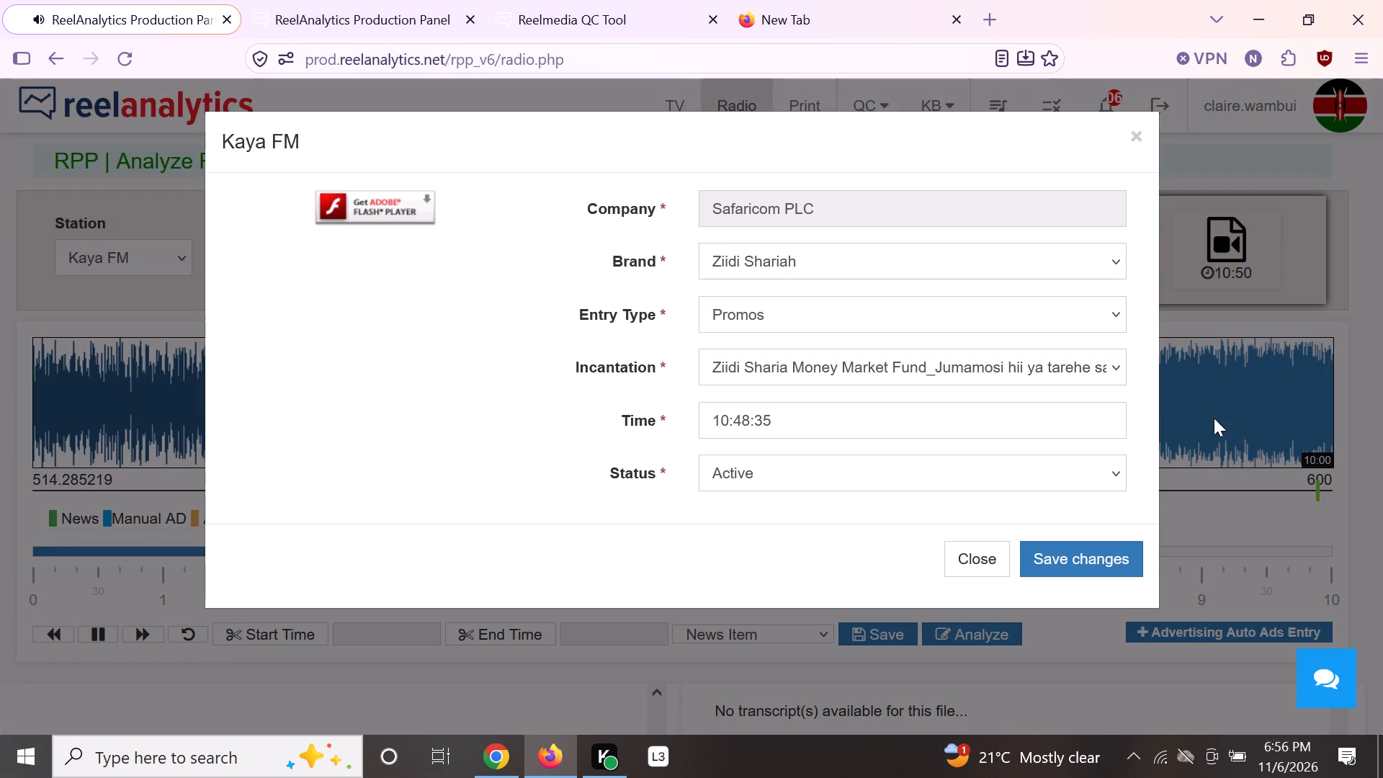
{"action": "left_click", "coordinate": [985, 566]}
Skim the remainder of the 10:40 recording after the second auto-detected ad, listening for further ads or news.
{"action": "left_click", "coordinate": [1201, 419]}
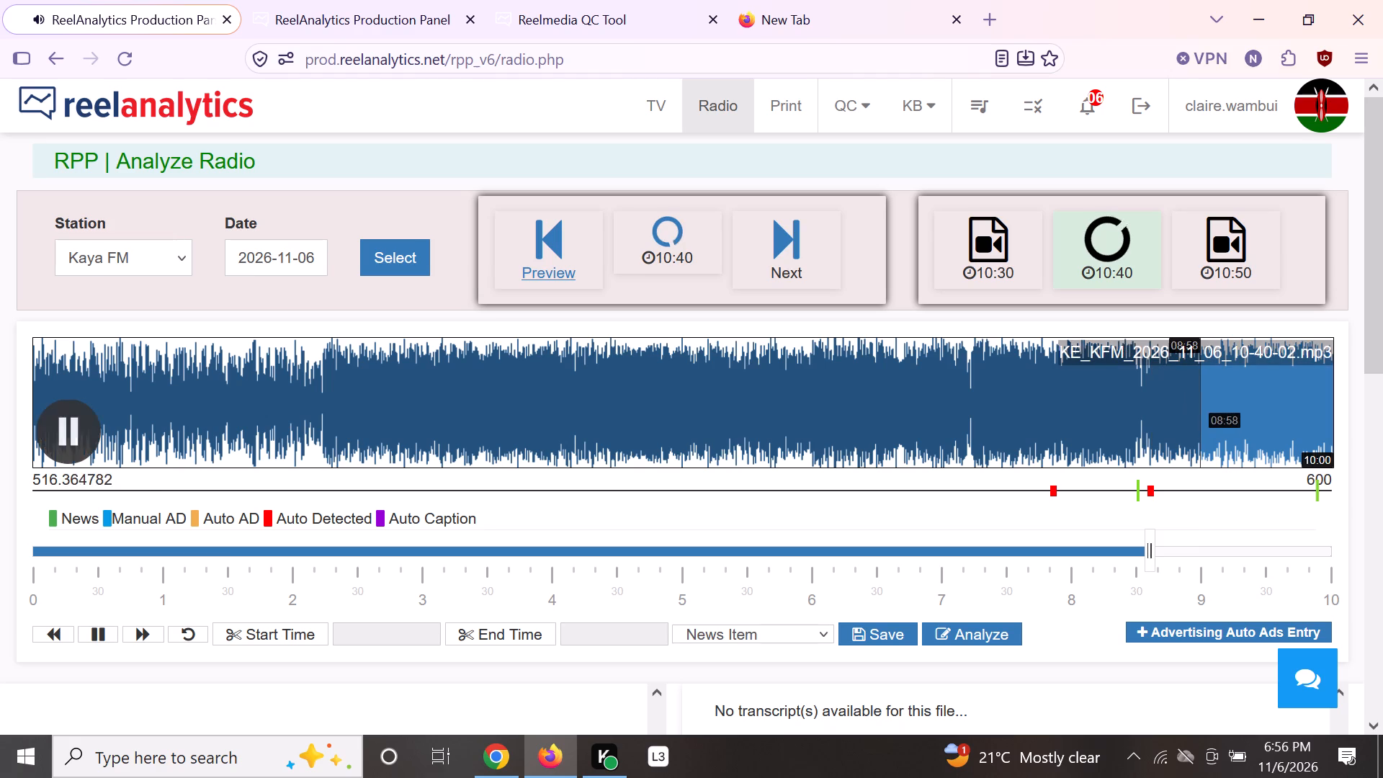
{"action": "left_click", "coordinate": [1248, 421]}
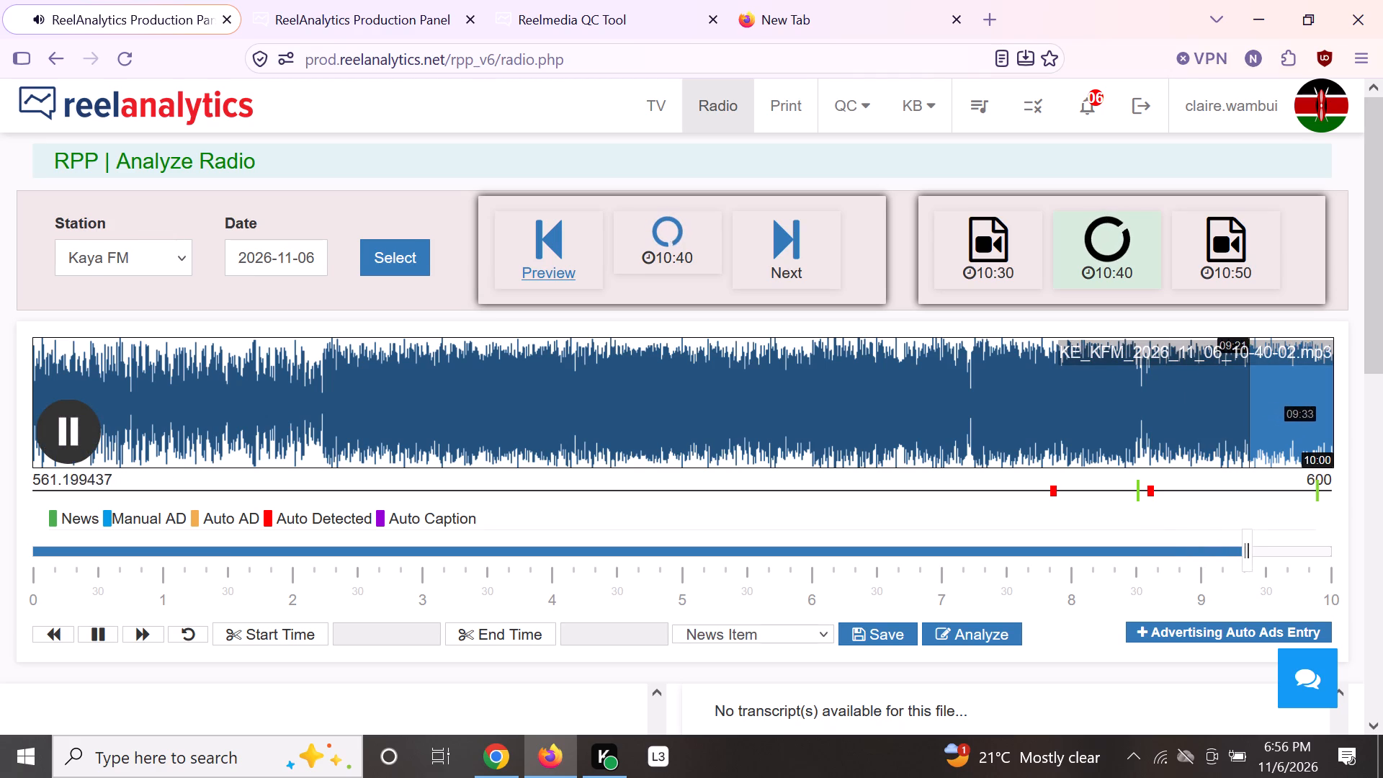
{"action": "left_click", "coordinate": [1287, 406]}
{"action": "left_click", "coordinate": [1317, 405]}
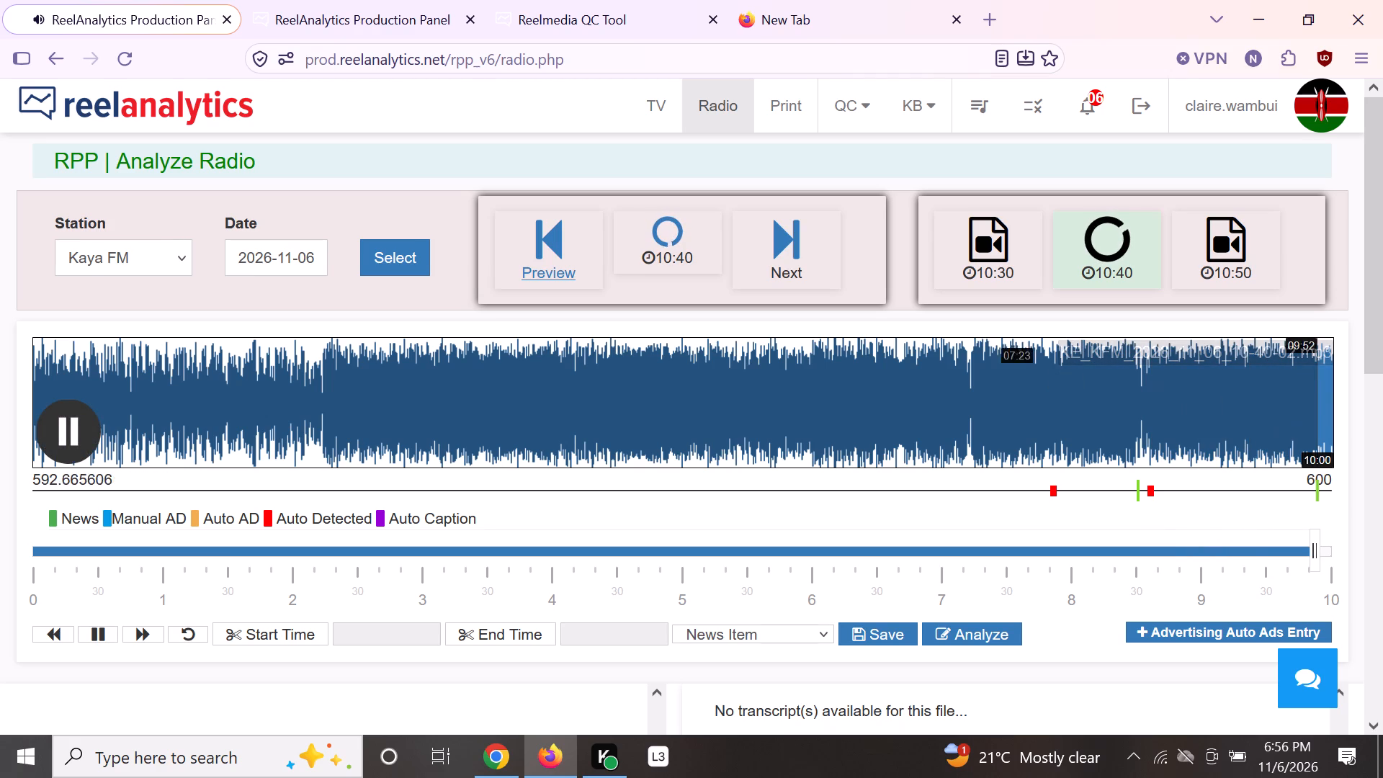
Log Music as the missing activity reason for the 10:40 recording and load the 10:50 recording.
{"action": "left_click", "coordinate": [780, 242]}
{"action": "left_click", "coordinate": [710, 203]}
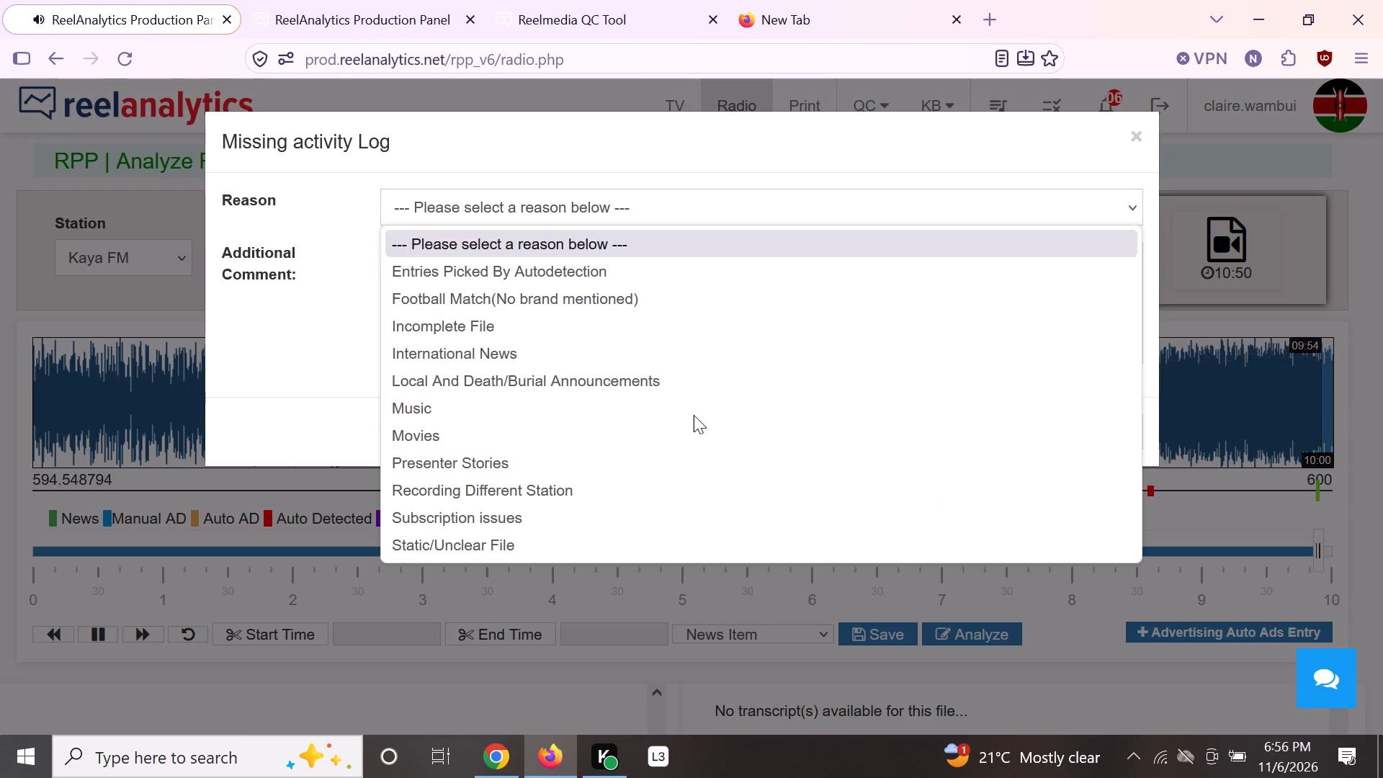
{"action": "left_click", "coordinate": [699, 412]}
{"action": "left_click", "coordinate": [989, 434]}
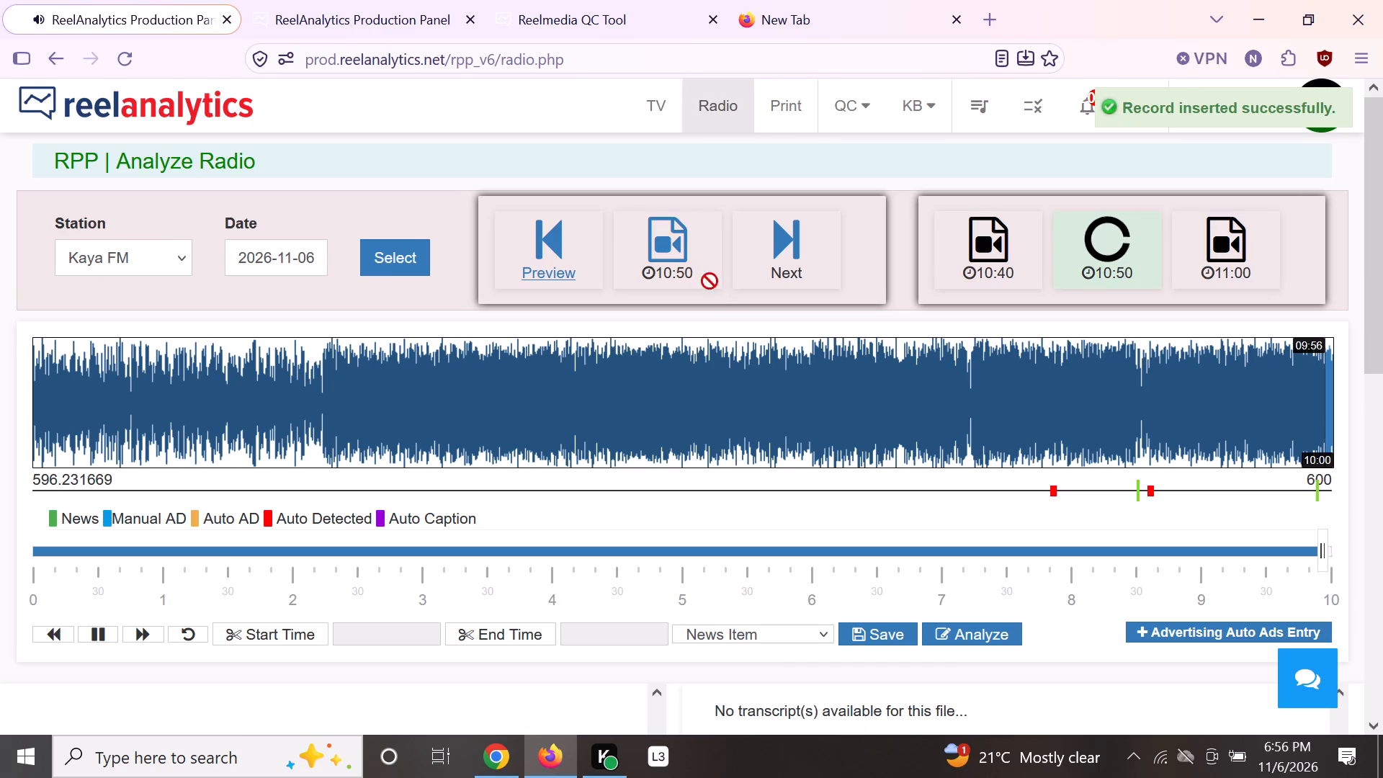
{"action": "left_click", "coordinate": [676, 254]}
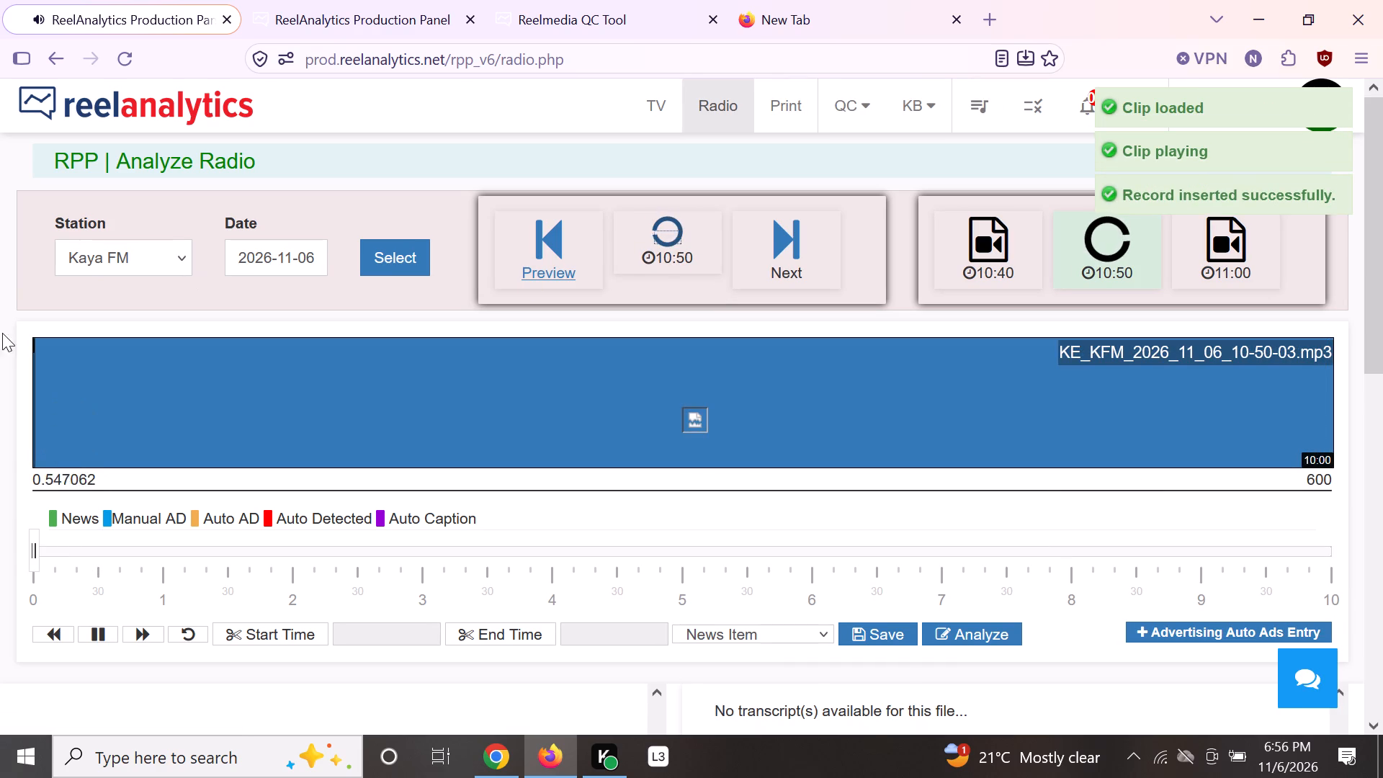
Skim the 10:50 recording from beginning to end, listening for ads or news items.
{"action": "left_click", "coordinate": [78, 370]}
{"action": "left_click", "coordinate": [148, 375]}
{"action": "left_click", "coordinate": [200, 379]}
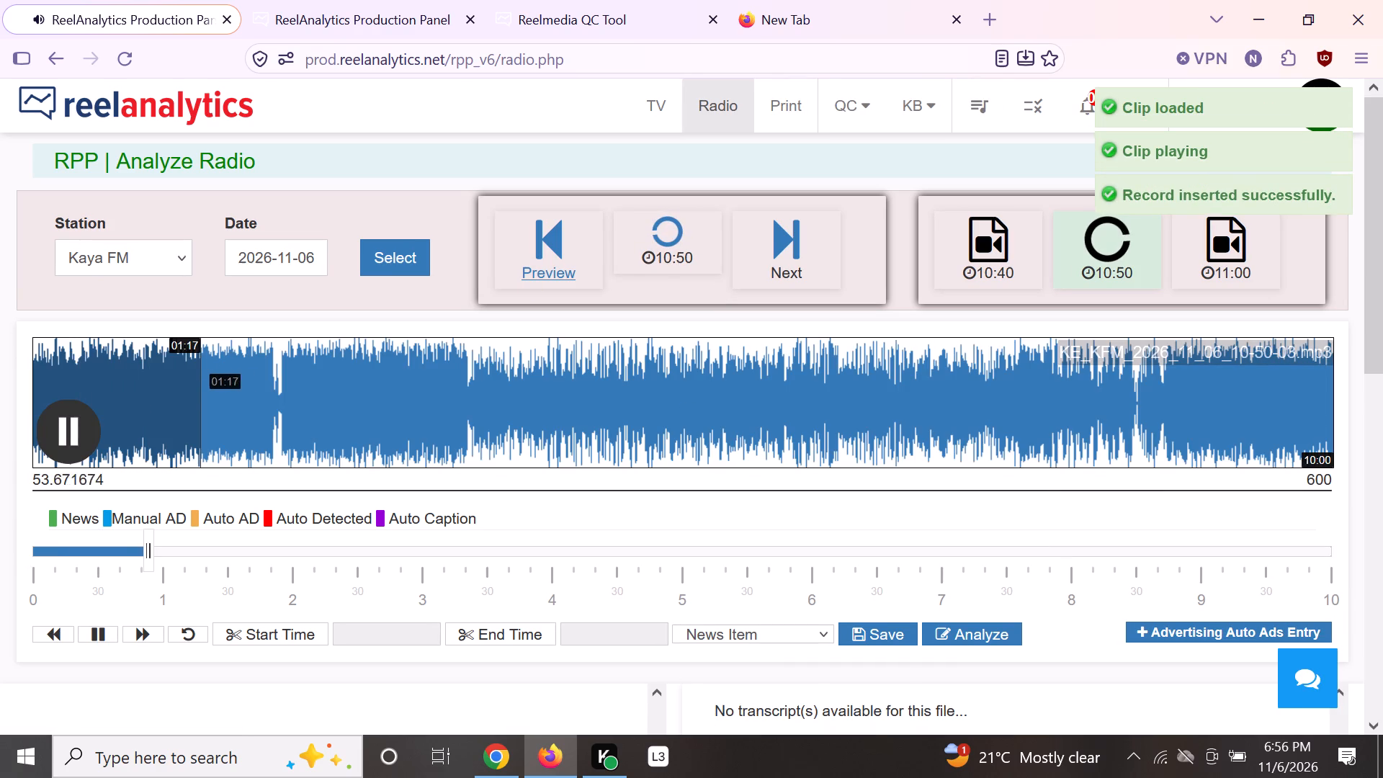
{"action": "left_click", "coordinate": [262, 389]}
{"action": "left_click", "coordinate": [322, 395]}
{"action": "left_click", "coordinate": [403, 403]}
{"action": "left_click", "coordinate": [503, 406]}
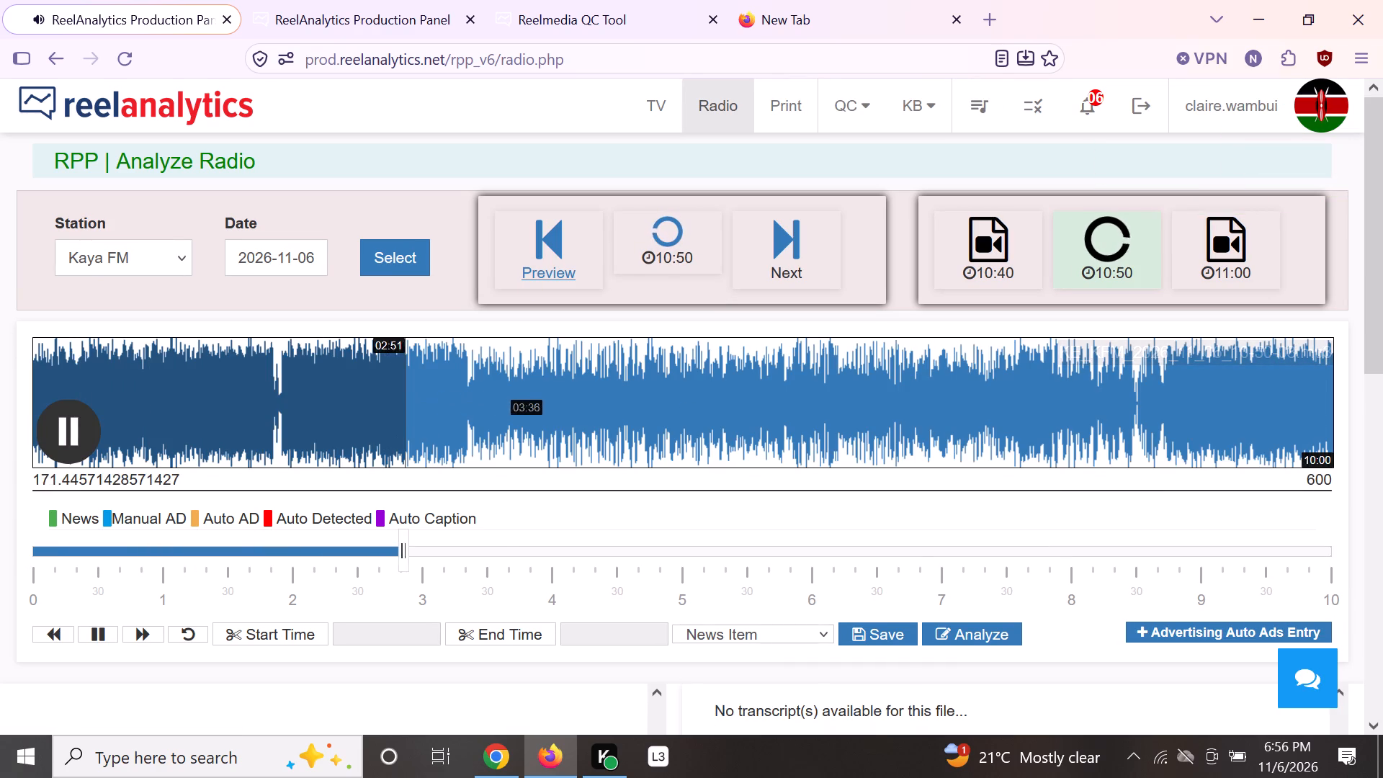
{"action": "left_click", "coordinate": [586, 413]}
{"action": "left_click", "coordinate": [741, 417]}
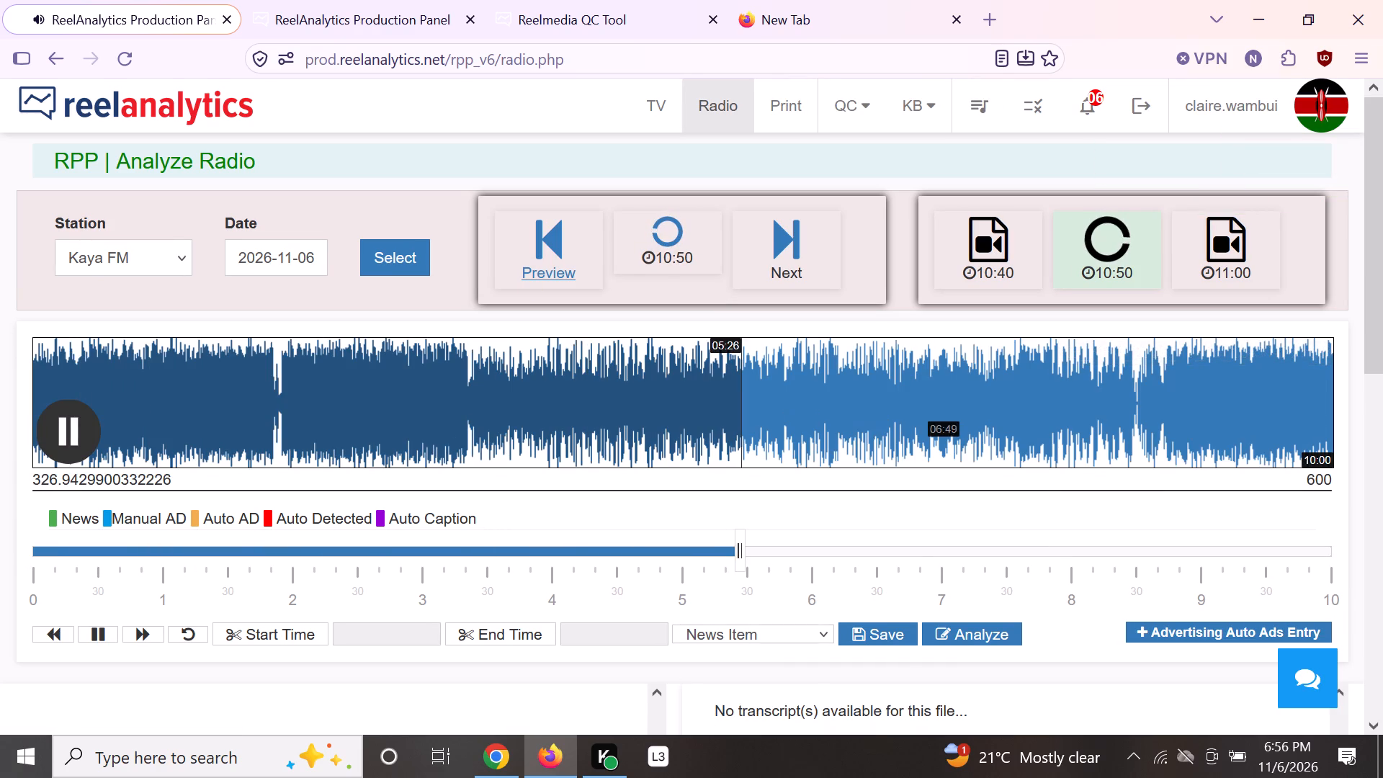
{"action": "left_click", "coordinate": [921, 428]}
{"action": "left_click", "coordinate": [1098, 424]}
{"action": "left_click", "coordinate": [1189, 407]}
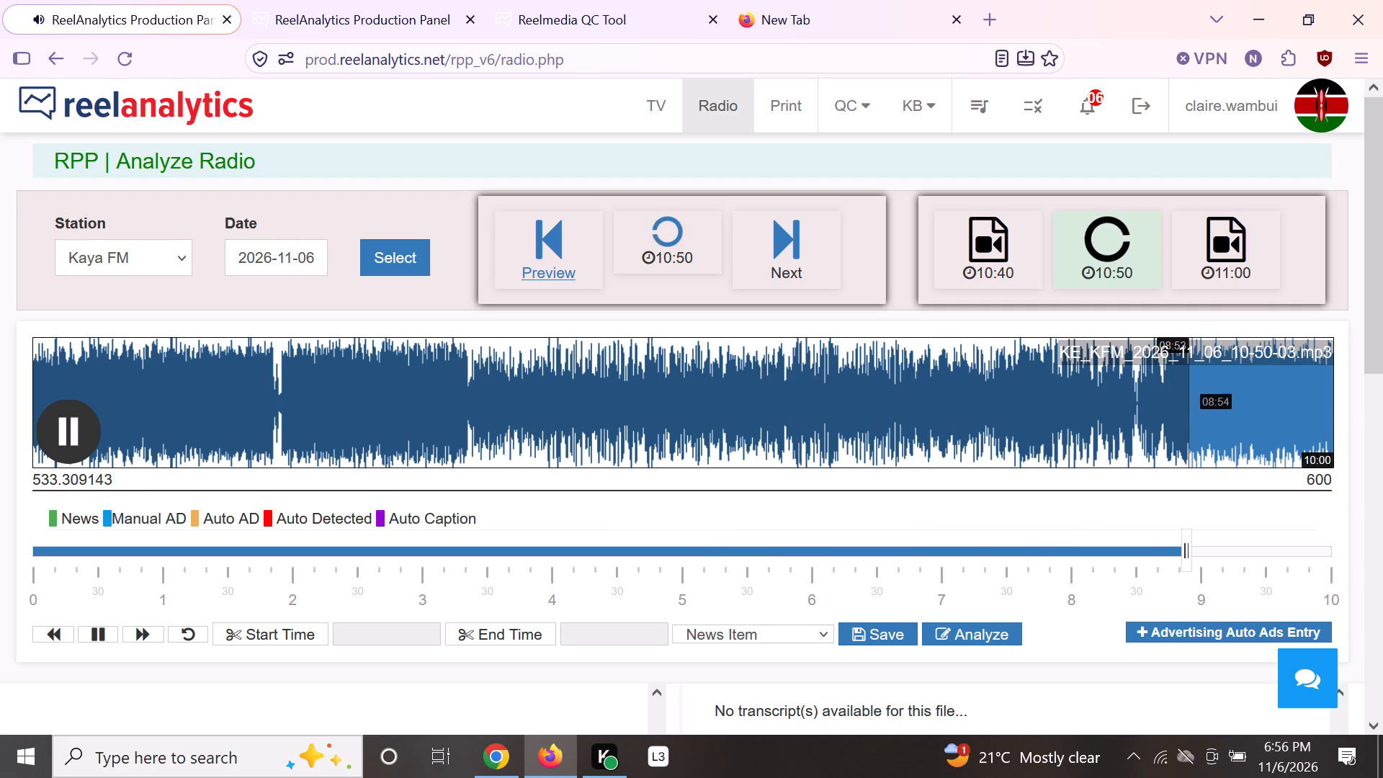
{"action": "left_click", "coordinate": [1274, 389]}
{"action": "left_click", "coordinate": [1311, 390]}
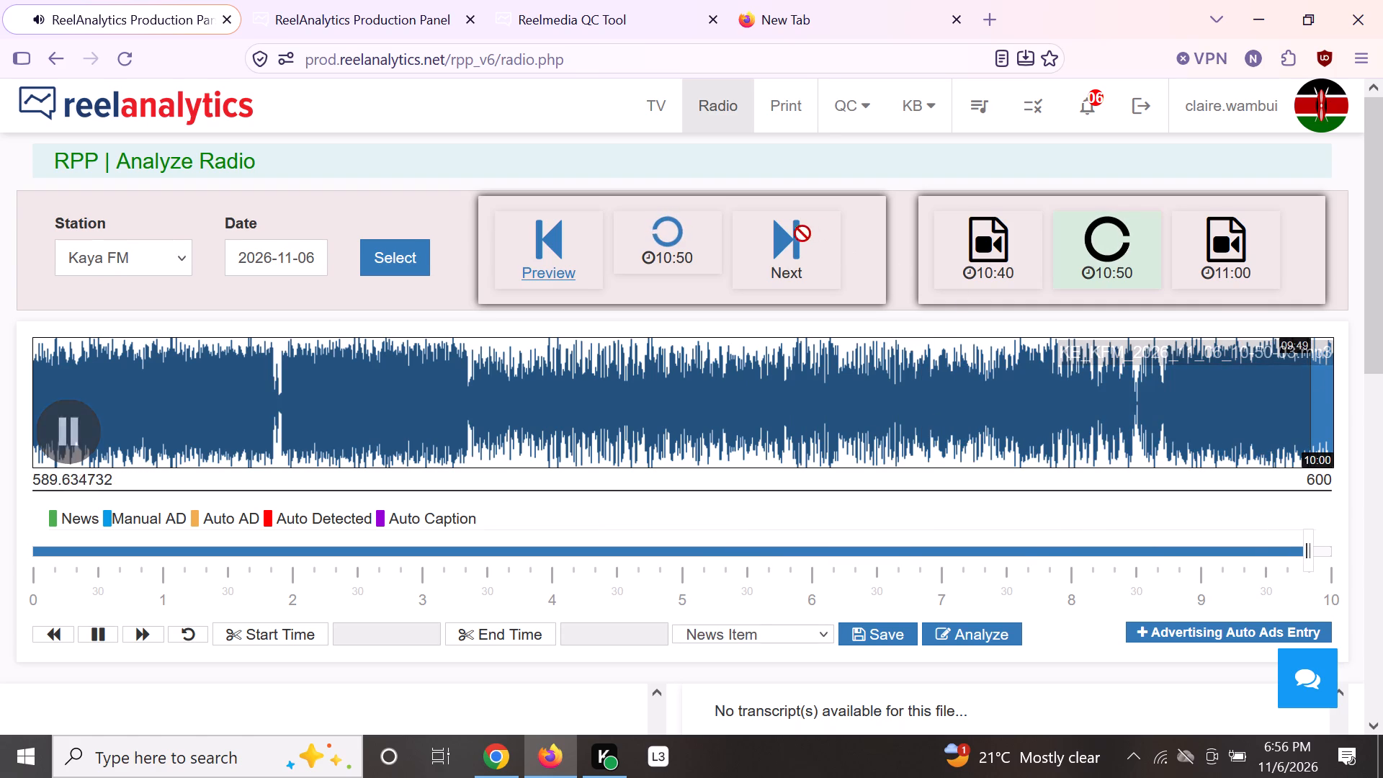
Log Presenter Stories as the missing activity reason for the 10:50 recording and load the 11:00 recording.
{"action": "left_click", "coordinate": [790, 233]}
{"action": "left_click", "coordinate": [746, 200]}
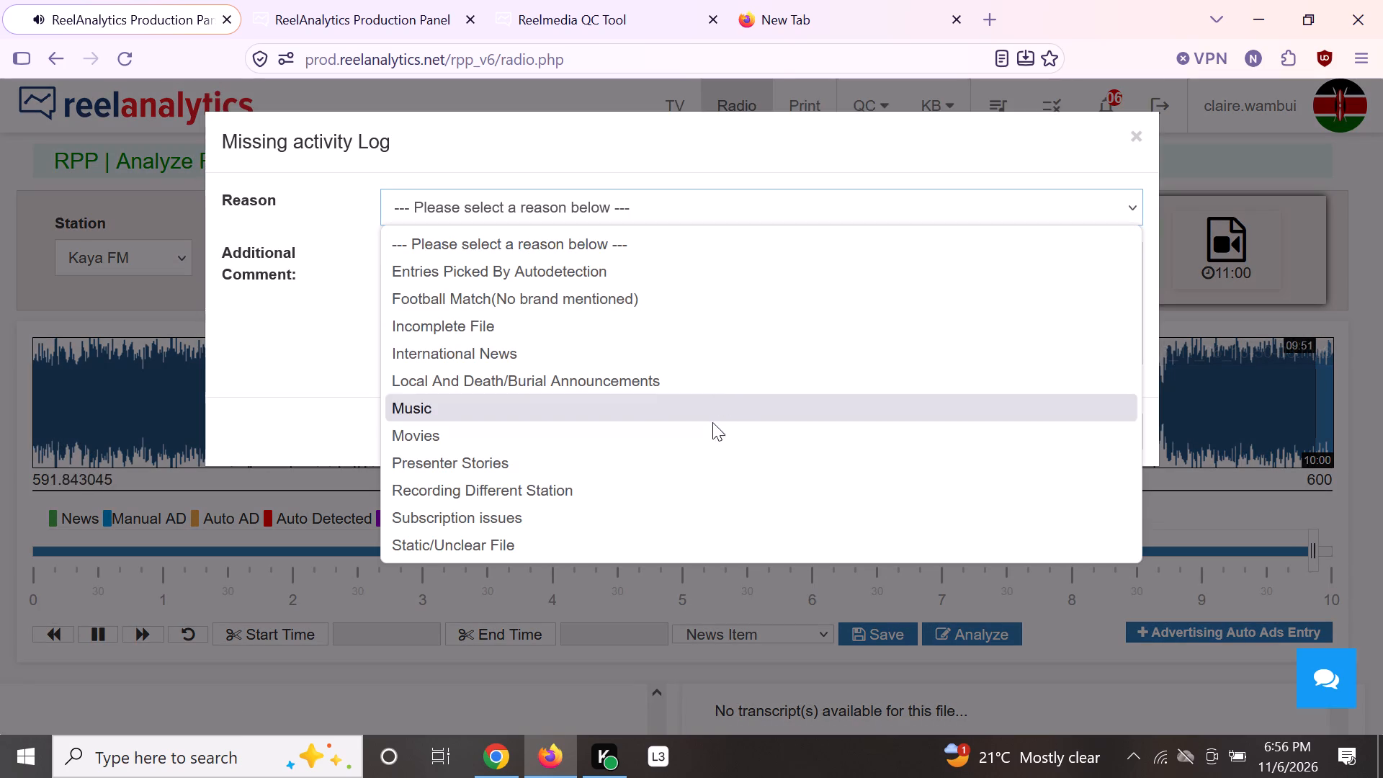
{"action": "left_click", "coordinate": [704, 457]}
{"action": "left_click", "coordinate": [978, 437]}
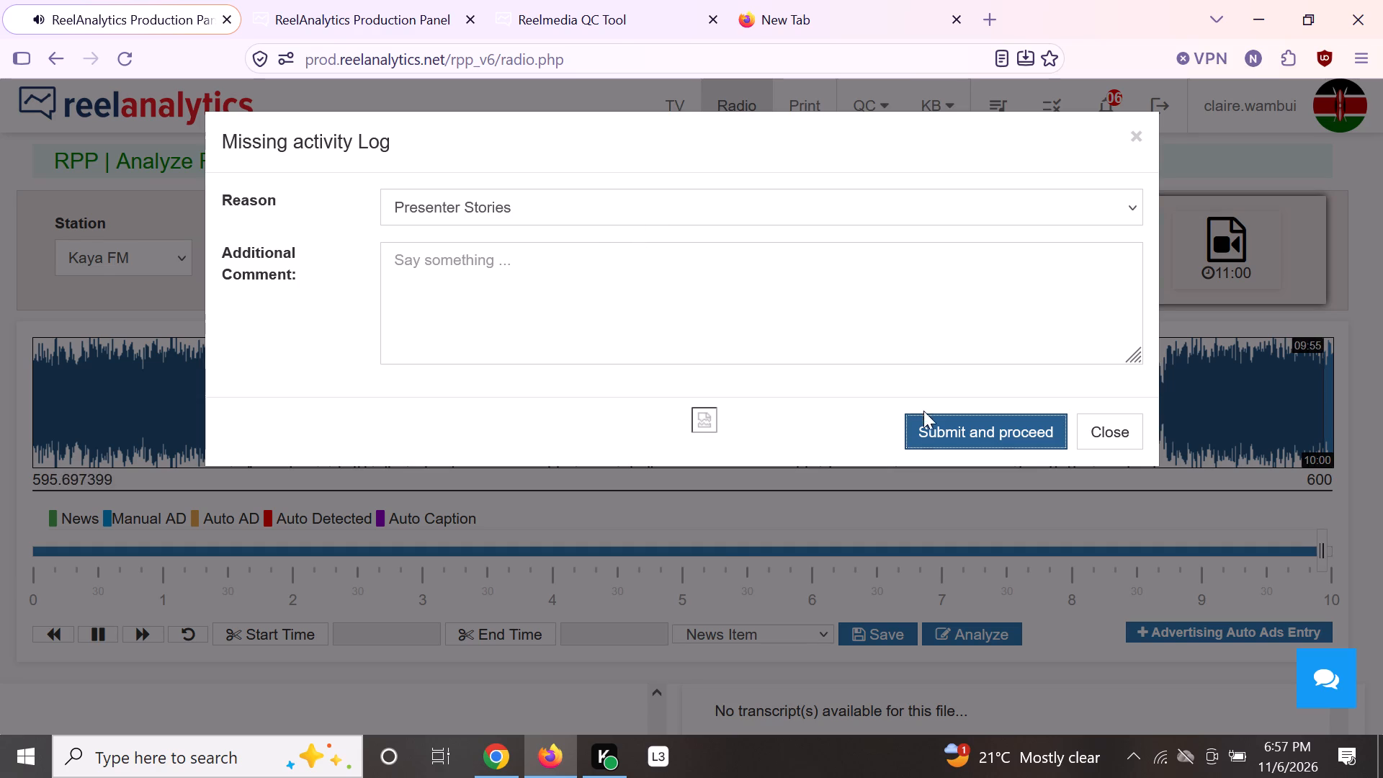
{"action": "left_click", "coordinate": [675, 247]}
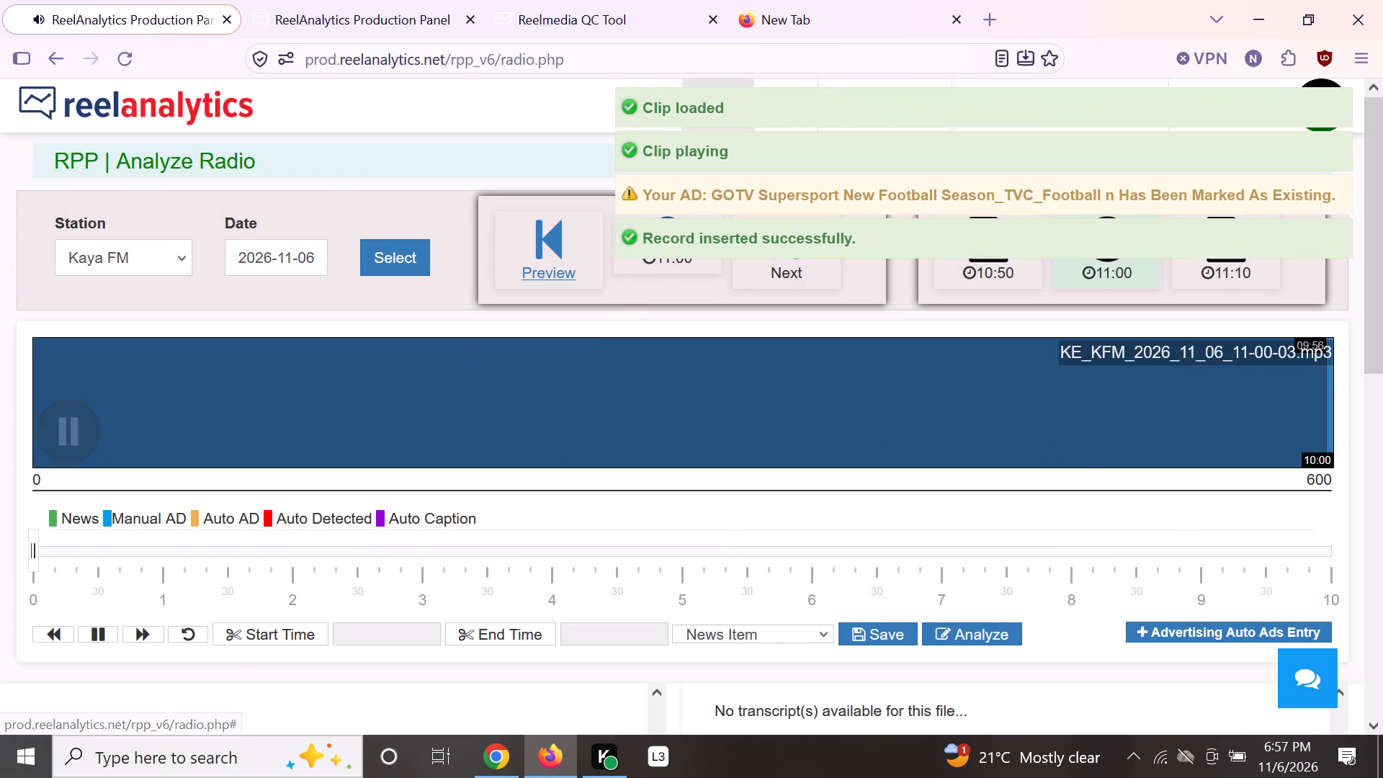
Skim the first three minutes of the 11:00 recording to locate where the news bulletin begins.
{"action": "left_click", "coordinate": [77, 363]}
{"action": "left_click", "coordinate": [147, 377]}
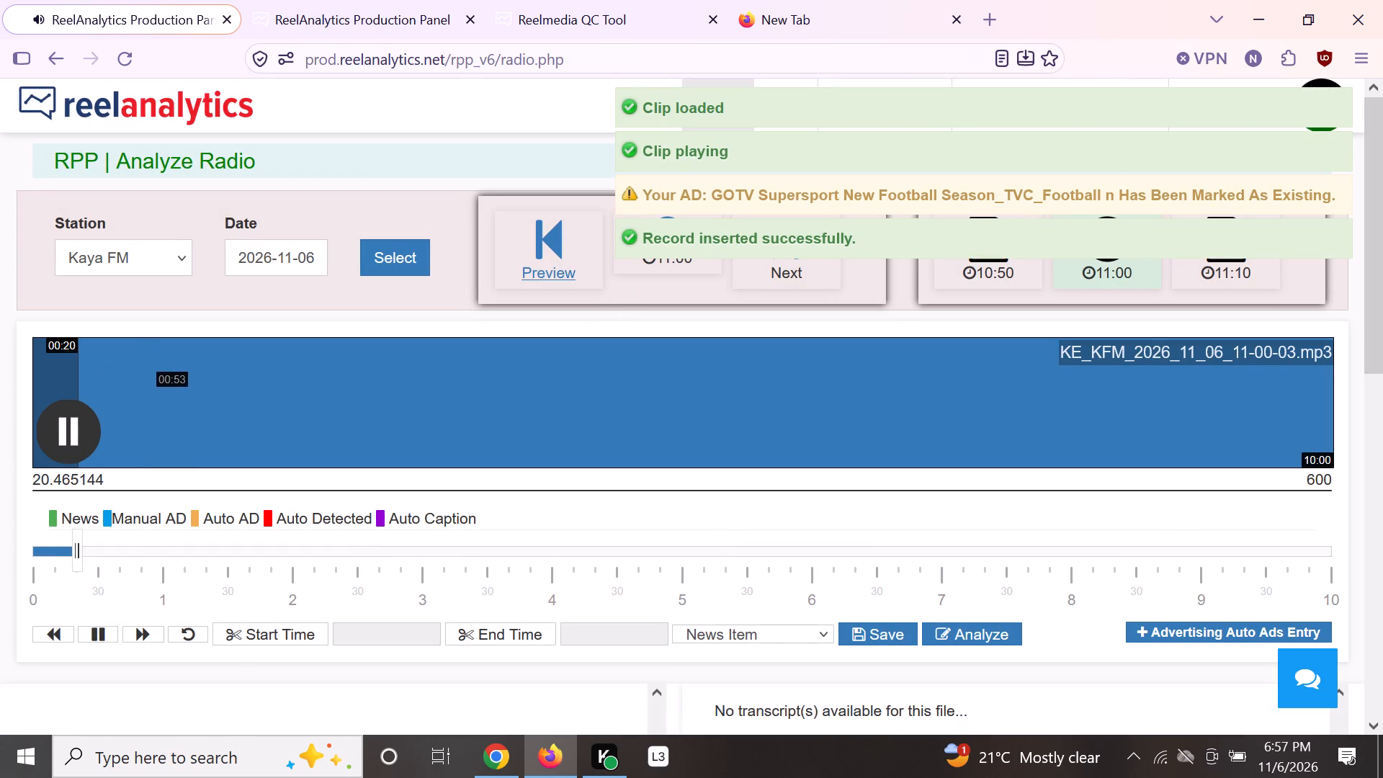
{"action": "left_click", "coordinate": [235, 401]}
{"action": "left_click", "coordinate": [336, 421]}
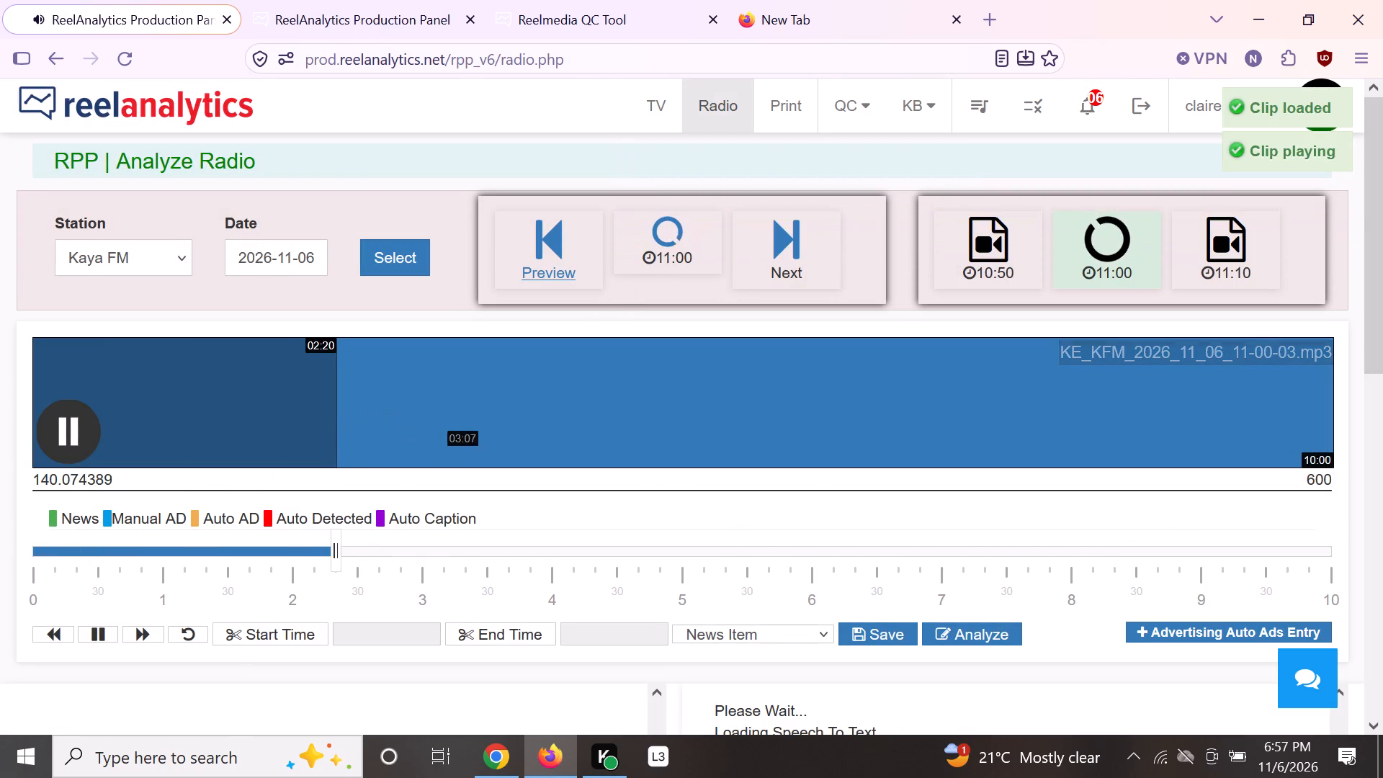
{"action": "left_click", "coordinate": [443, 439]}
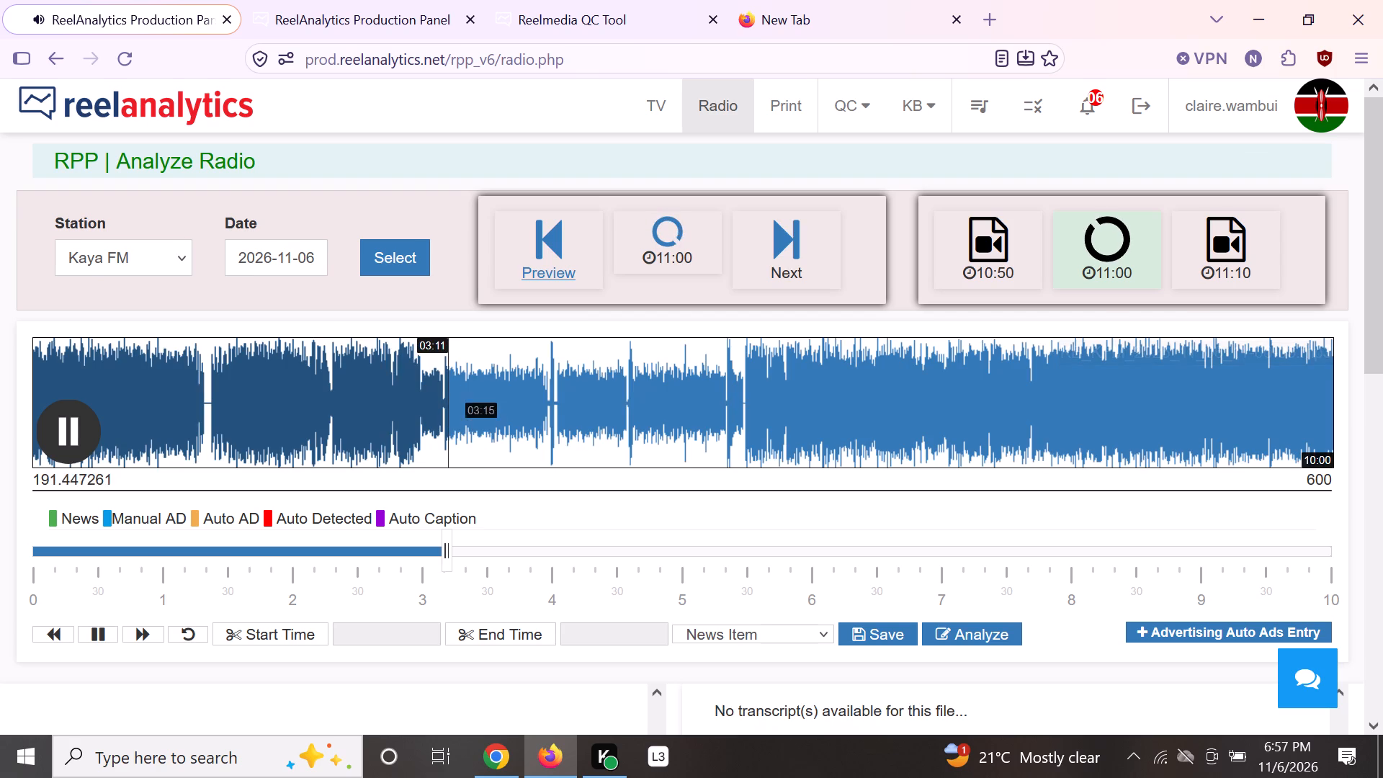
{"action": "left_click", "coordinate": [347, 384]}
{"action": "left_click", "coordinate": [256, 387]}
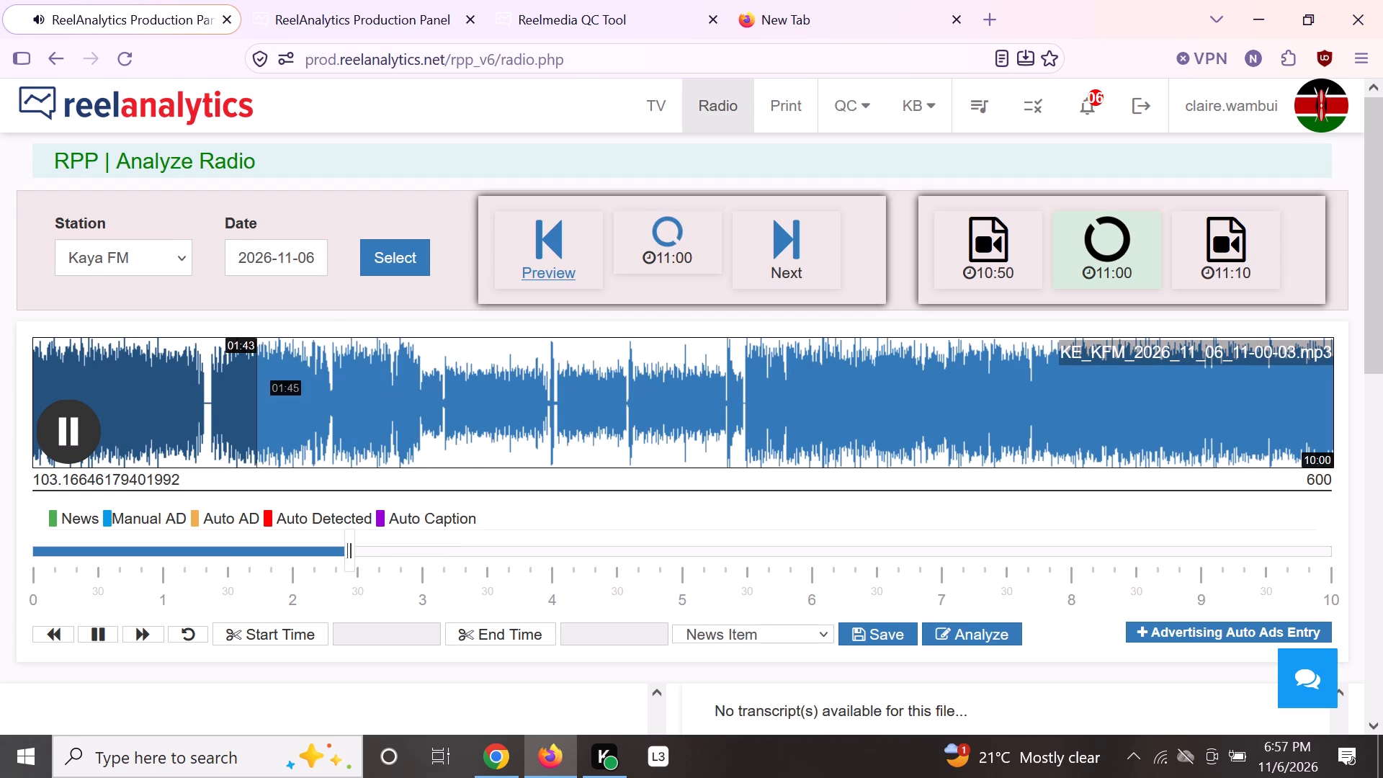
{"action": "left_click", "coordinate": [158, 375]}
{"action": "left_click", "coordinate": [315, 390]}
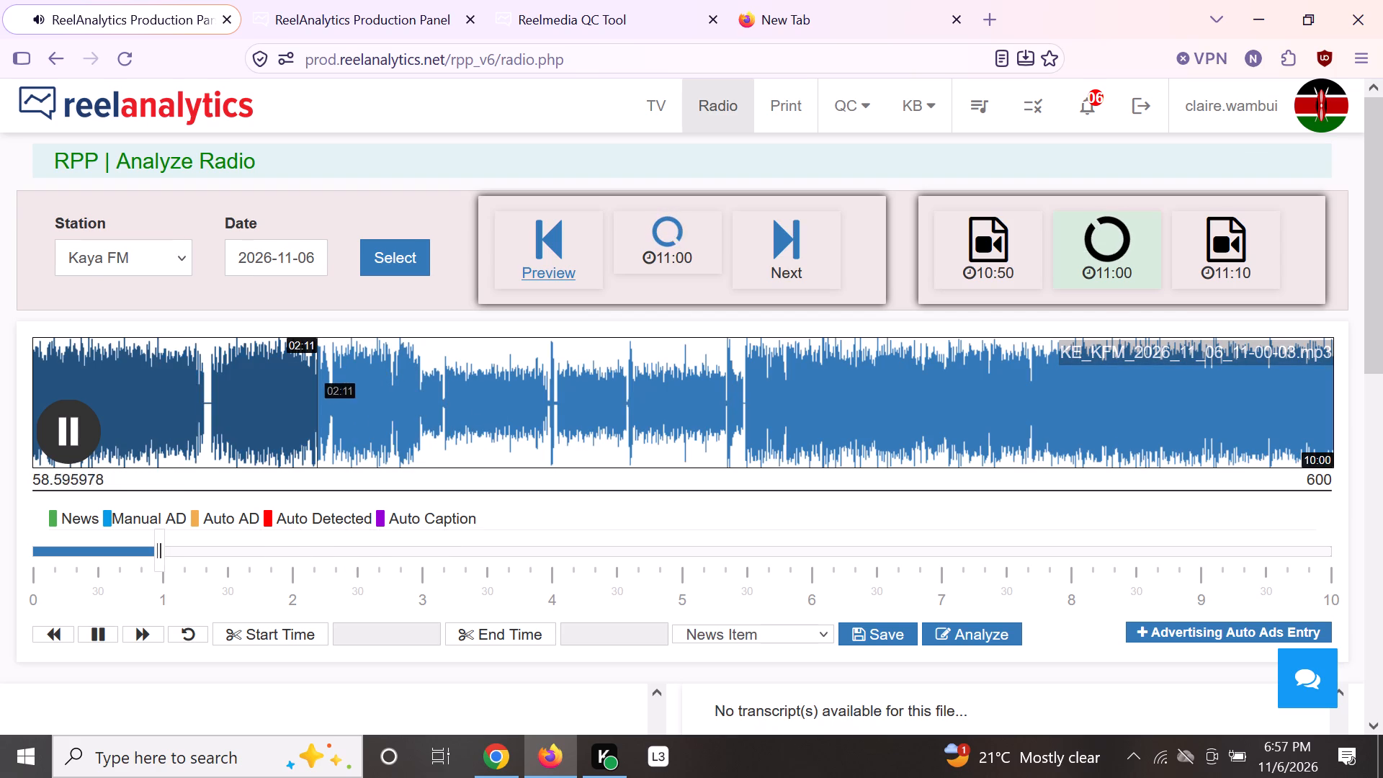
{"action": "left_click", "coordinate": [374, 398]}
{"action": "left_click", "coordinate": [412, 390]}
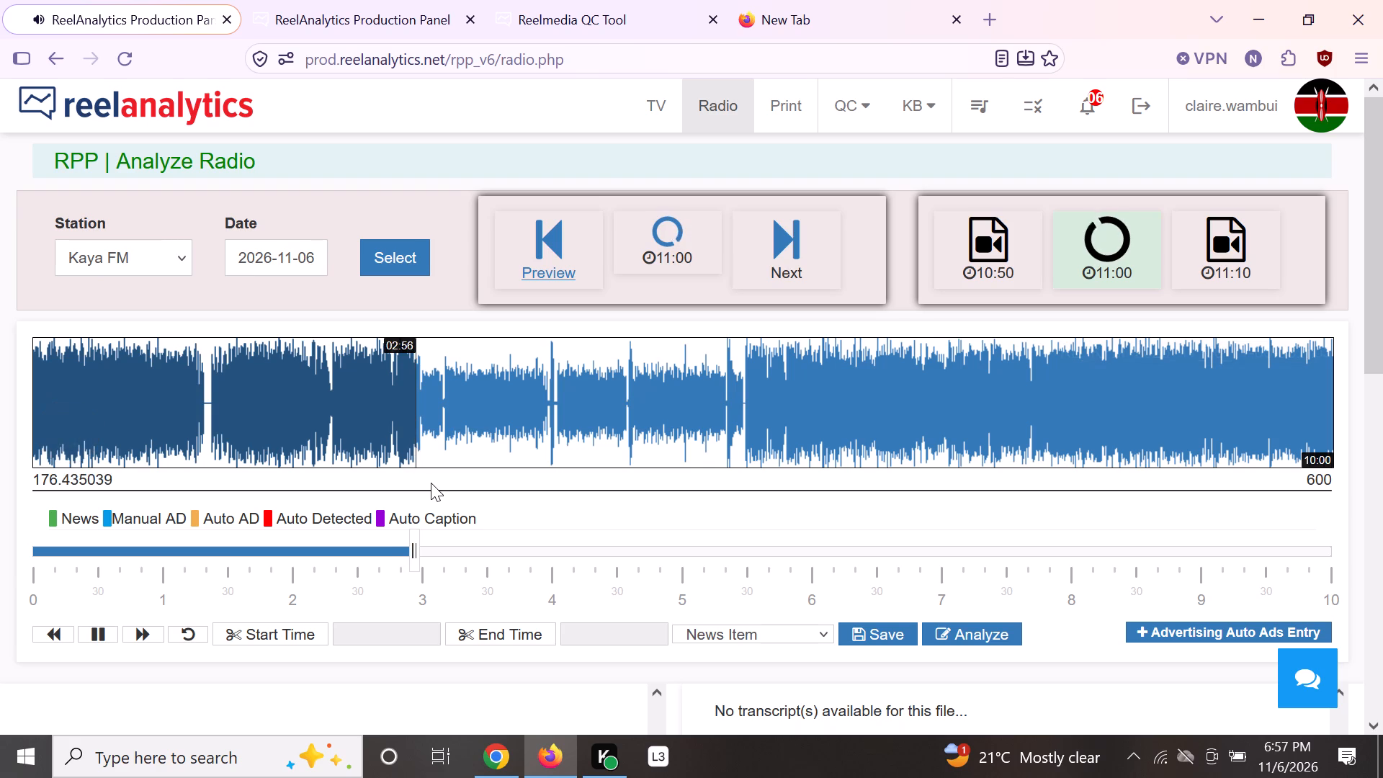
{"action": "left_click", "coordinate": [422, 394]}
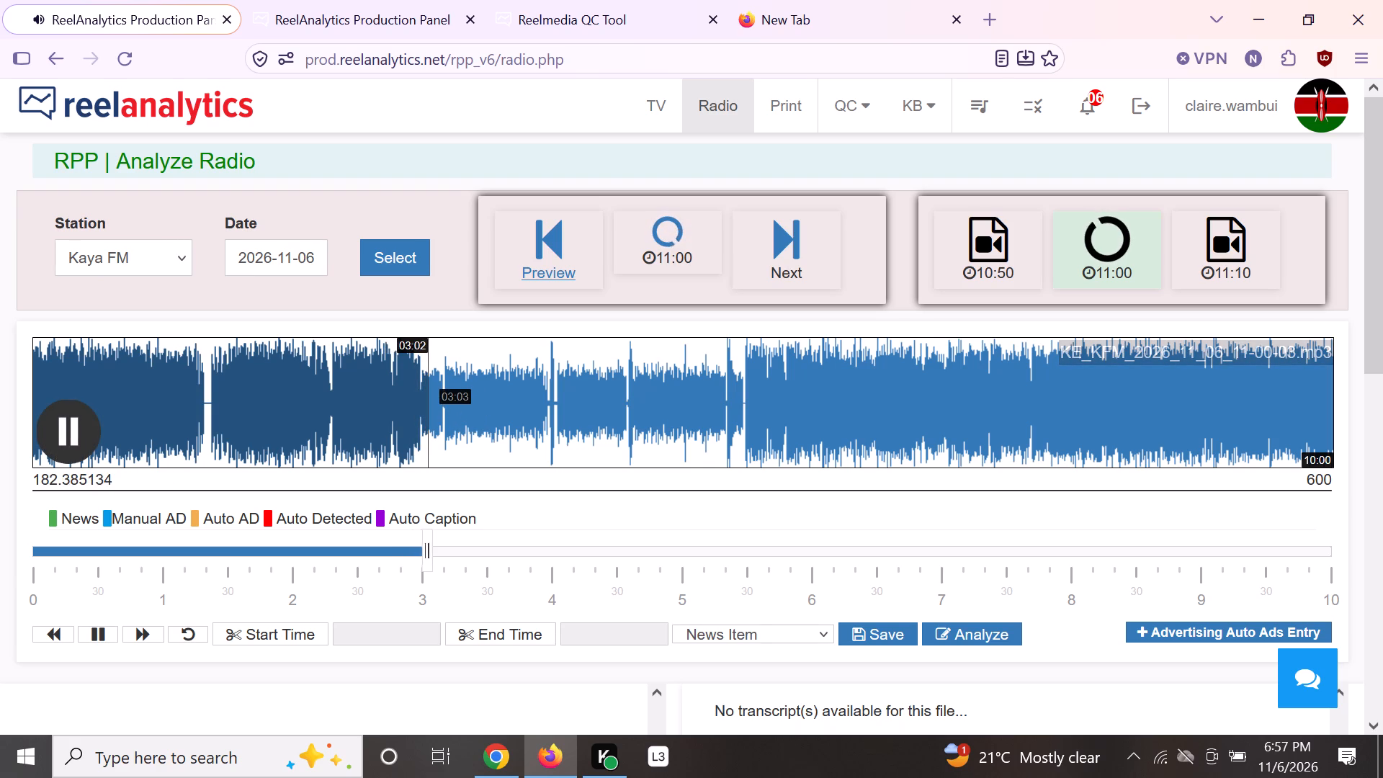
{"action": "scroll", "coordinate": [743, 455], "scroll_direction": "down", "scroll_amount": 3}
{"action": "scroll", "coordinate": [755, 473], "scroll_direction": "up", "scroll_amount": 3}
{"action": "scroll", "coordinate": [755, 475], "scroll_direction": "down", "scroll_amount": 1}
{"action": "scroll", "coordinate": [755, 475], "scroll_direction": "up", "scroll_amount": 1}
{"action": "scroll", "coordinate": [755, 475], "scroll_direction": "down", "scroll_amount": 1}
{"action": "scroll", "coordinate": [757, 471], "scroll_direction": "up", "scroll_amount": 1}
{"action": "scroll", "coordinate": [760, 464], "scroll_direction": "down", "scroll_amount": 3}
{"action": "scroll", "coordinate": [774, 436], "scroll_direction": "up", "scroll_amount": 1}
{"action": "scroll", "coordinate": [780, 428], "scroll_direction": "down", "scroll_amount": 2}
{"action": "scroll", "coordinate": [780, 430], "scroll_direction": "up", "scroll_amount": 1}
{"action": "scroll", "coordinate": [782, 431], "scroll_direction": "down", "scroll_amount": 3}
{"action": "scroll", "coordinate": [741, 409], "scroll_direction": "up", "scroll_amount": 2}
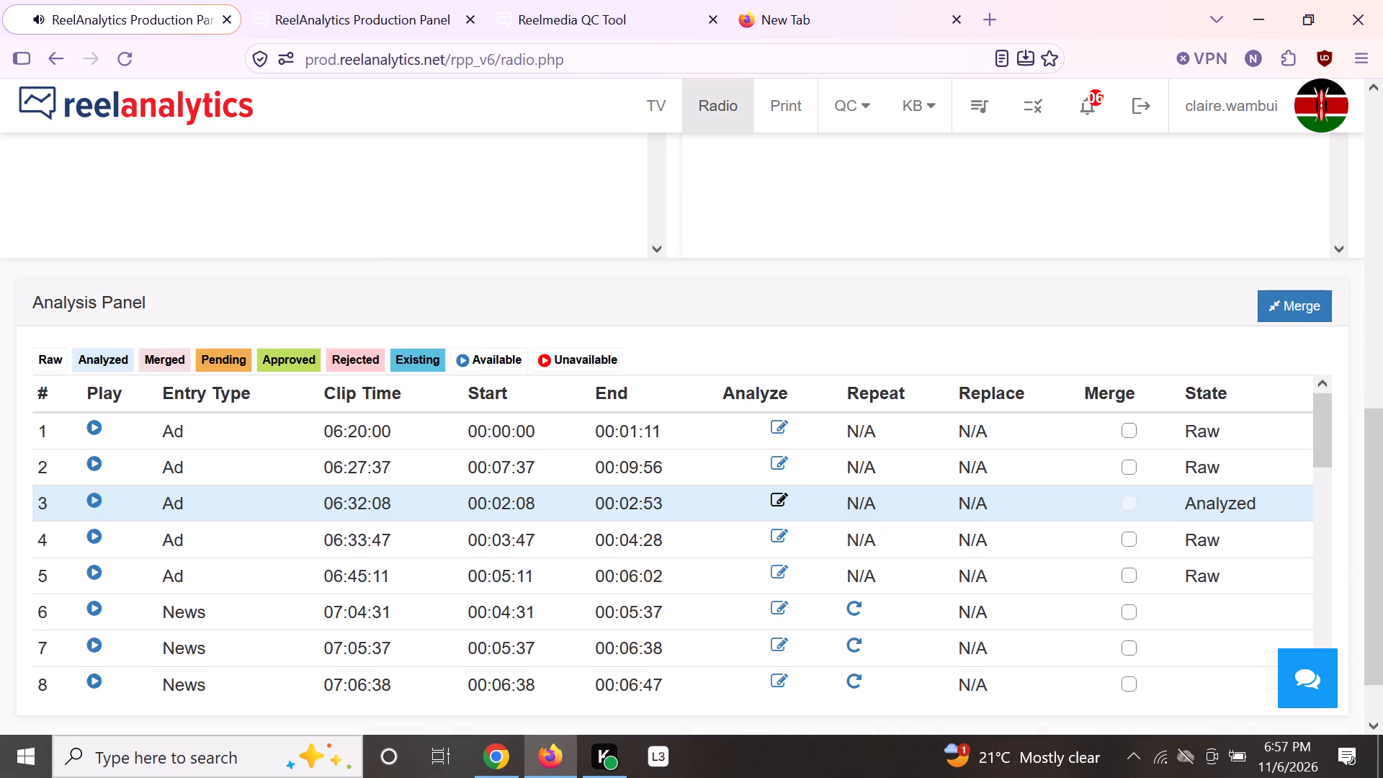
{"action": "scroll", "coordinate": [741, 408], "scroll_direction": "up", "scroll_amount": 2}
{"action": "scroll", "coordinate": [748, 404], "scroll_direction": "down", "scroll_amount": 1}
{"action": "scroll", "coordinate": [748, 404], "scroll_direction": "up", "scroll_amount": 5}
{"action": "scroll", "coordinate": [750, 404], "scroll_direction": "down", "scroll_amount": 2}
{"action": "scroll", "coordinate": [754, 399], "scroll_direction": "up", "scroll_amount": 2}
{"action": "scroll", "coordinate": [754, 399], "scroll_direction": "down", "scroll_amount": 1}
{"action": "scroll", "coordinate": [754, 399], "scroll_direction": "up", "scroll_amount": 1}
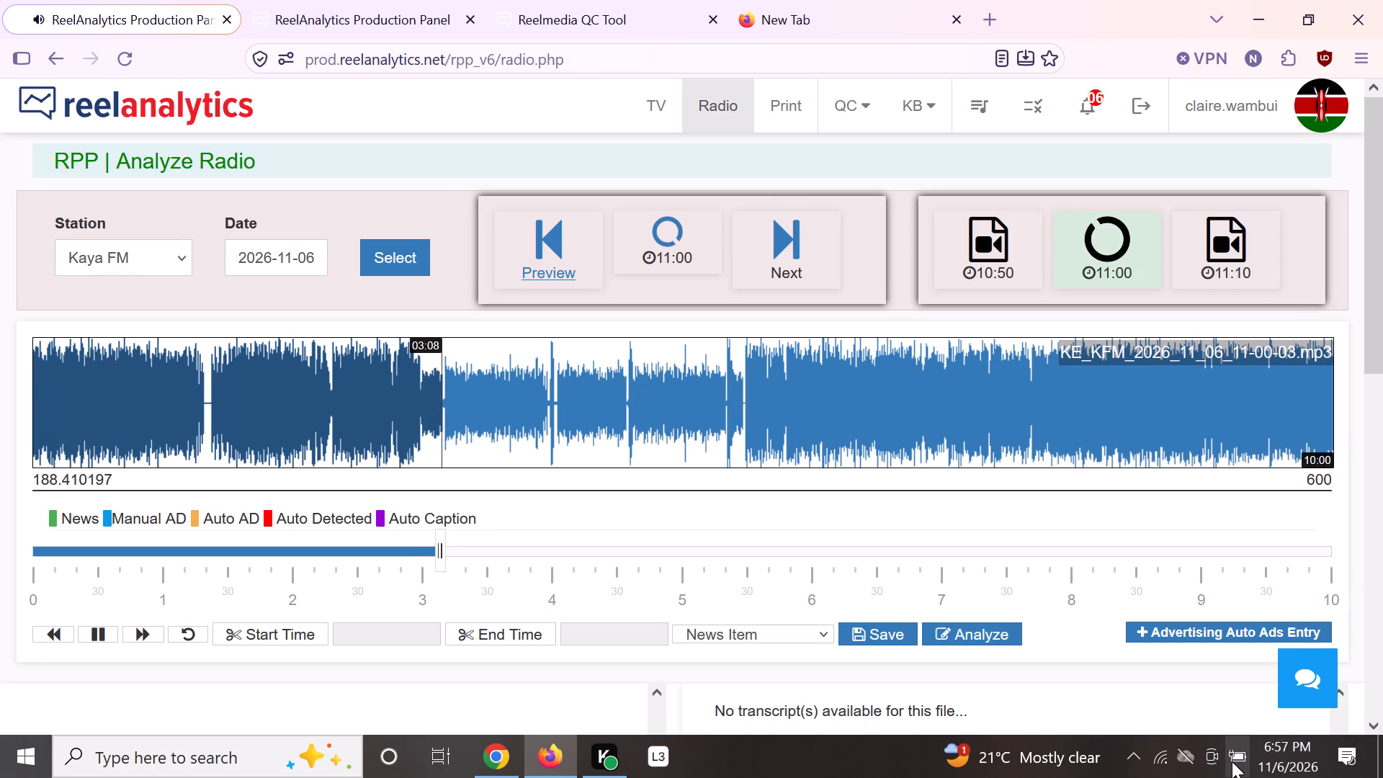
Mark the first news item's start time at about 3:10 in the 11:00 recording and resume playback.
{"action": "key", "text": "space"}
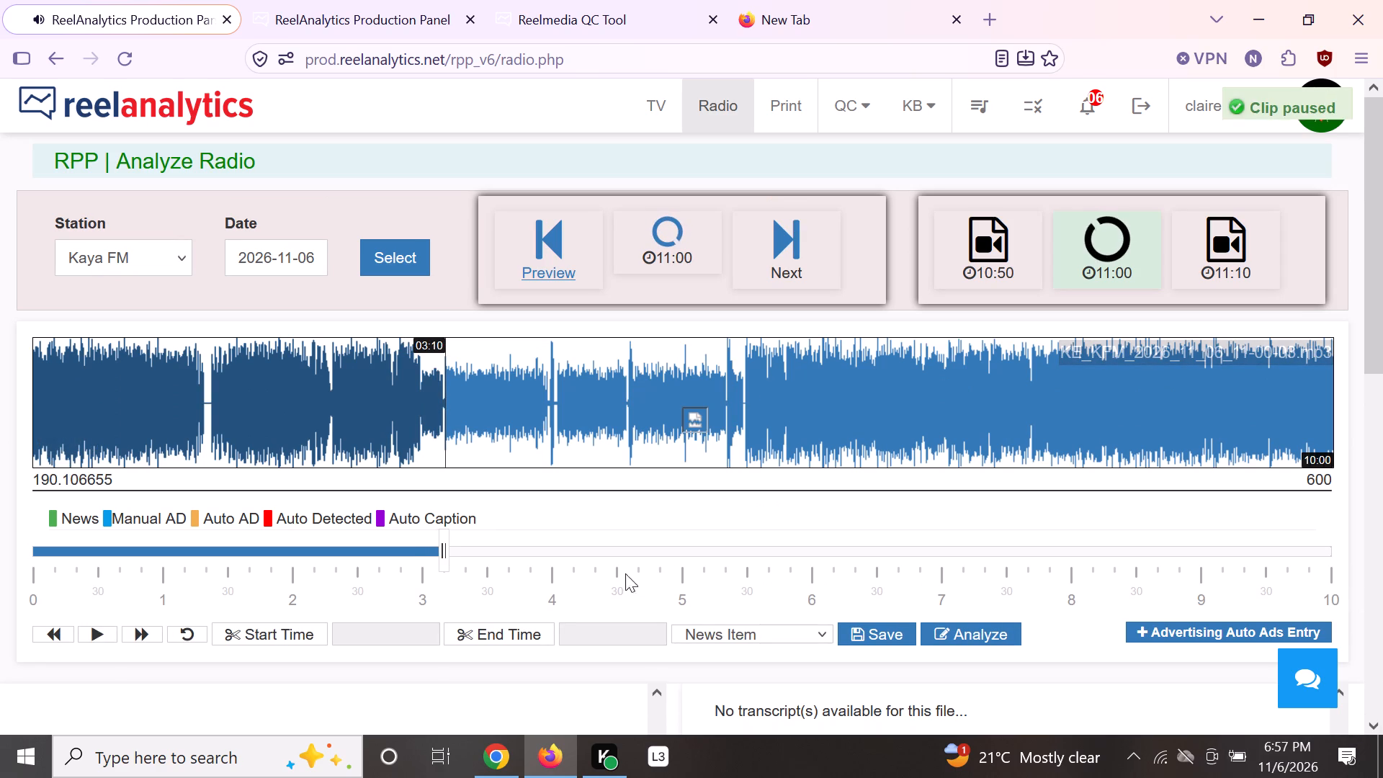
{"action": "left_click", "coordinate": [306, 630]}
{"action": "key", "text": "space"}
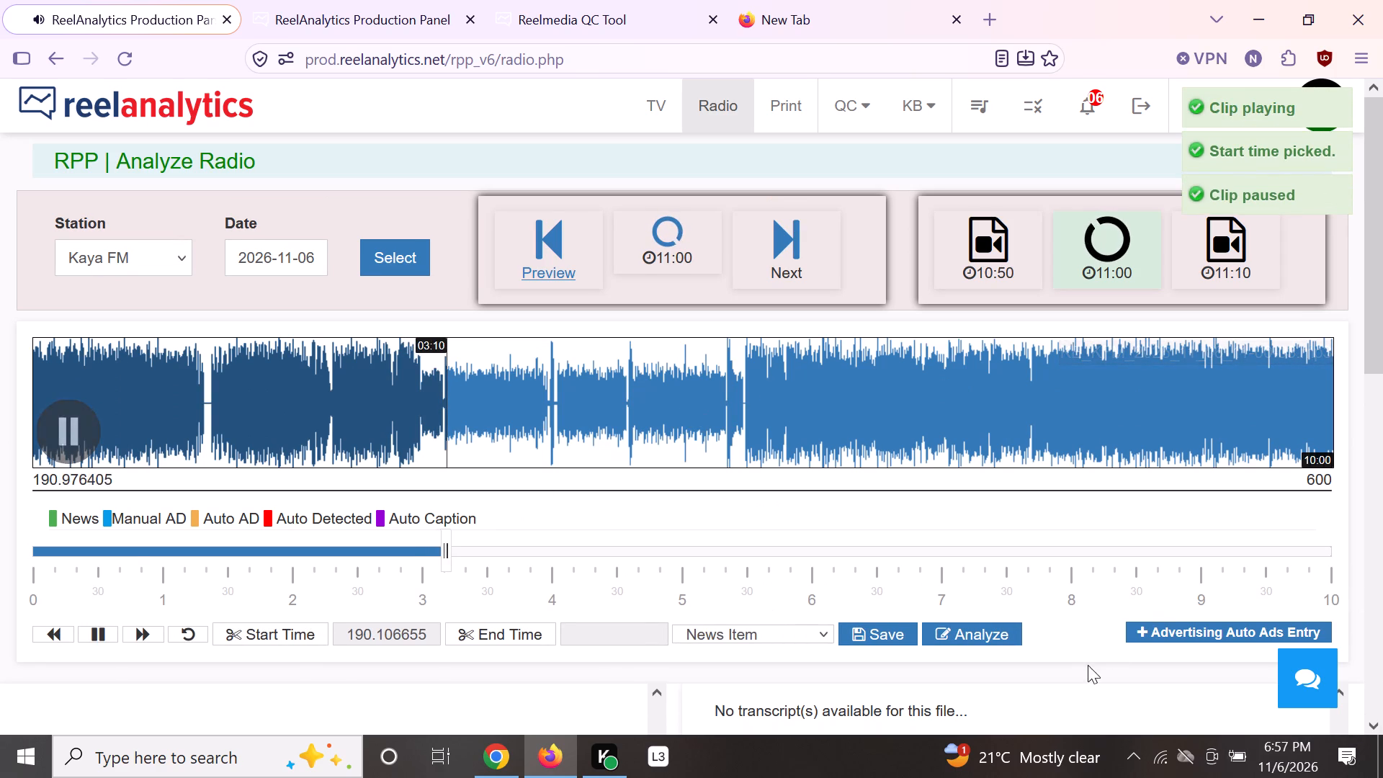
Look through the day's existing ad and news entries in the Analysis Panel, down to the last one.
{"action": "scroll", "coordinate": [1165, 634], "scroll_direction": "down", "scroll_amount": 1}
{"action": "scroll", "coordinate": [1165, 634], "scroll_direction": "up", "scroll_amount": 1}
{"action": "scroll", "coordinate": [1165, 634], "scroll_direction": "down", "scroll_amount": 2}
{"action": "scroll", "coordinate": [1180, 645], "scroll_direction": "up", "scroll_amount": 2}
{"action": "scroll", "coordinate": [1180, 645], "scroll_direction": "down", "scroll_amount": 5}
{"action": "scroll", "coordinate": [977, 647], "scroll_direction": "up", "scroll_amount": 1}
{"action": "scroll", "coordinate": [977, 647], "scroll_direction": "down", "scroll_amount": 4}
{"action": "scroll", "coordinate": [972, 659], "scroll_direction": "up", "scroll_amount": 1}
{"action": "scroll", "coordinate": [972, 659], "scroll_direction": "down", "scroll_amount": 1}
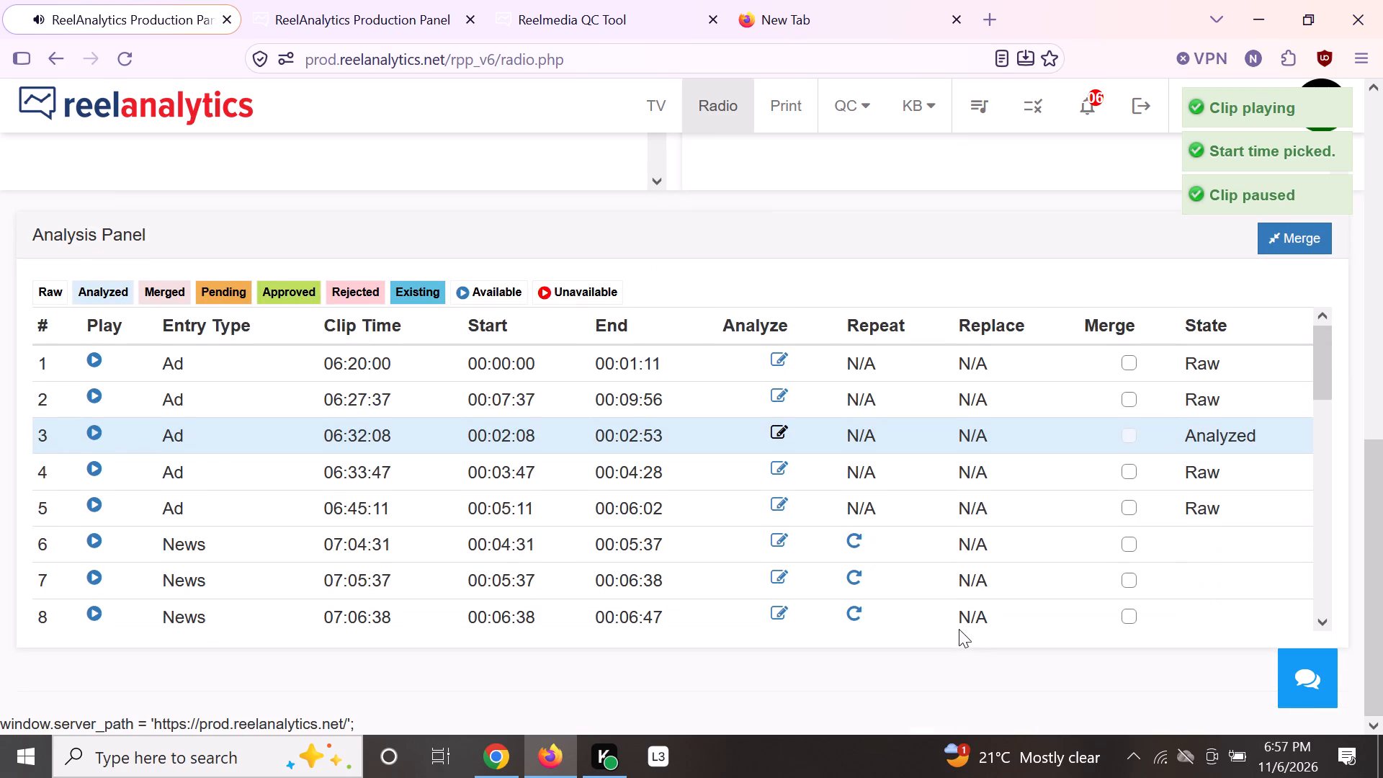
{"action": "scroll", "coordinate": [959, 634], "scroll_direction": "down", "scroll_amount": 6}
{"action": "scroll", "coordinate": [959, 627], "scroll_direction": "down", "scroll_amount": 20}
{"action": "scroll", "coordinate": [959, 627], "scroll_direction": "down", "scroll_amount": 1}
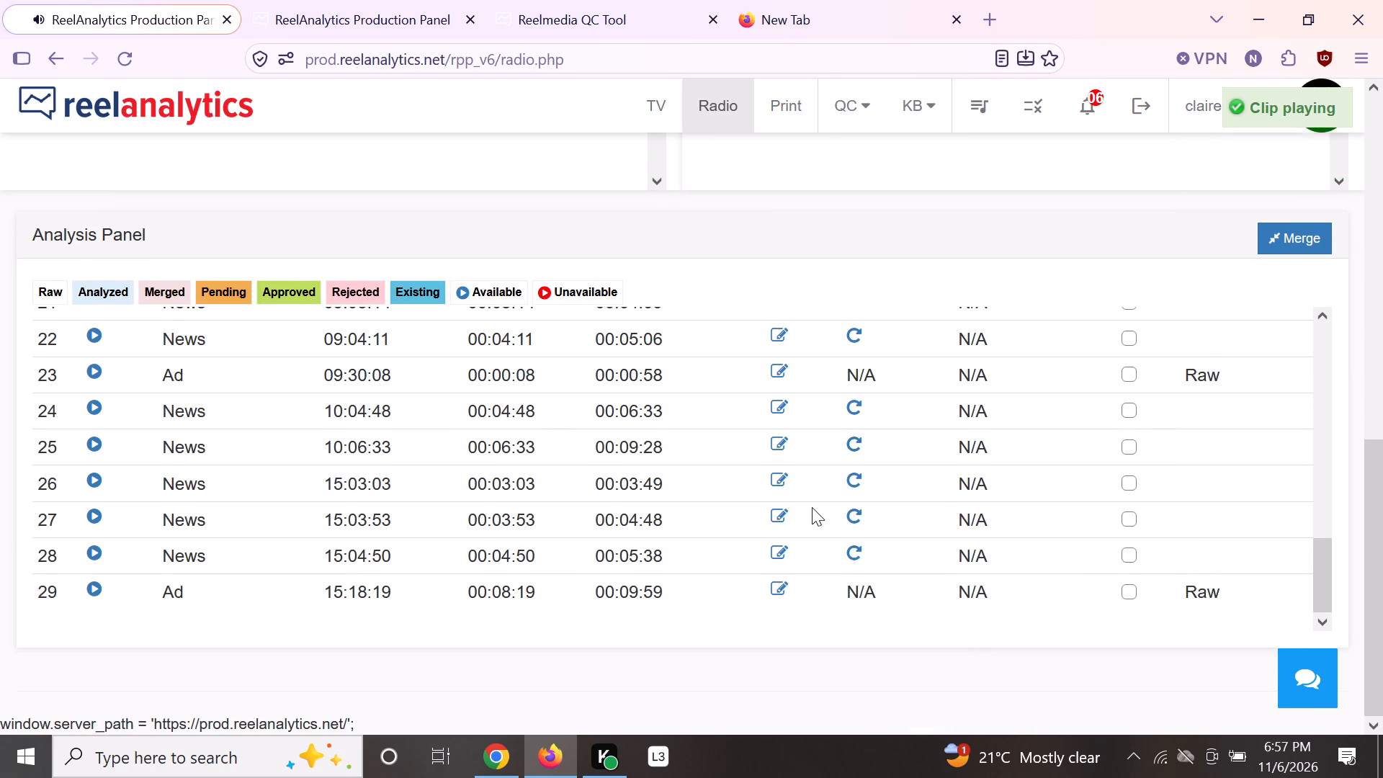
{"action": "scroll", "coordinate": [807, 509], "scroll_direction": "up", "scroll_amount": 3}
{"action": "scroll", "coordinate": [807, 509], "scroll_direction": "down", "scroll_amount": 1}
{"action": "scroll", "coordinate": [807, 509], "scroll_direction": "up", "scroll_amount": 9}
{"action": "scroll", "coordinate": [834, 504], "scroll_direction": "down", "scroll_amount": 1}
{"action": "scroll", "coordinate": [834, 504], "scroll_direction": "up", "scroll_amount": 1}
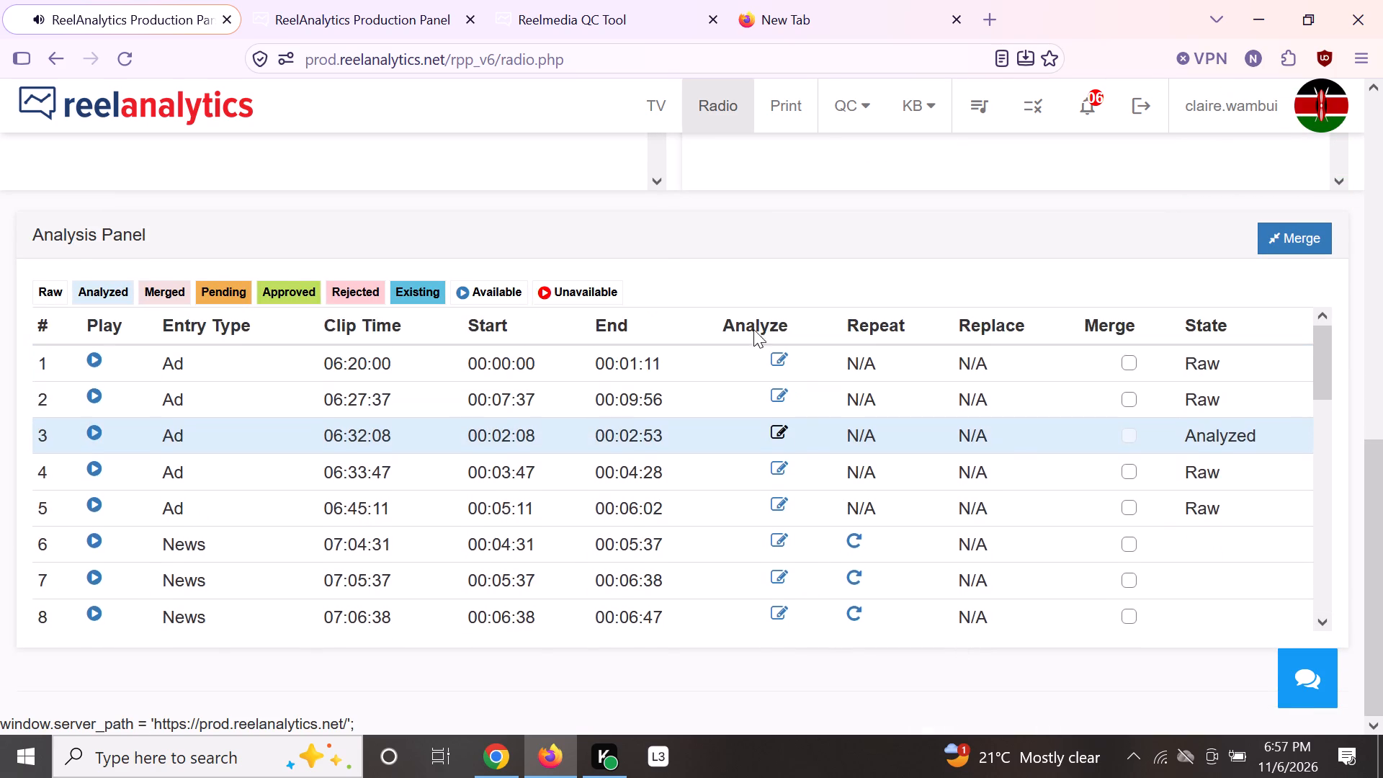
{"action": "scroll", "coordinate": [682, 241], "scroll_direction": "up", "scroll_amount": 5}
Raise the system speaker volume while the 11:00 recording plays.
{"action": "left_click", "coordinate": [1126, 762]}
{"action": "left_click", "coordinate": [1122, 681]}
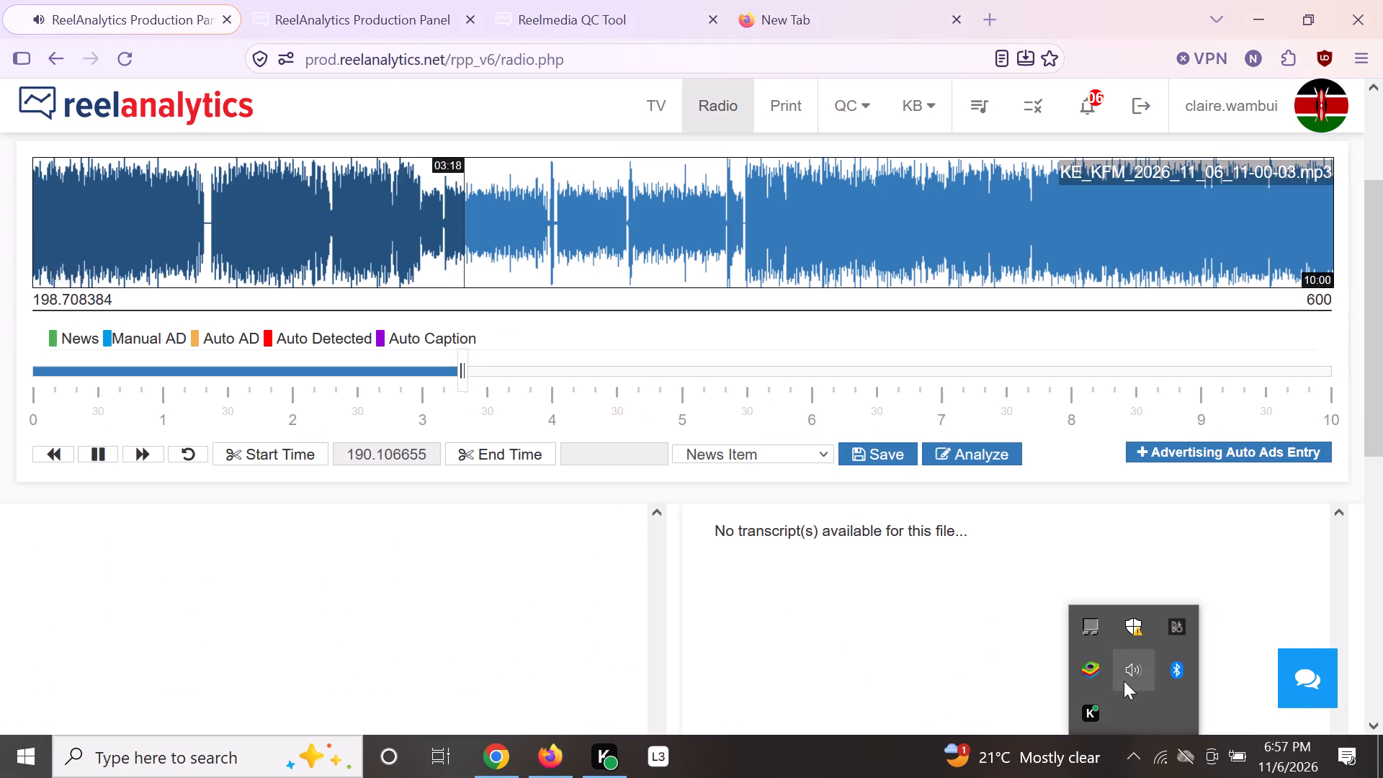
{"action": "key", "text": "Right"}
{"action": "key", "text": "Right"}
{"action": "key", "text": "Right"}
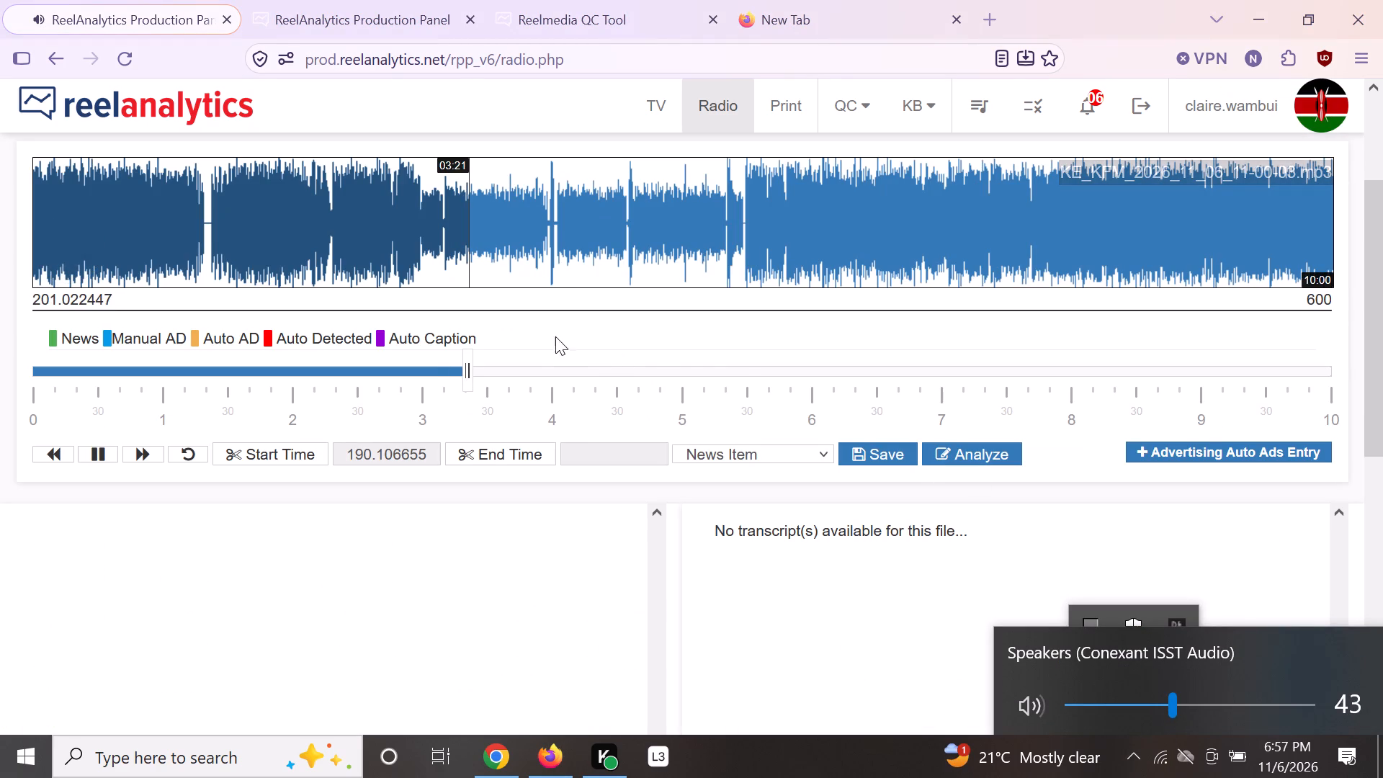
{"action": "scroll", "coordinate": [555, 334], "scroll_direction": "up", "scroll_amount": 3}
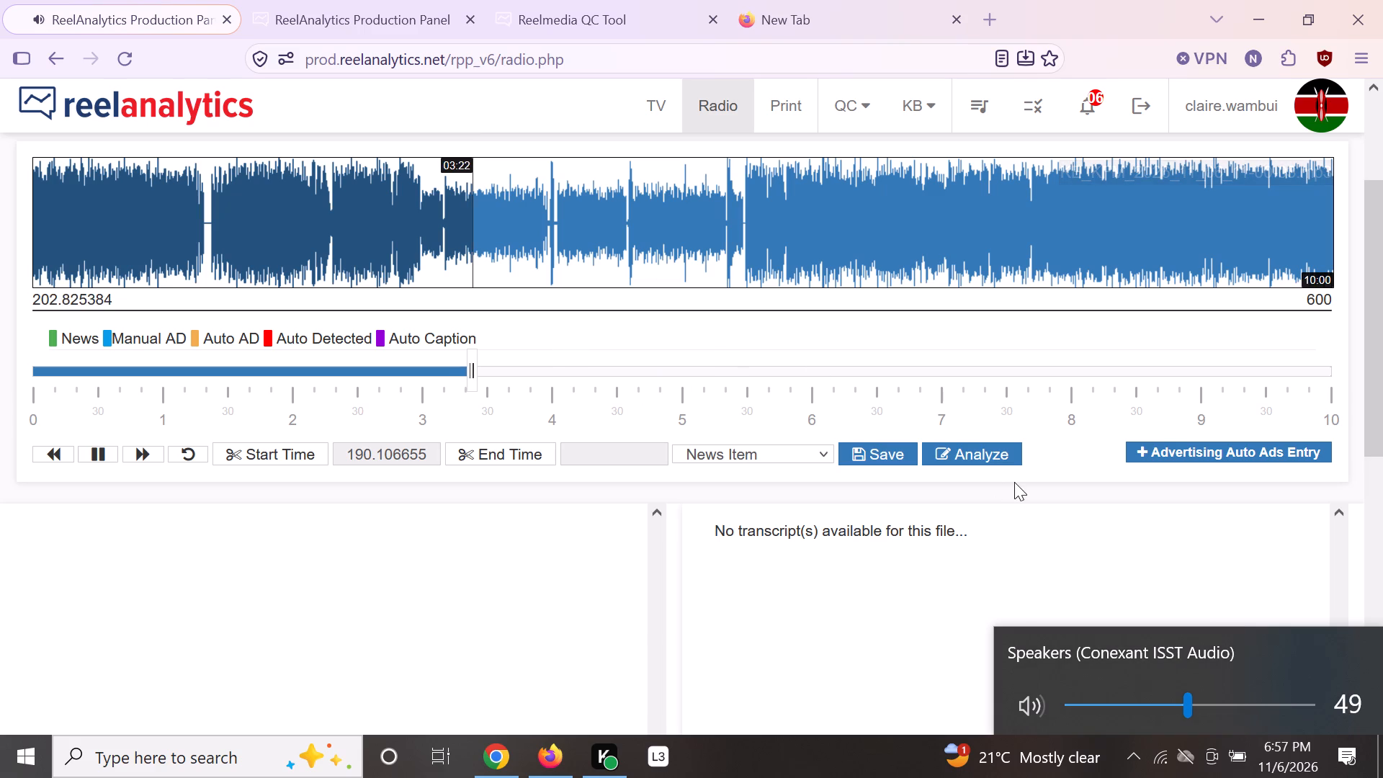
{"action": "key", "text": "Left"}
{"action": "key", "text": "Left"}
{"action": "left_click", "coordinate": [931, 352]}
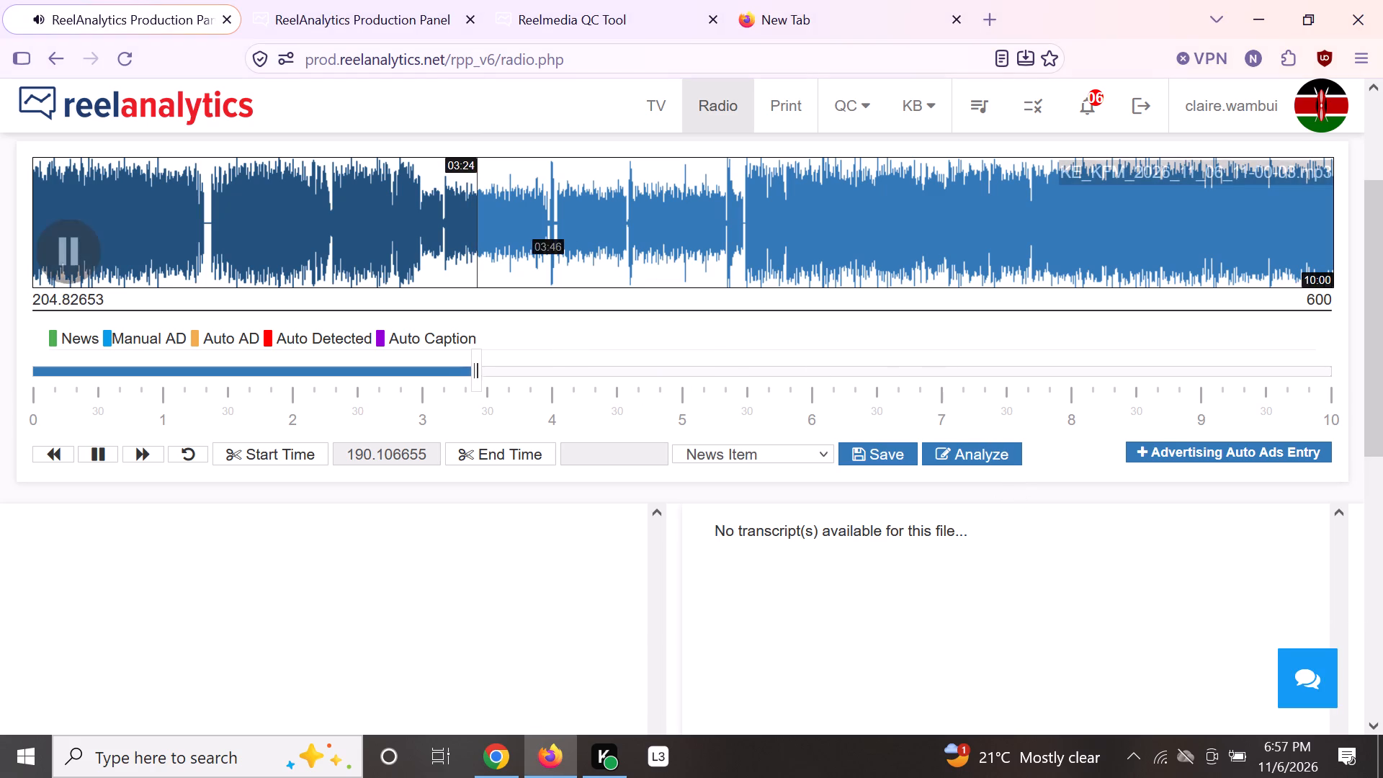
Locate the first news item's end, set its end time to about 3:56 and save the section as a News Item.
{"action": "left_click", "coordinate": [500, 220]}
{"action": "left_click", "coordinate": [527, 220]}
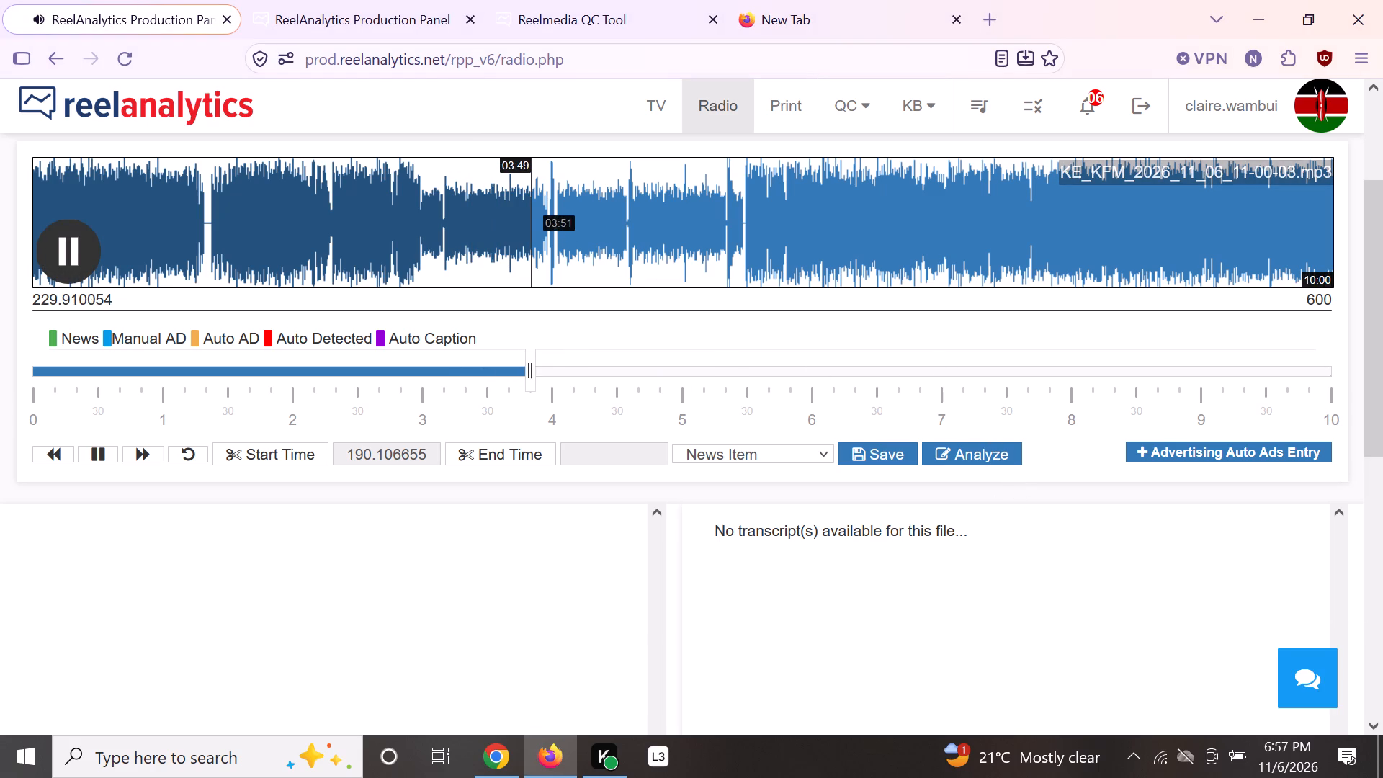
{"action": "left_click", "coordinate": [545, 215]}
{"action": "left_click", "coordinate": [555, 224]}
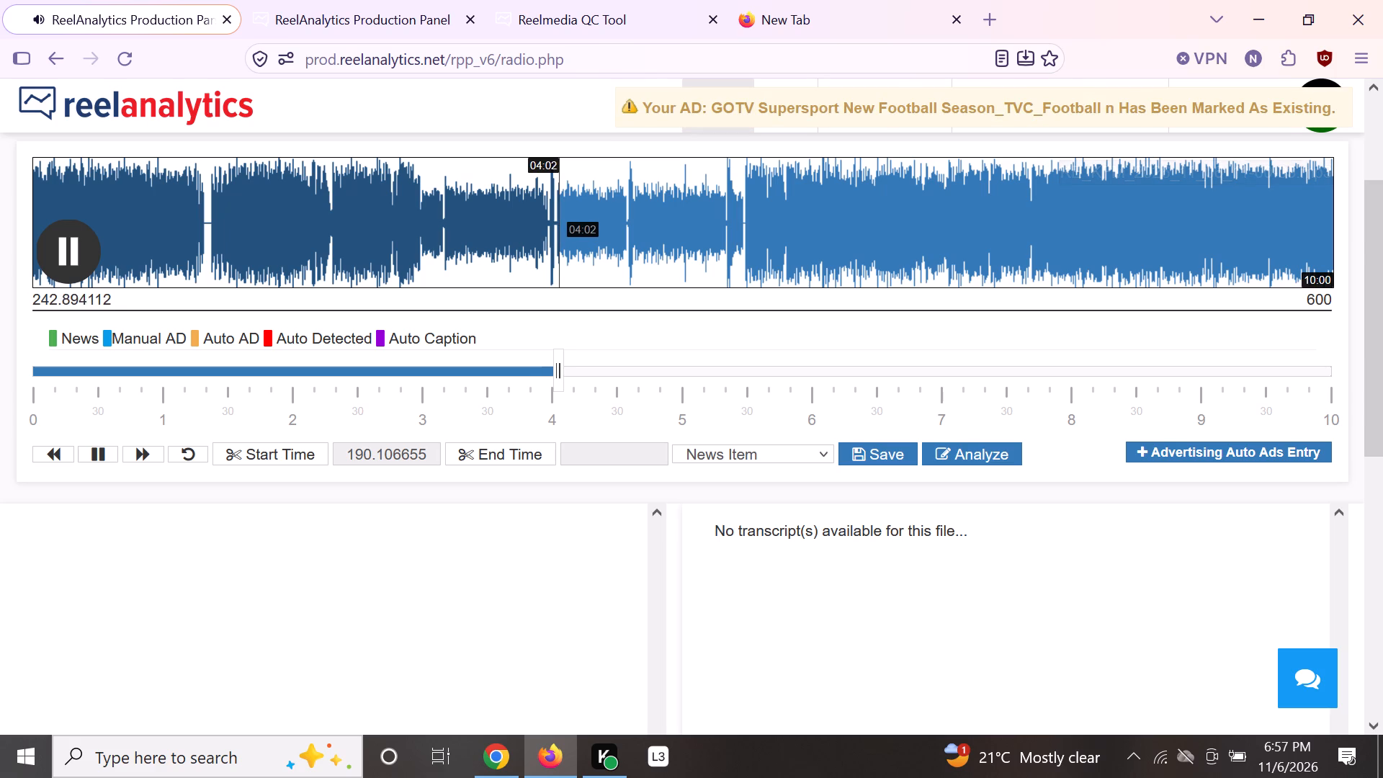
{"action": "left_click", "coordinate": [553, 215]}
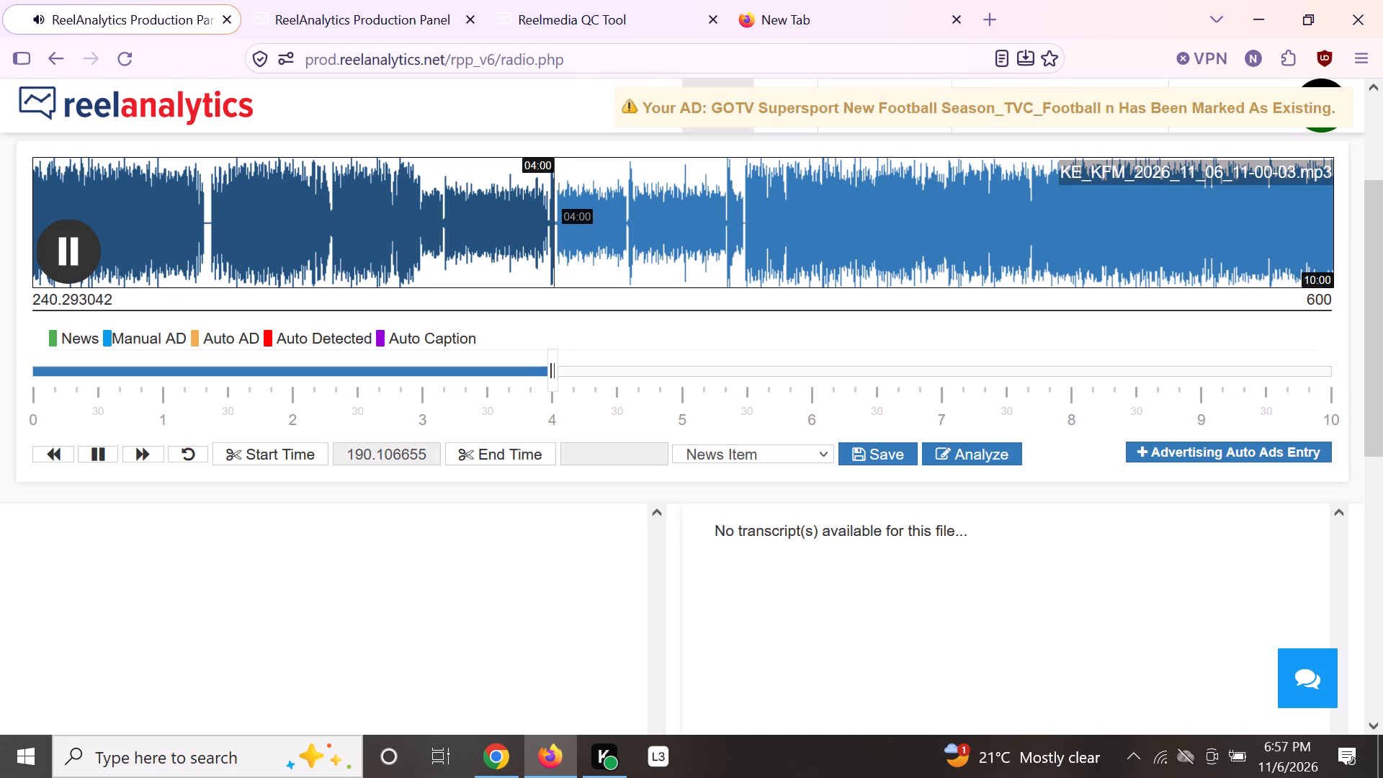
{"action": "left_click", "coordinate": [570, 216]}
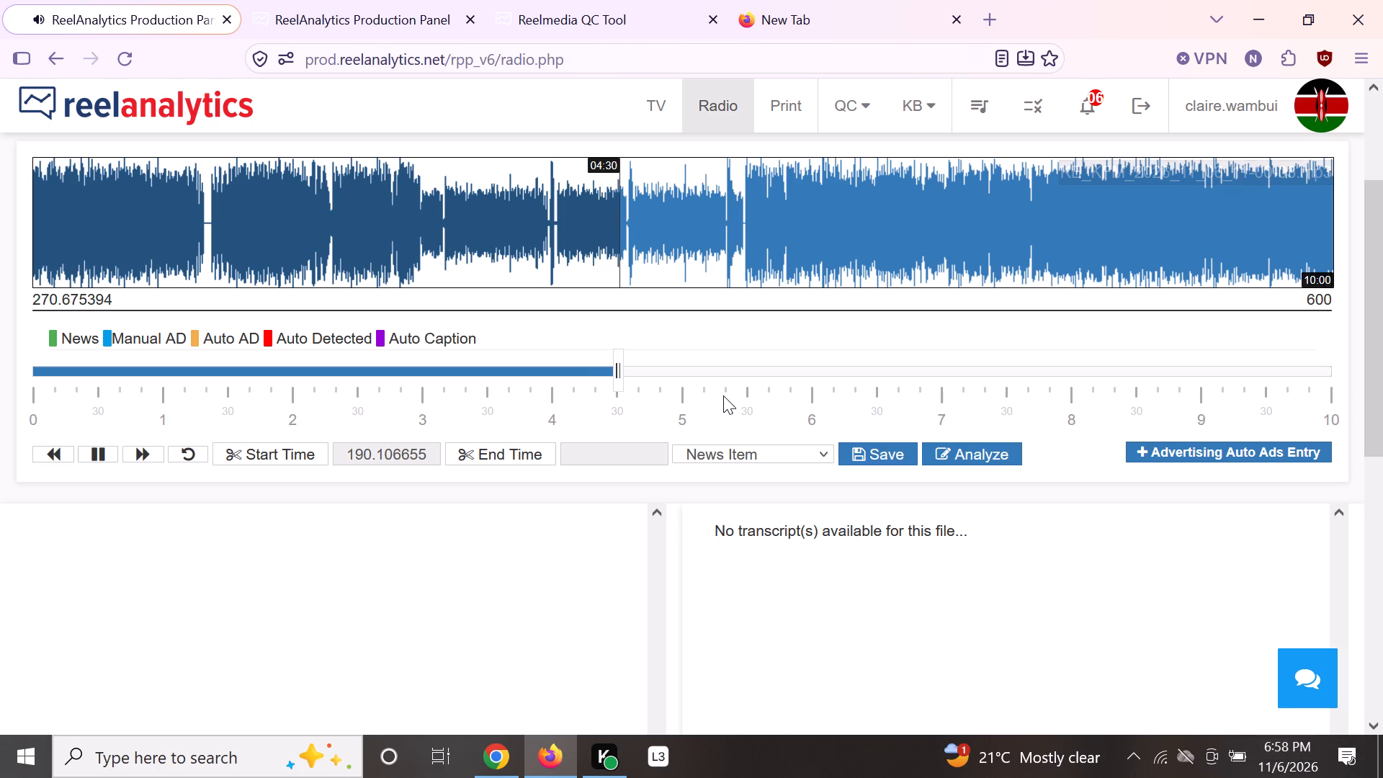
{"action": "left_click", "coordinate": [552, 218]}
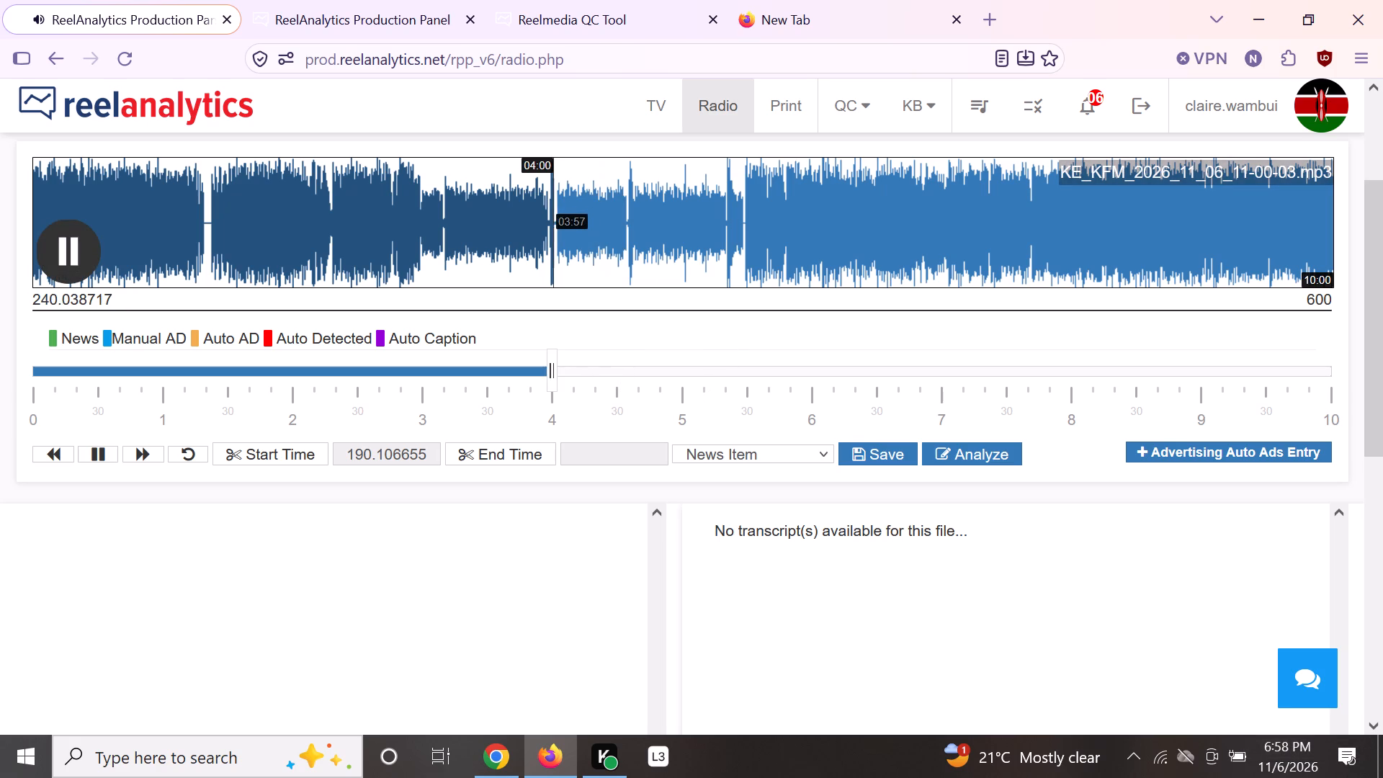
{"action": "left_click", "coordinate": [539, 210]}
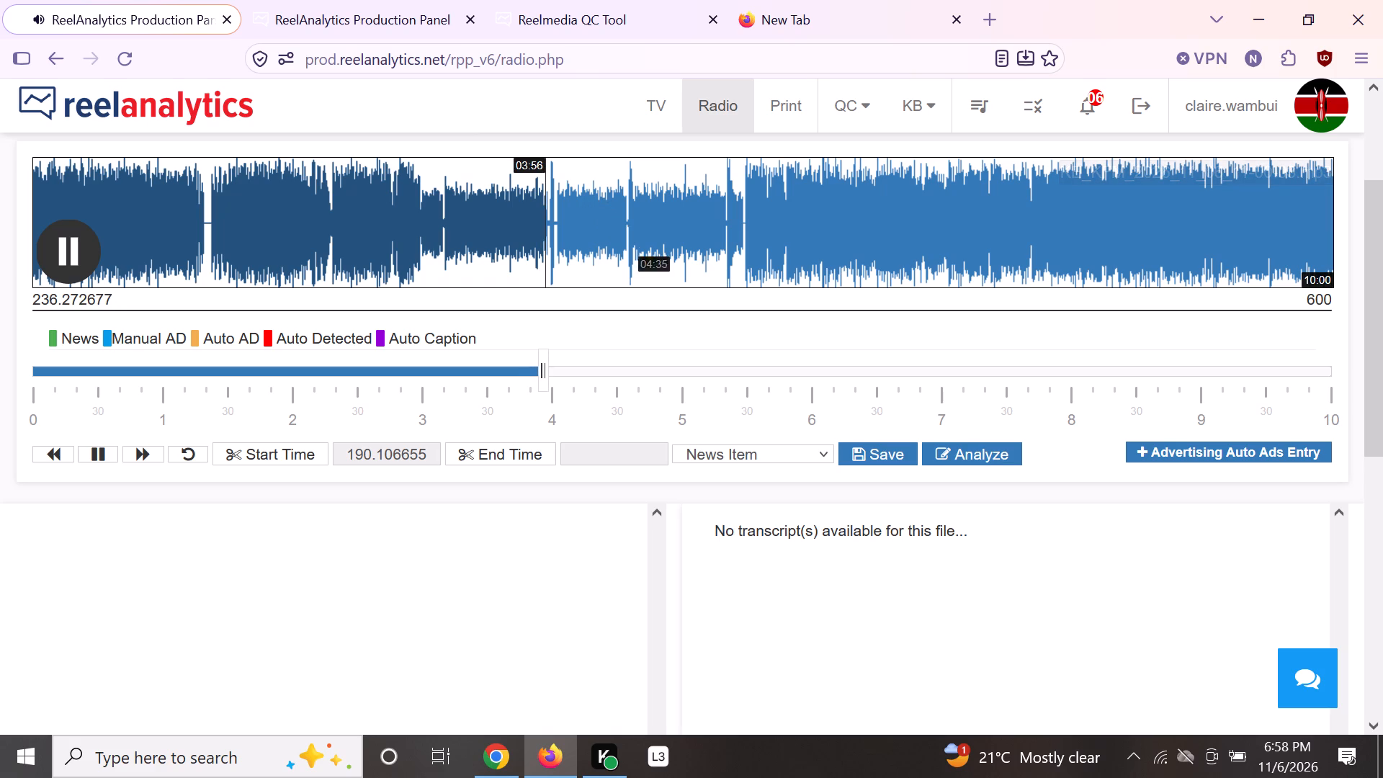
{"action": "key", "text": "space"}
{"action": "left_click", "coordinate": [526, 451]}
{"action": "left_click", "coordinate": [869, 455]}
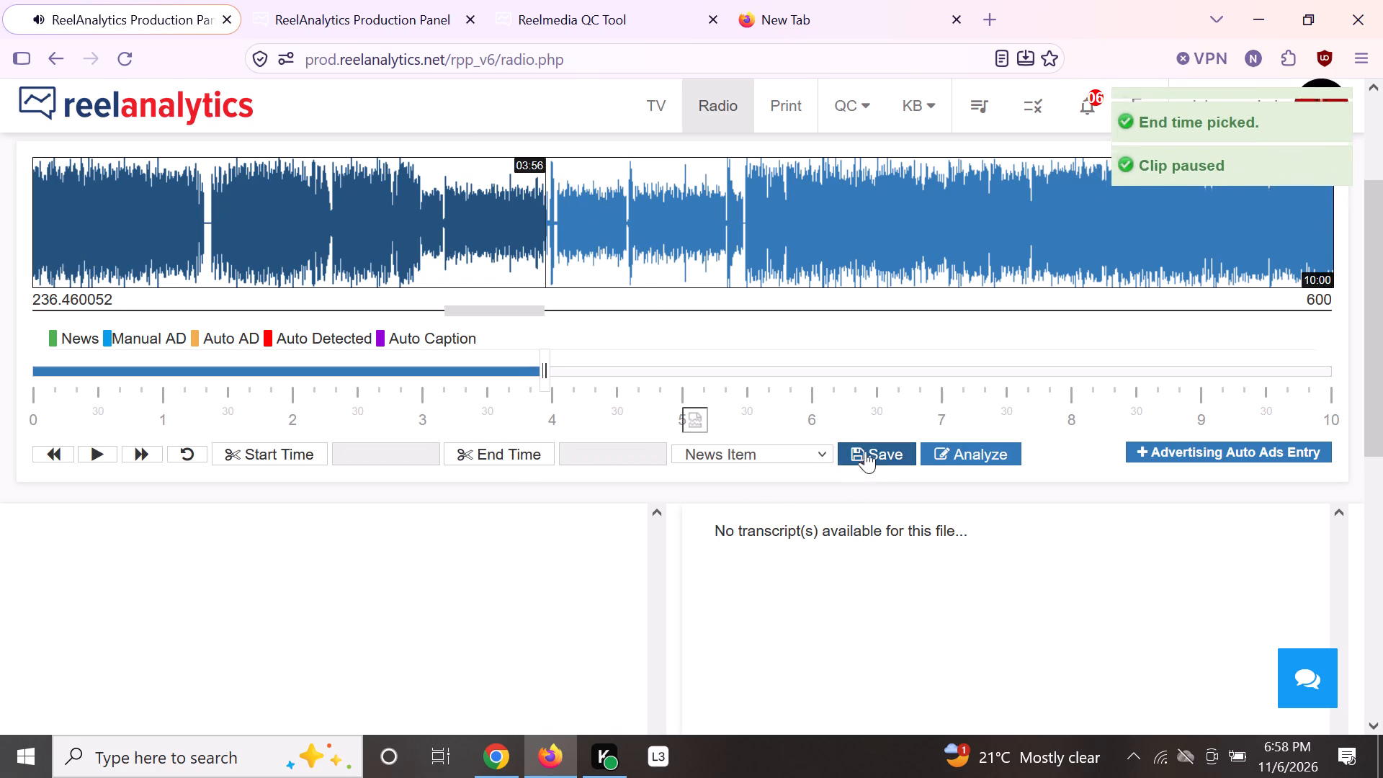
{"action": "key", "text": "space"}
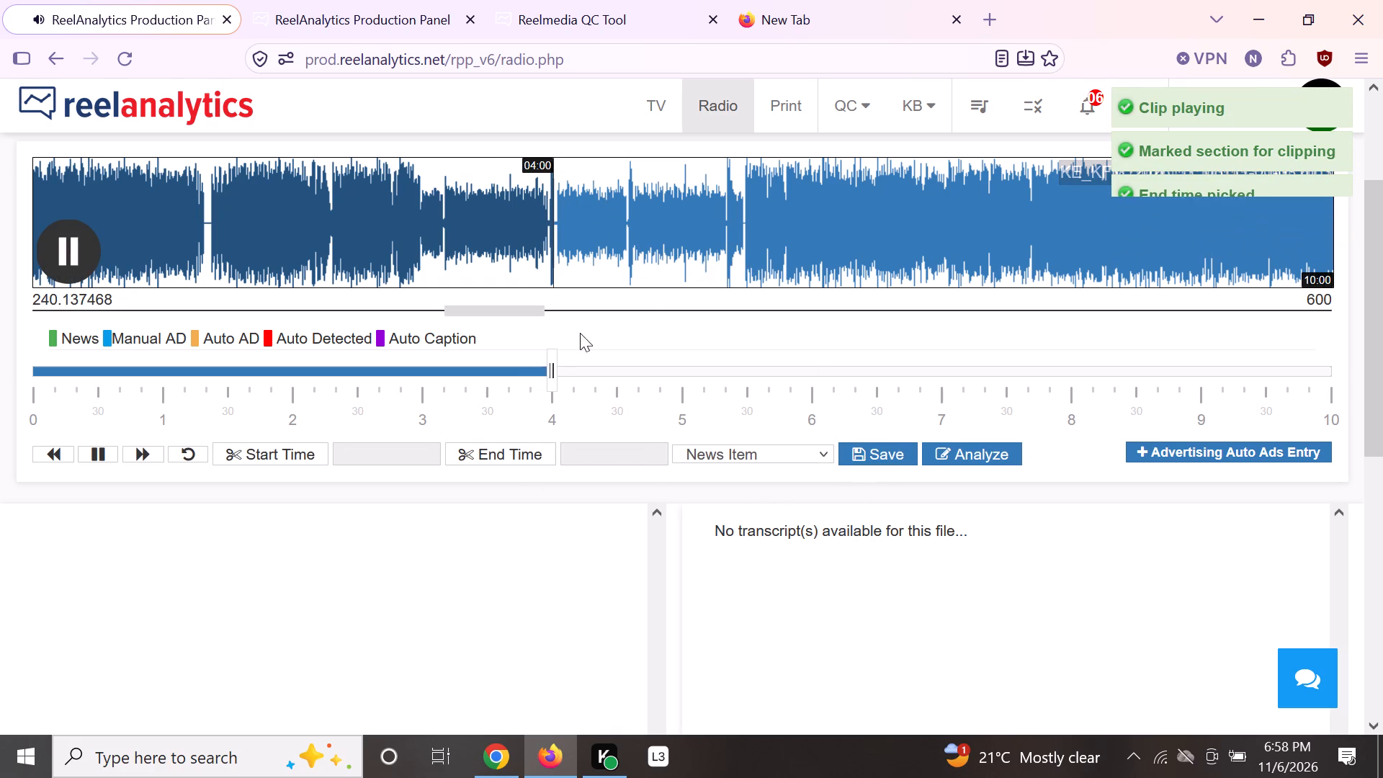
Mark the second news item from about 4:00 to 4:33 and save the section as a News Item.
{"action": "key", "text": "space"}
{"action": "left_click", "coordinate": [309, 450]}
{"action": "key", "text": "space"}
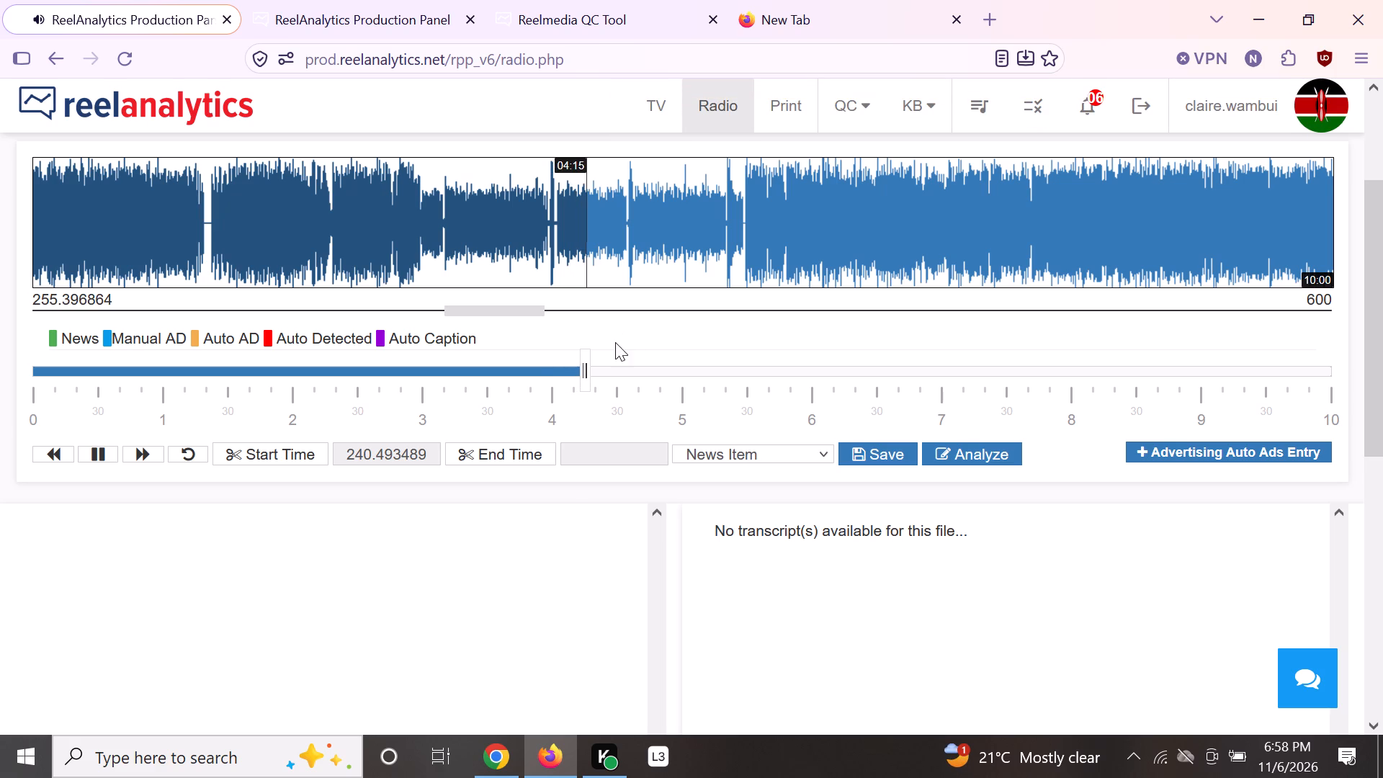
{"action": "left_click", "coordinate": [609, 230]}
{"action": "left_click", "coordinate": [616, 226]}
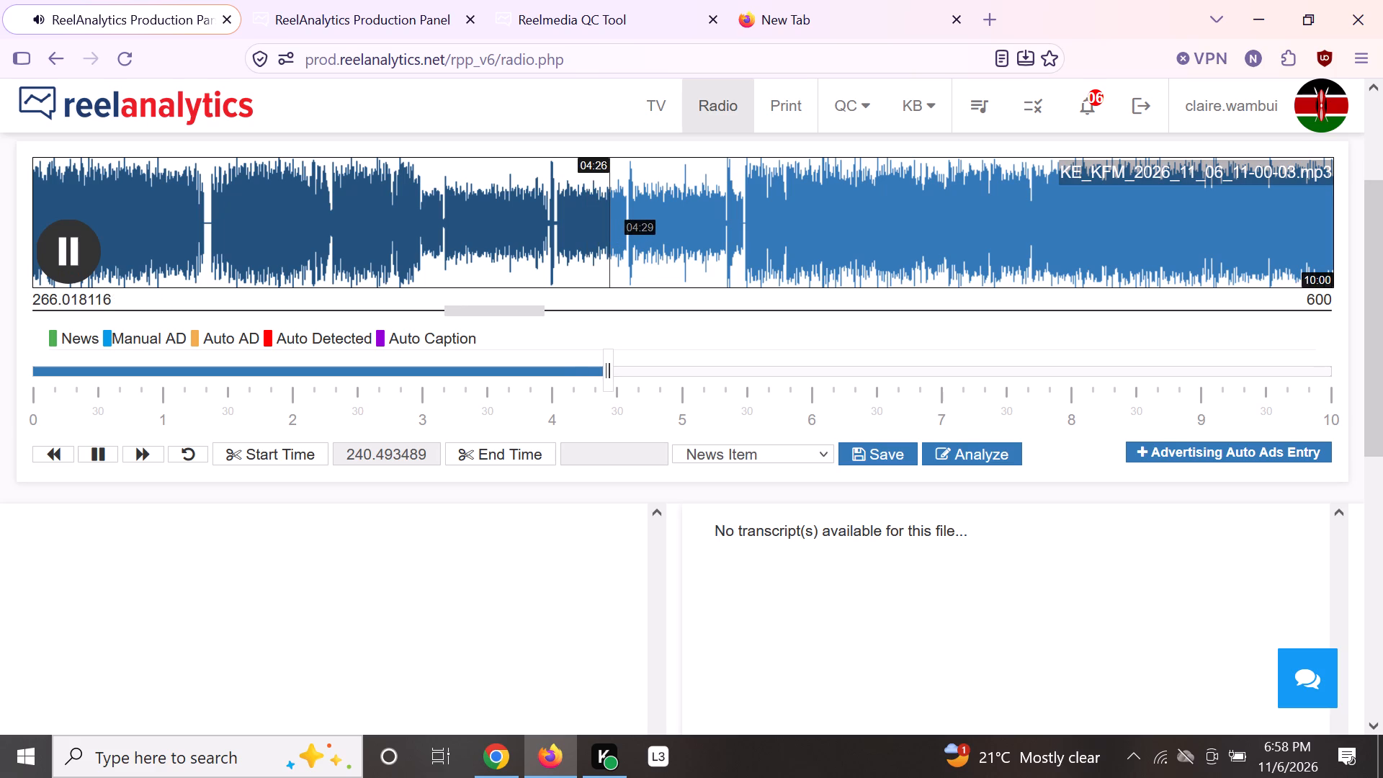
{"action": "left_click", "coordinate": [627, 226]}
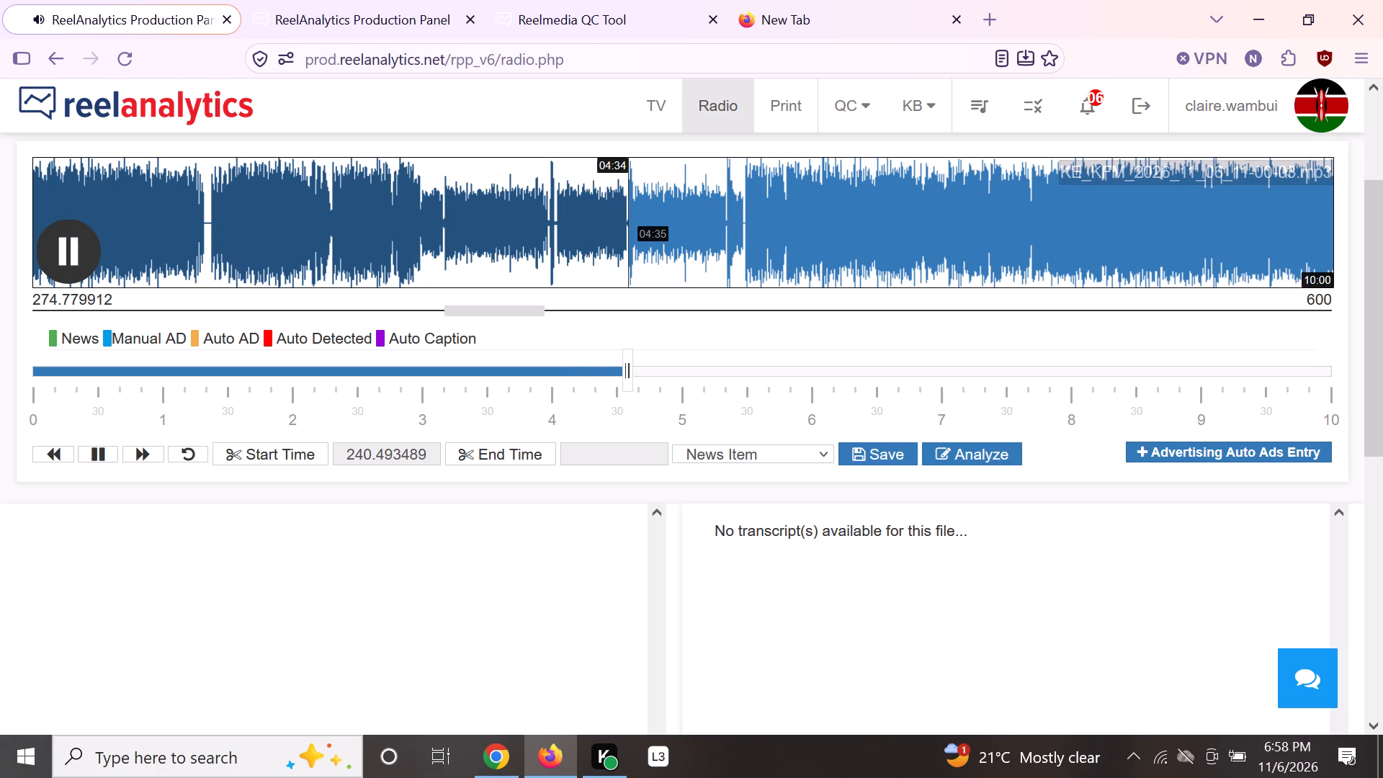
{"action": "key", "text": "space"}
{"action": "key", "text": "Left"}
{"action": "key", "text": "Left"}
{"action": "left_click", "coordinate": [529, 454]}
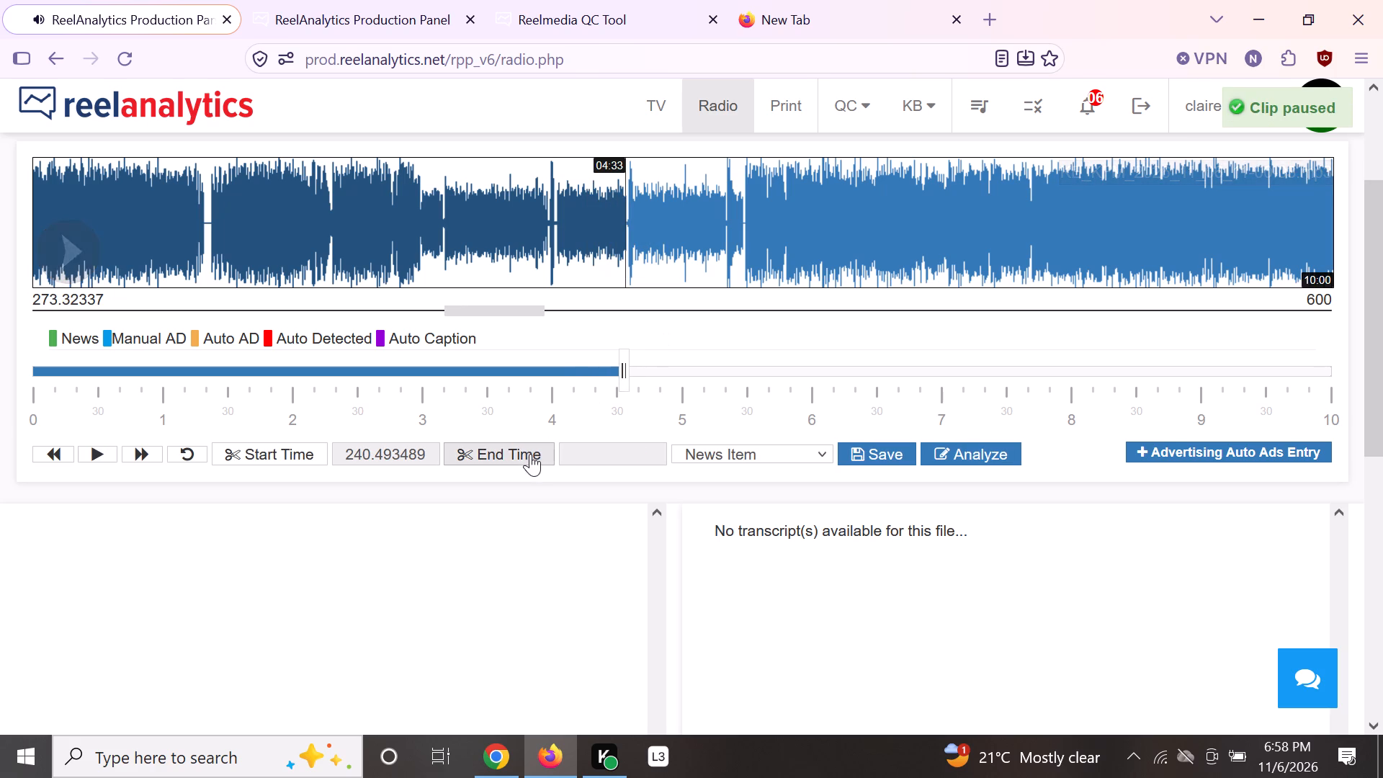
{"action": "left_click", "coordinate": [882, 447]}
{"action": "key", "text": "space"}
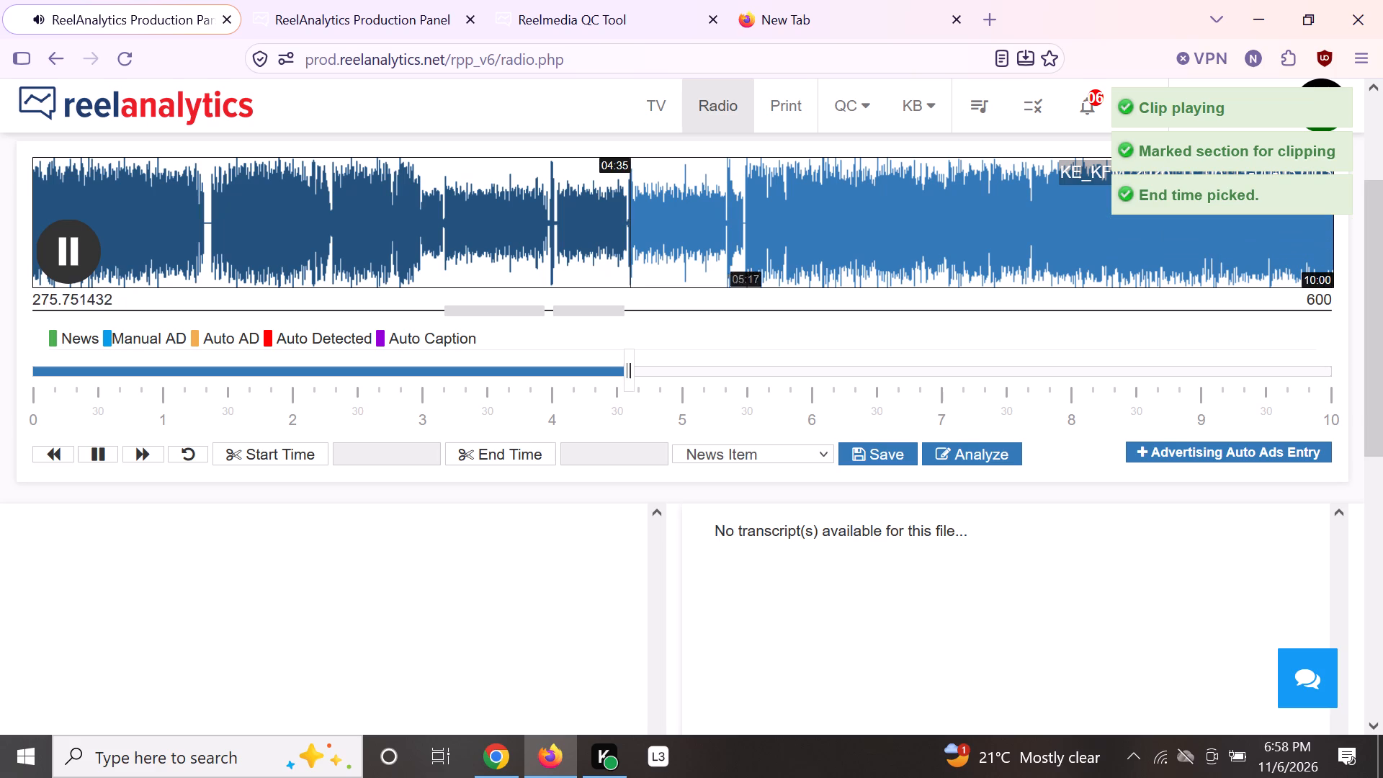
Mark the third news item's start time at about 4:36 in the 11:00 recording and resume playback.
{"action": "key", "text": "space"}
{"action": "left_click", "coordinate": [285, 449]}
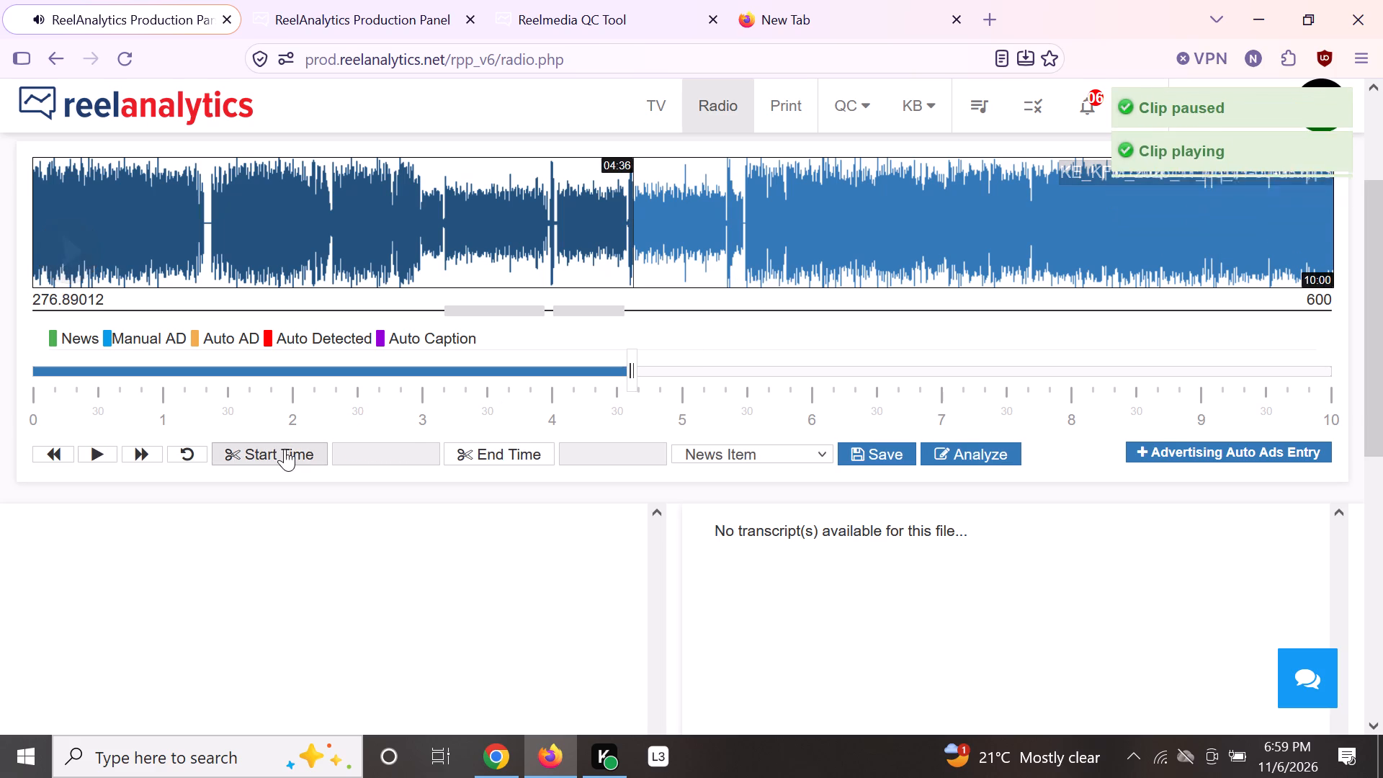
{"action": "key", "text": "space"}
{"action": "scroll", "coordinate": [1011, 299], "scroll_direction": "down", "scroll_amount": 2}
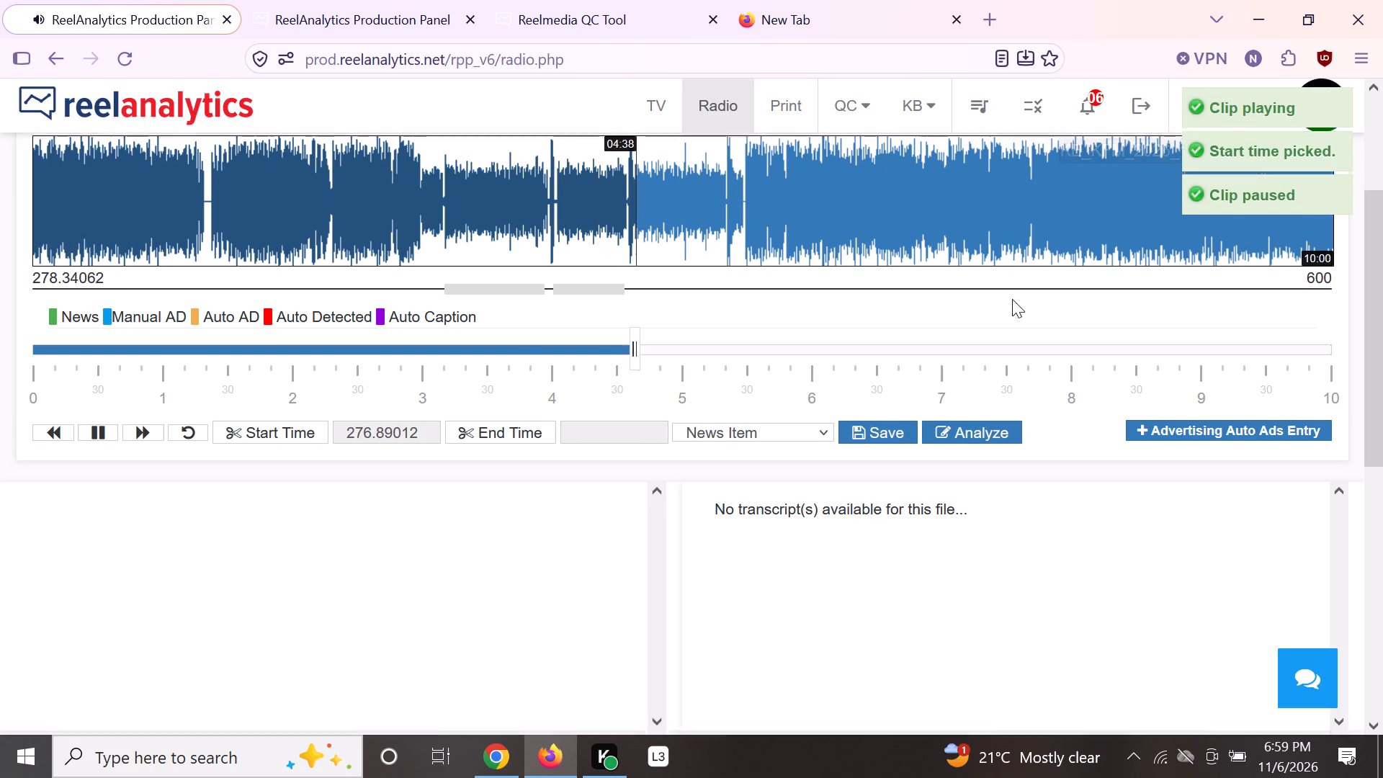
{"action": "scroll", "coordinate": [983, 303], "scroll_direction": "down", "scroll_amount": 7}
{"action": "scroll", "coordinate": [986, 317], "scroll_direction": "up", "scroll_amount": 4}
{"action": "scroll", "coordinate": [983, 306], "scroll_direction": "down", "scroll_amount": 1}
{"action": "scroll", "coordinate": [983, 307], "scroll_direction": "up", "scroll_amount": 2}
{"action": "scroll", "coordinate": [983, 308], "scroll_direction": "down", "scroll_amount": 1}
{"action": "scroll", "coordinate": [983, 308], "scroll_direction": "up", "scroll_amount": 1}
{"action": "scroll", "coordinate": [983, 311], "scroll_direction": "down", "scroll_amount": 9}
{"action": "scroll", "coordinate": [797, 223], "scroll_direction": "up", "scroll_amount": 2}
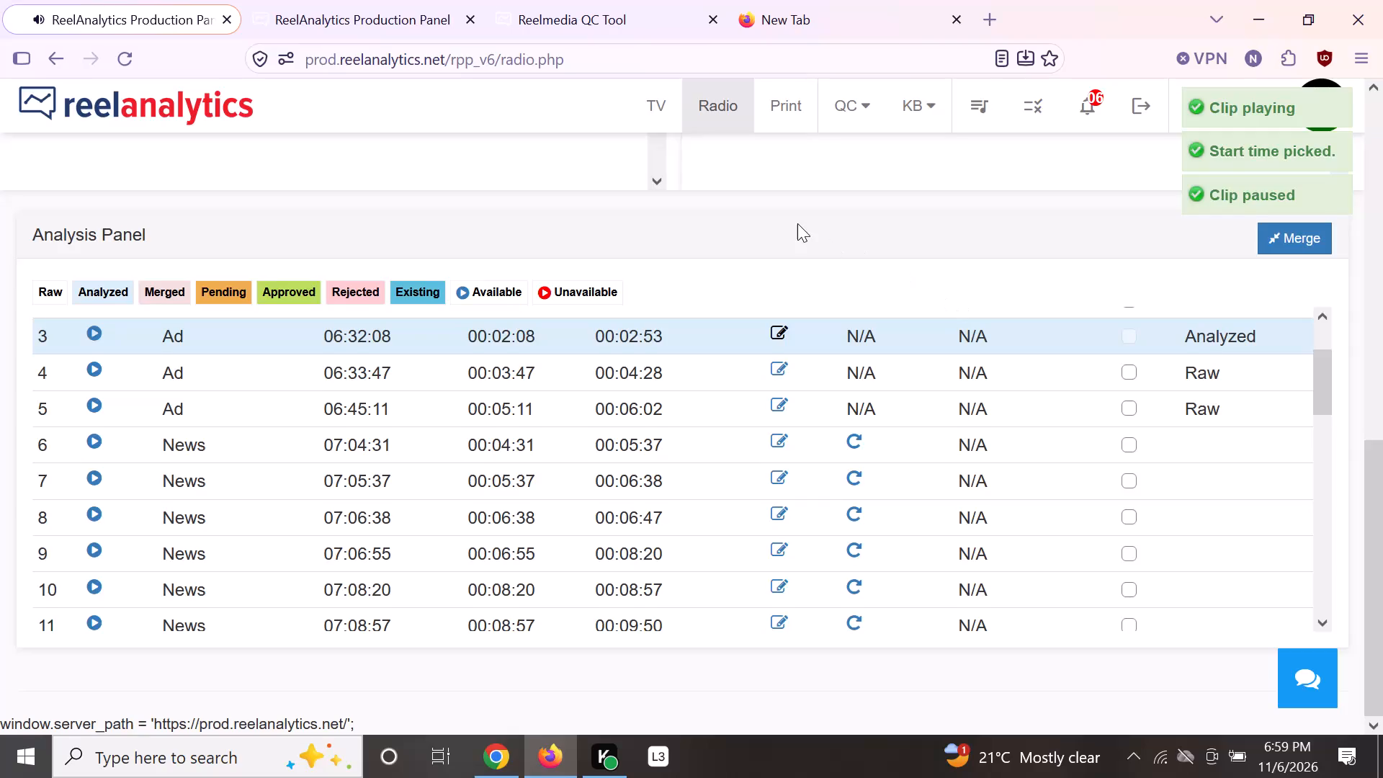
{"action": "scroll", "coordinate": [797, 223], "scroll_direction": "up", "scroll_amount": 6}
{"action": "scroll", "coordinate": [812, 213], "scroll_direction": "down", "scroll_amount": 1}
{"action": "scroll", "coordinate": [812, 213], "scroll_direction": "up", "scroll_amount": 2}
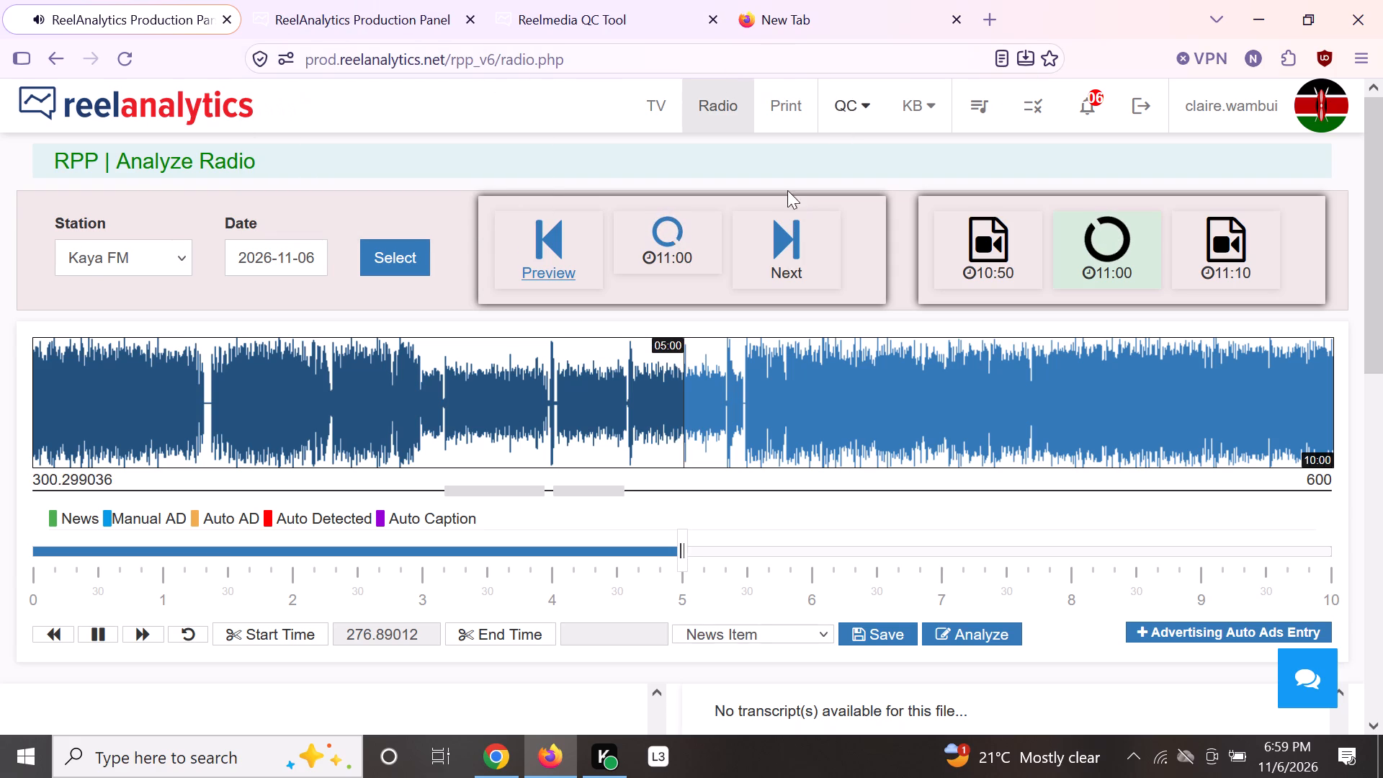
Skim the rest of the 11:00 recording past the 5-minute mark for further news items or ads.
{"action": "left_click", "coordinate": [707, 401]}
{"action": "left_click", "coordinate": [722, 409]}
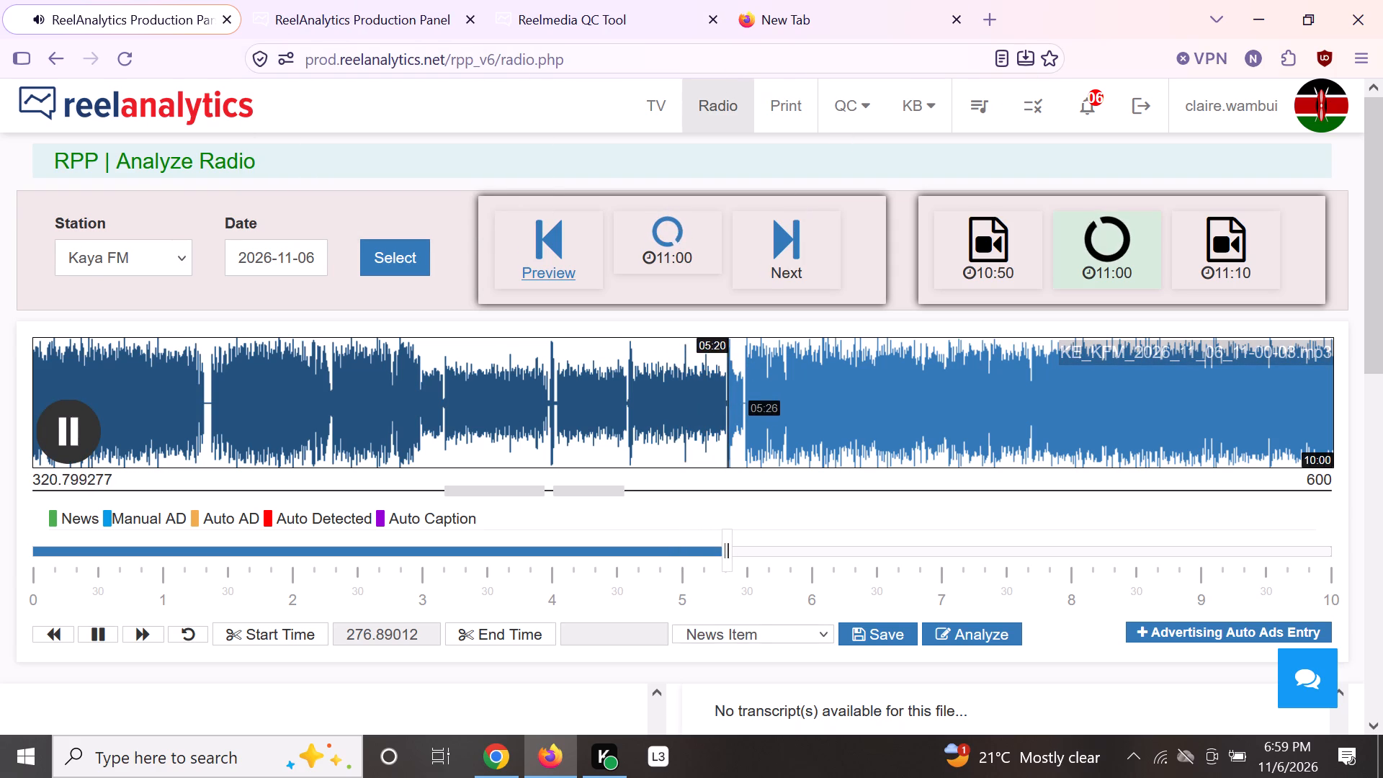
{"action": "left_click", "coordinate": [745, 410]}
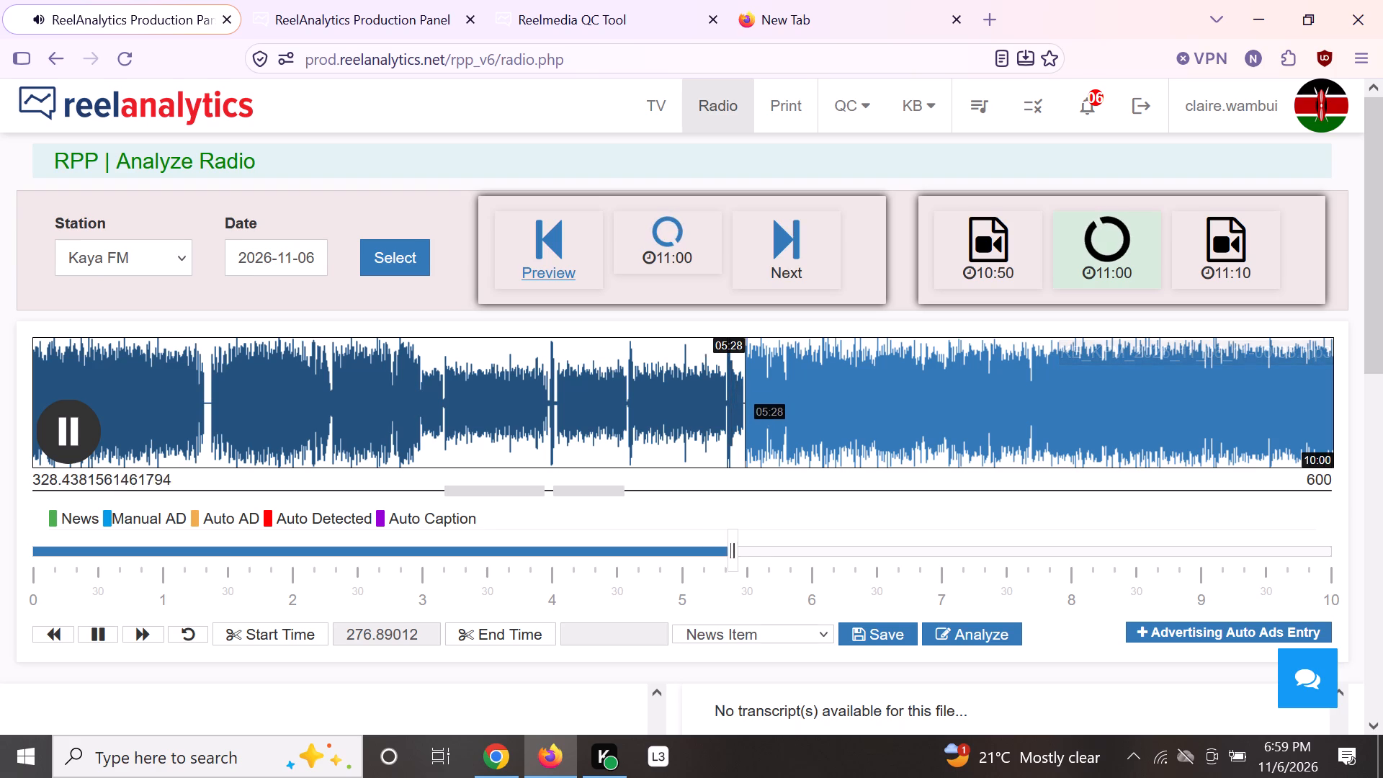
{"action": "left_click", "coordinate": [773, 408]}
{"action": "left_click", "coordinate": [808, 415]}
{"action": "left_click", "coordinate": [898, 419]}
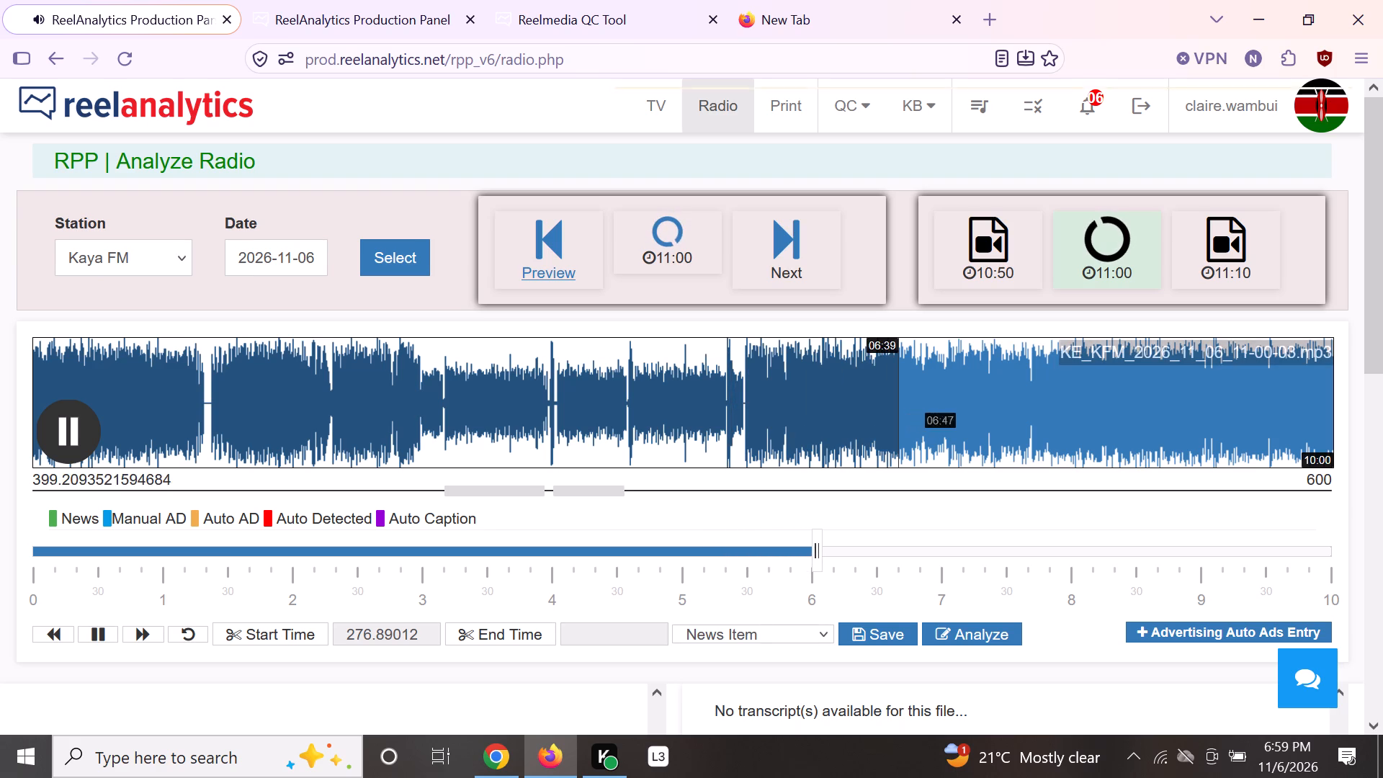
{"action": "left_click", "coordinate": [1028, 419]}
{"action": "left_click", "coordinate": [1134, 421]}
{"action": "left_click", "coordinate": [1244, 418]}
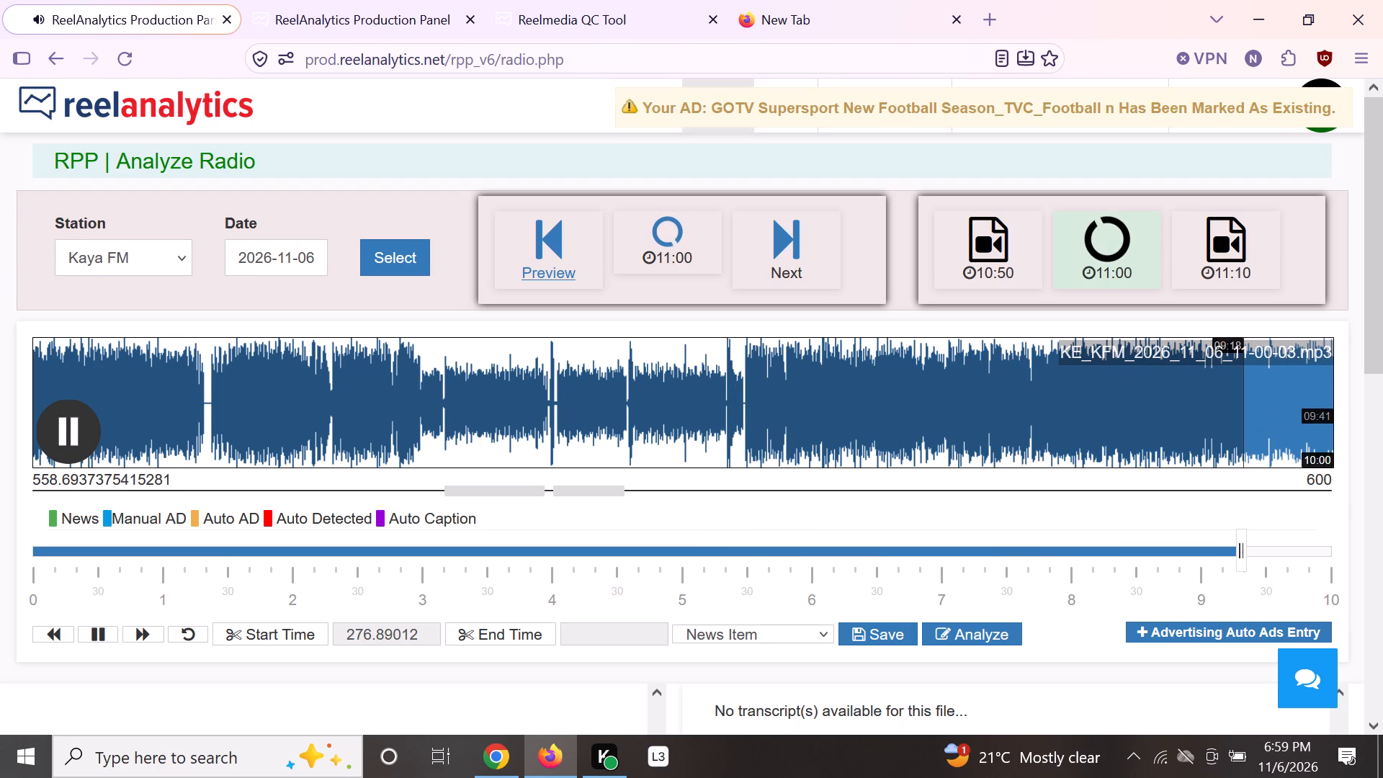
{"action": "left_click", "coordinate": [1295, 415]}
Advance to the 11:10 Kaya FM recording and load it for playback.
{"action": "left_click", "coordinate": [784, 234]}
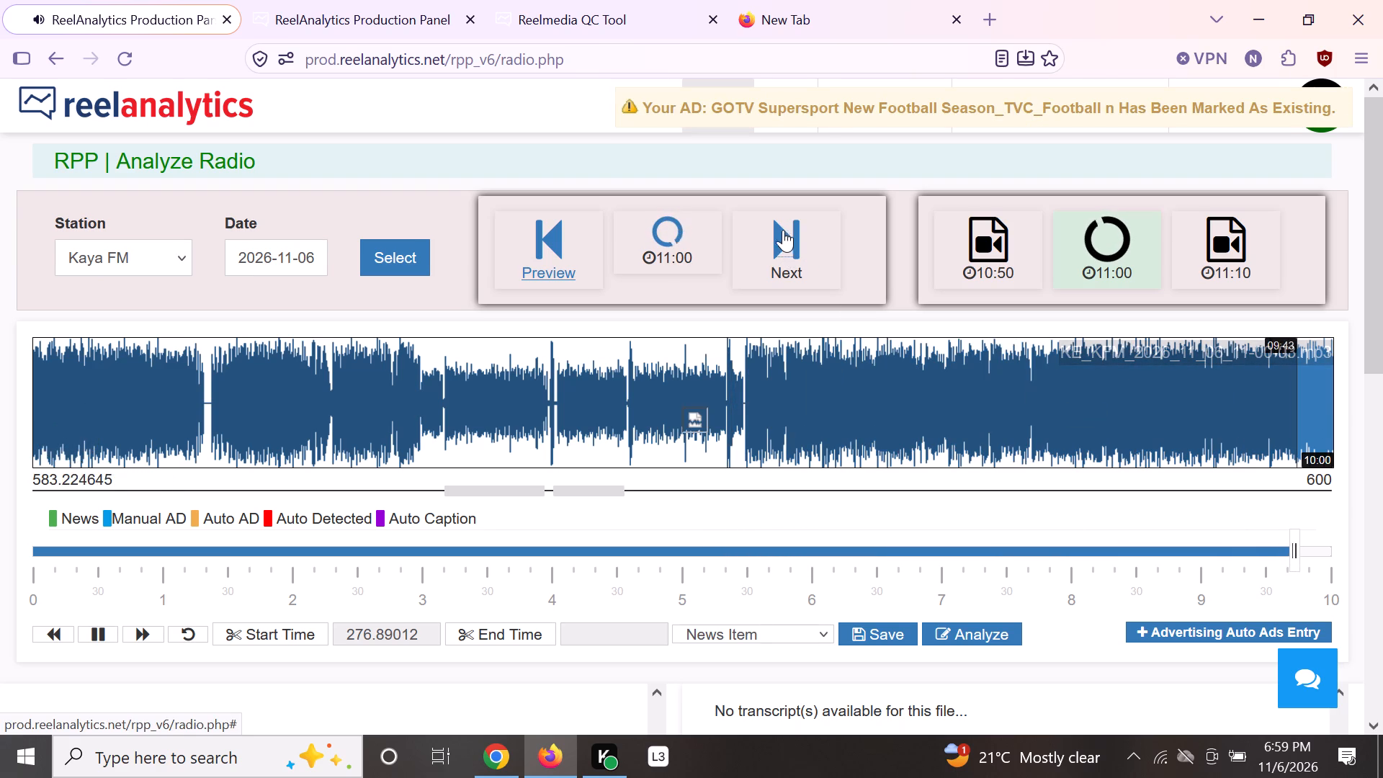
{"action": "left_click", "coordinate": [689, 241]}
{"action": "left_click", "coordinate": [676, 246]}
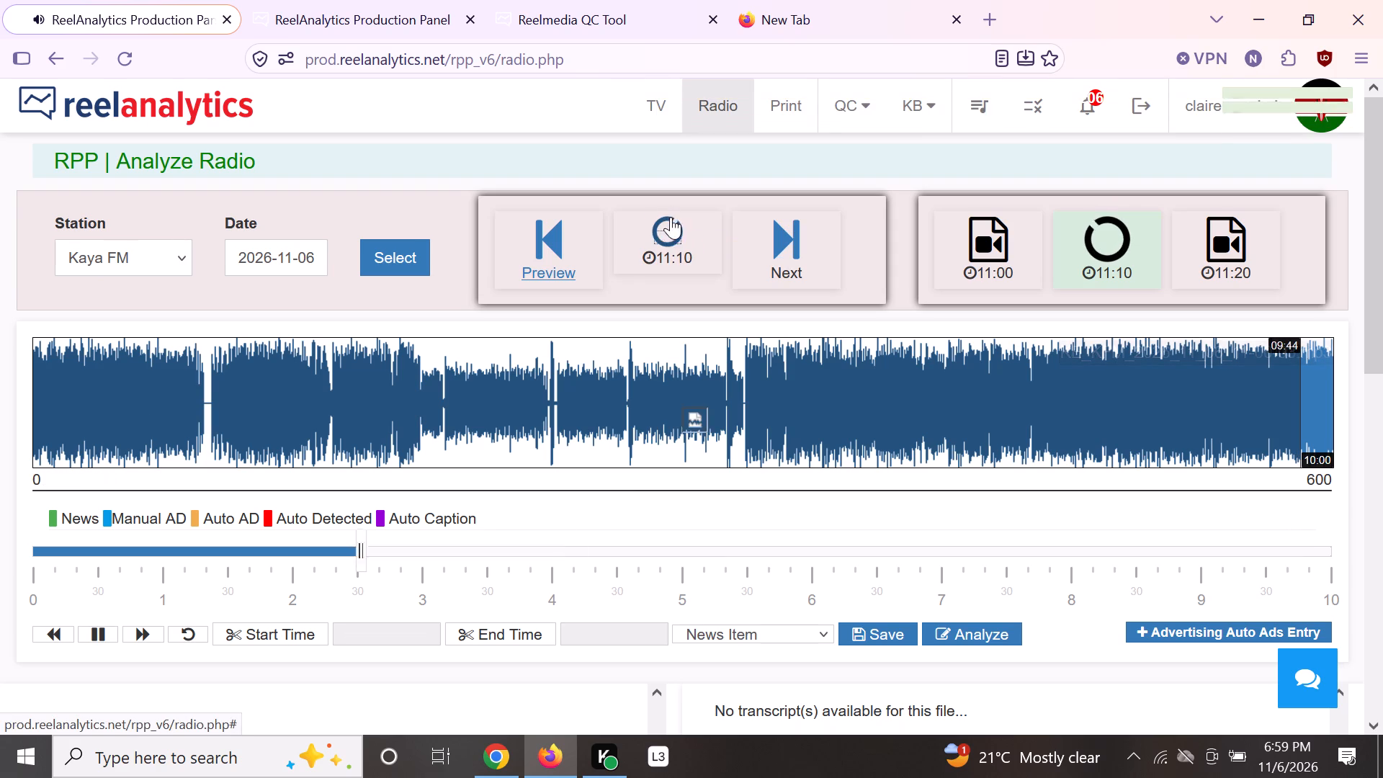
Skim the 11:10 recording from start to end for ads or news.
{"action": "left_click", "coordinate": [75, 362]}
{"action": "left_click", "coordinate": [143, 368]}
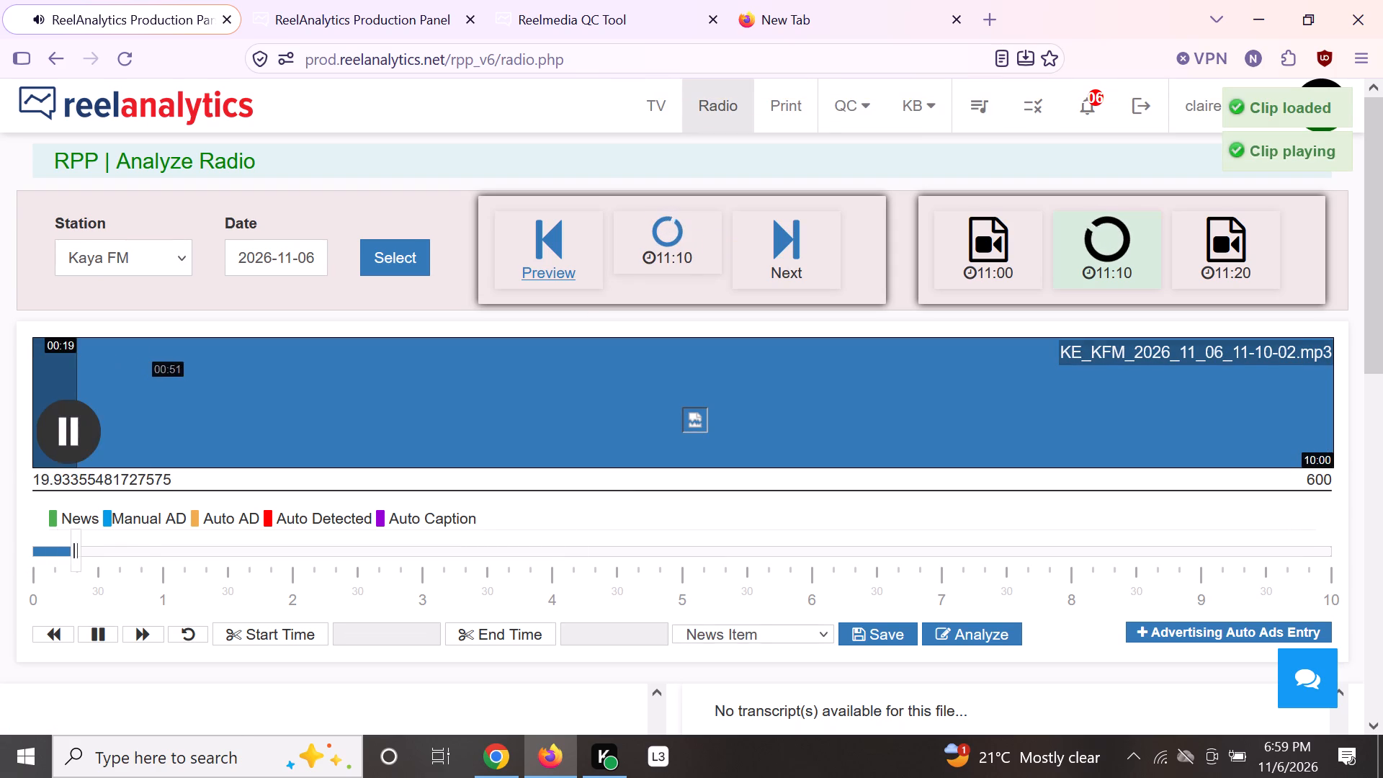
{"action": "left_click", "coordinate": [208, 374]}
{"action": "left_click", "coordinate": [288, 384]}
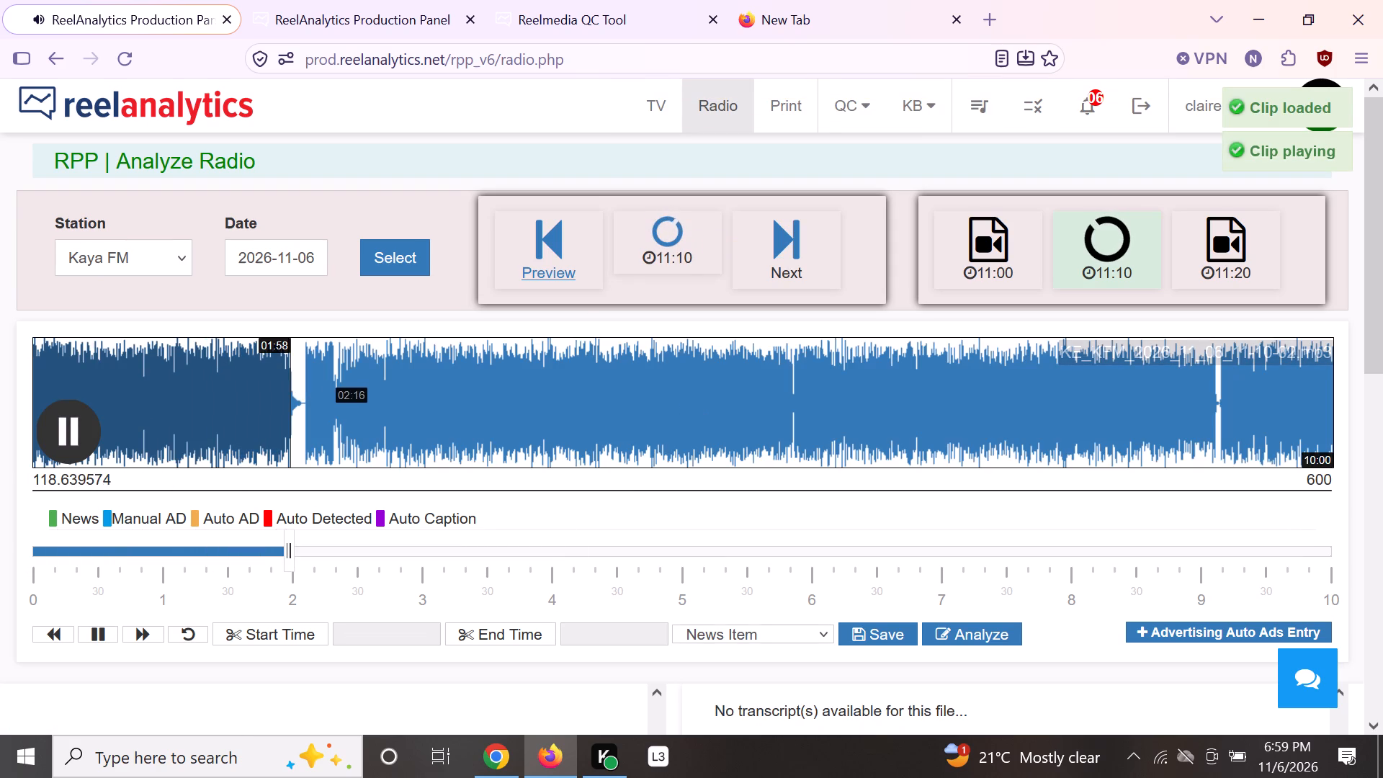
{"action": "left_click", "coordinate": [336, 391]}
{"action": "left_click", "coordinate": [386, 403]}
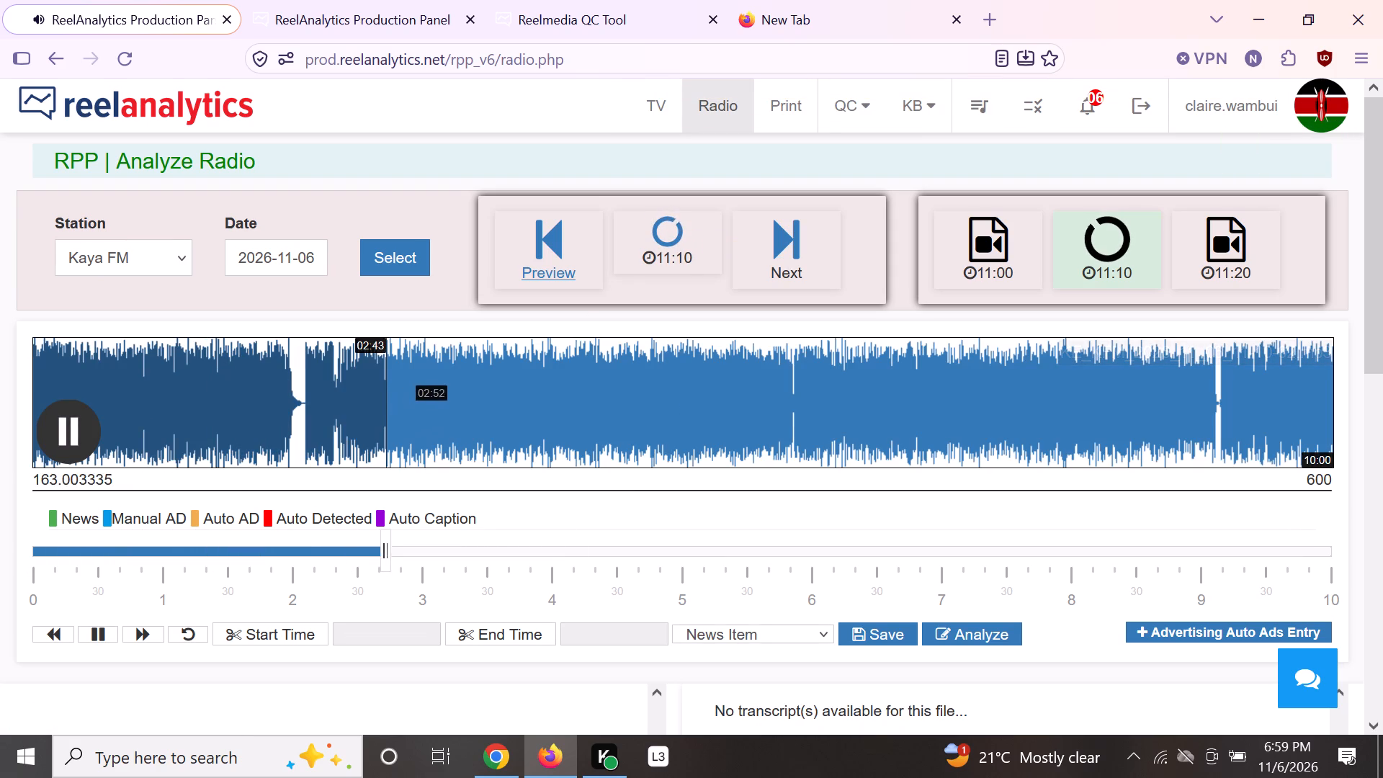
{"action": "left_click", "coordinate": [449, 397]}
{"action": "left_click", "coordinate": [516, 399]}
{"action": "left_click", "coordinate": [619, 405]}
{"action": "left_click", "coordinate": [738, 407]}
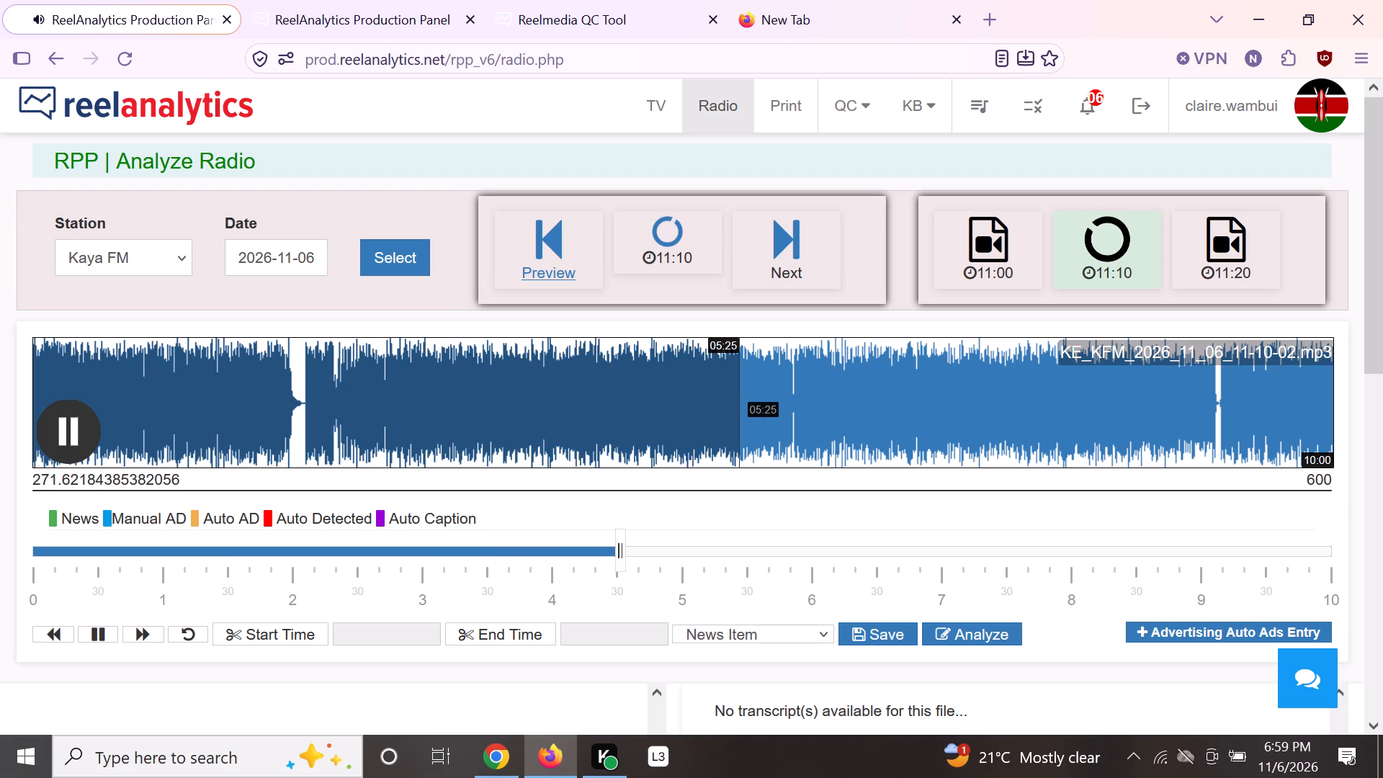
{"action": "left_click", "coordinate": [841, 409]}
{"action": "left_click", "coordinate": [976, 413]}
{"action": "left_click", "coordinate": [1118, 412]}
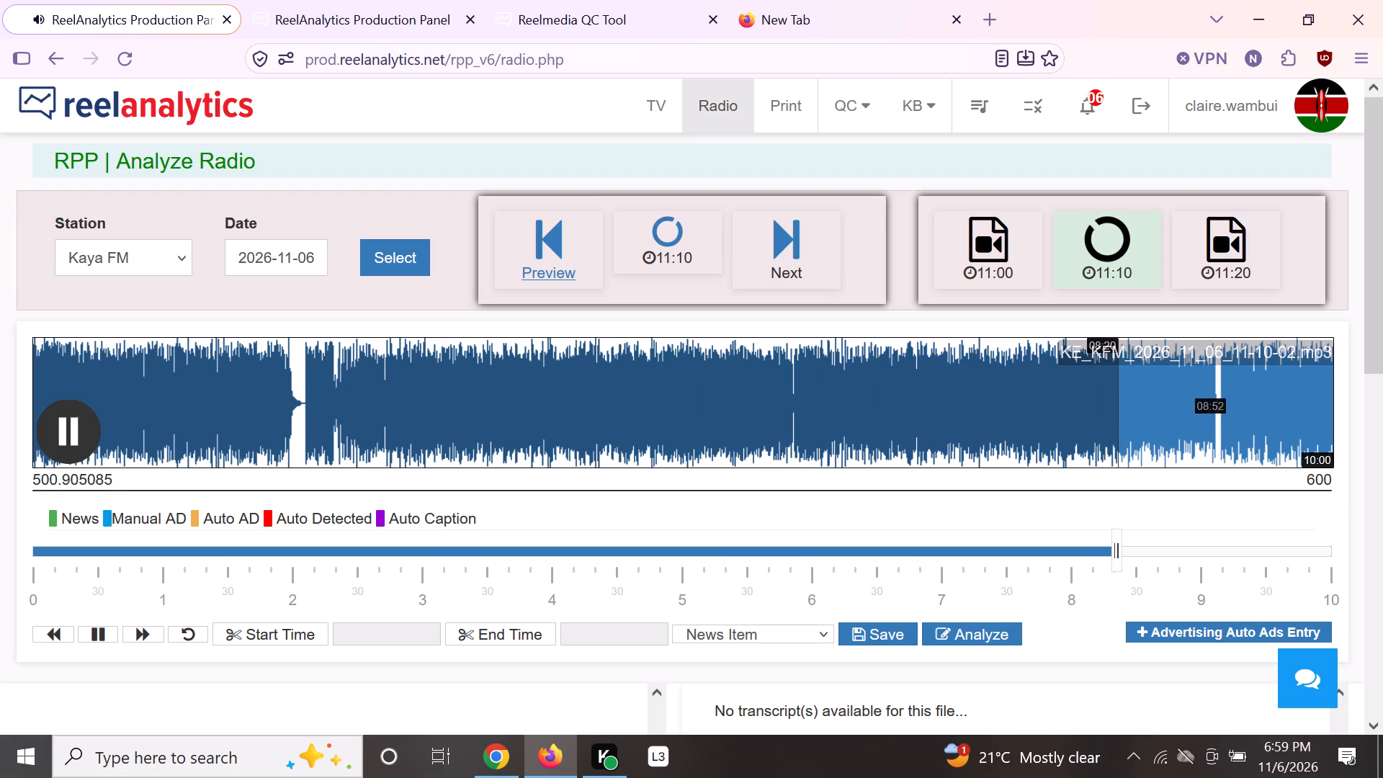
{"action": "left_click", "coordinate": [1187, 405]}
{"action": "left_click", "coordinate": [1299, 411]}
Log Music as the missing-activity reason for the 11:10 recording, submit it and load the 11:20 recording.
{"action": "left_click", "coordinate": [777, 231]}
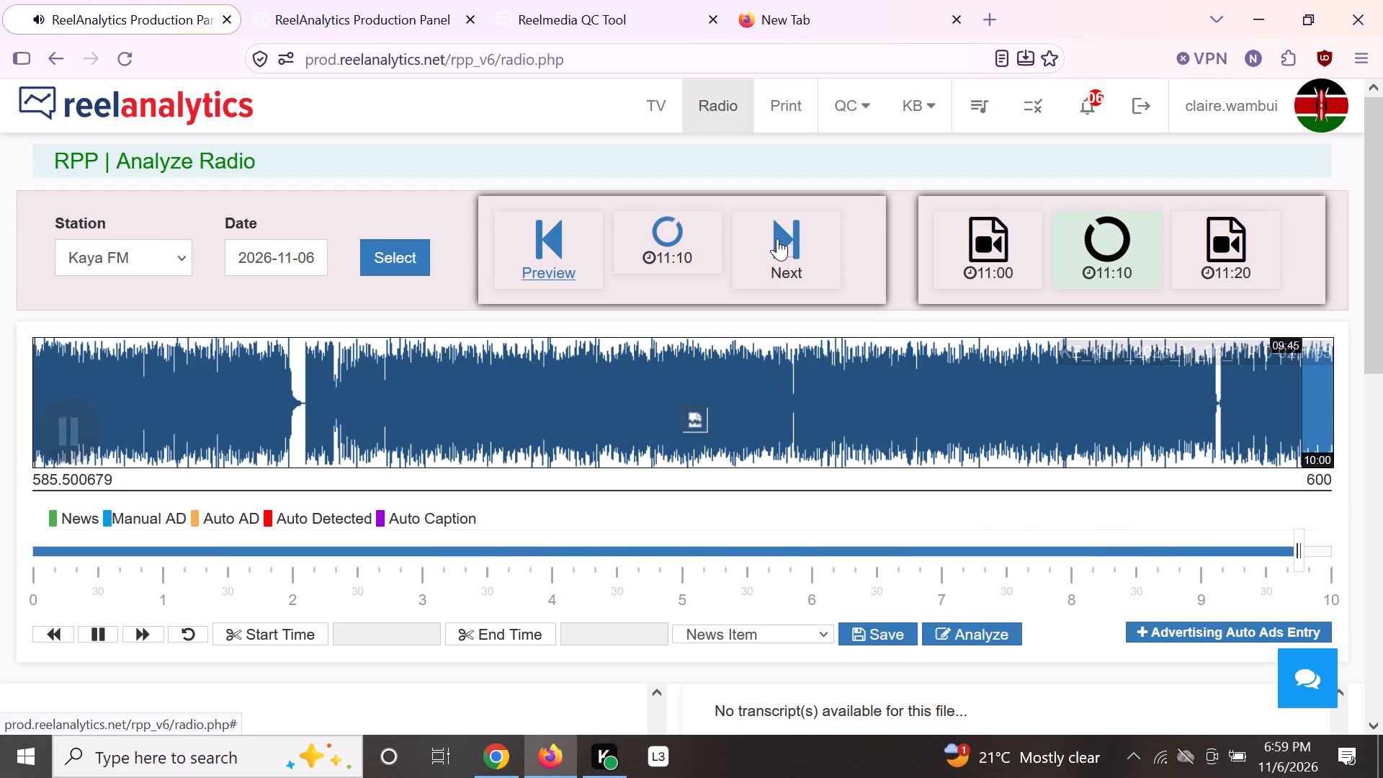
{"action": "left_click", "coordinate": [705, 199]}
{"action": "left_click", "coordinate": [679, 410]}
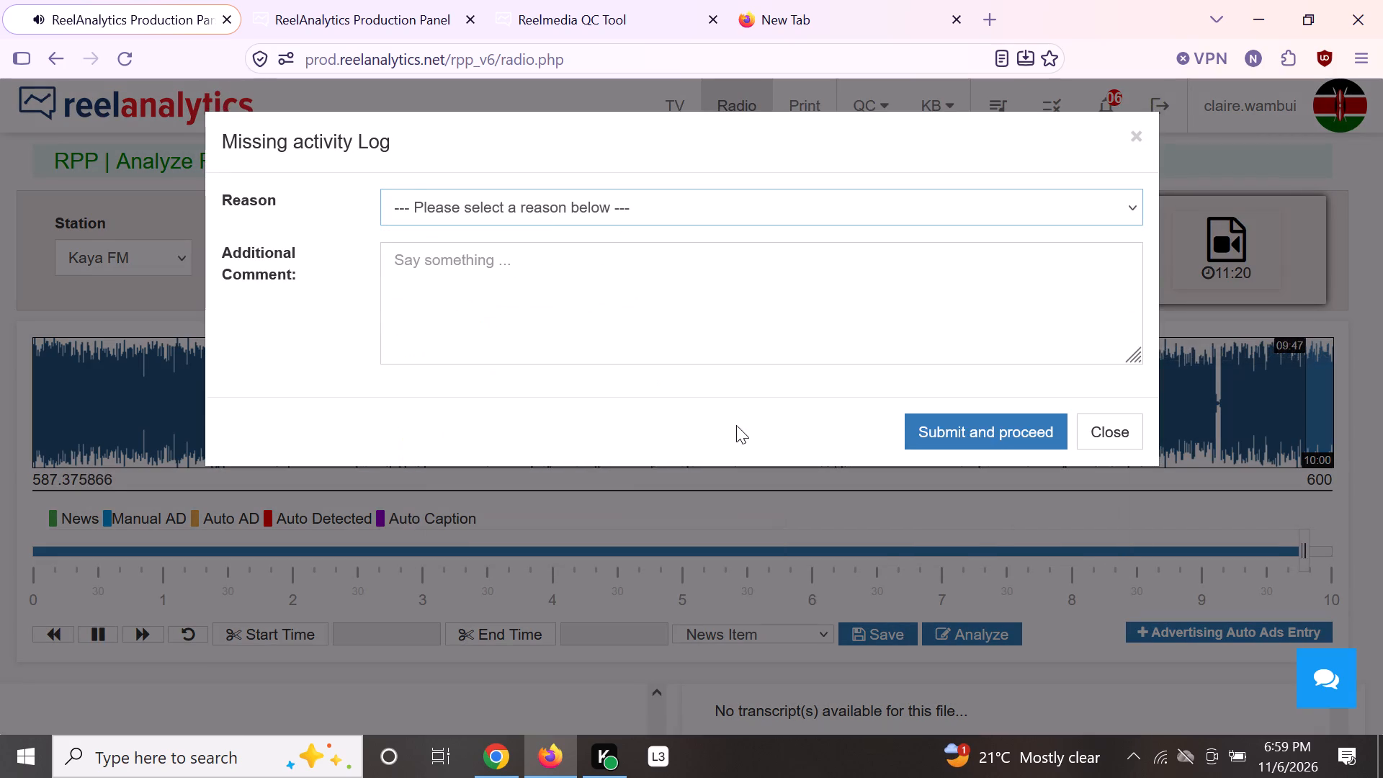
{"action": "left_click", "coordinate": [986, 422]}
{"action": "left_click", "coordinate": [677, 233]}
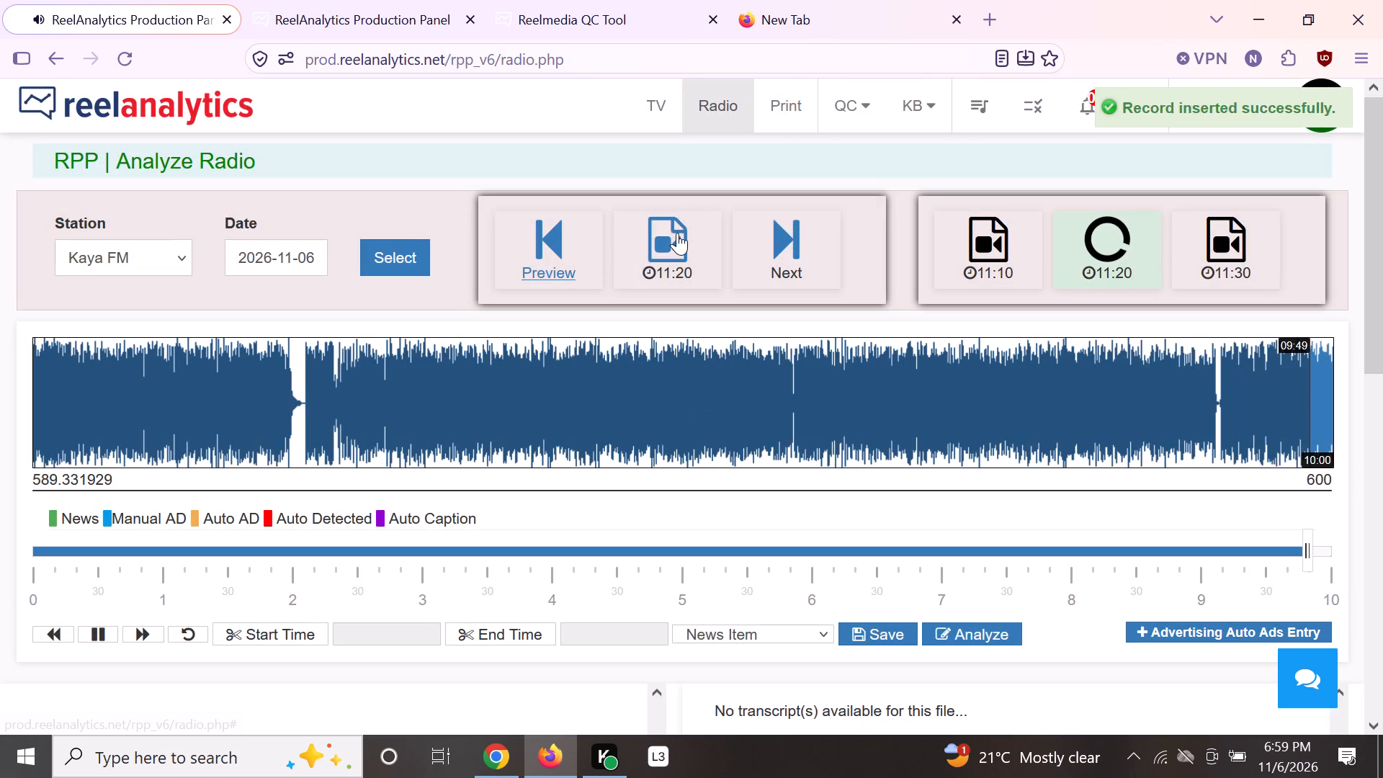
Lower the system speaker volume to 45.
{"action": "left_click", "coordinate": [1130, 759]}
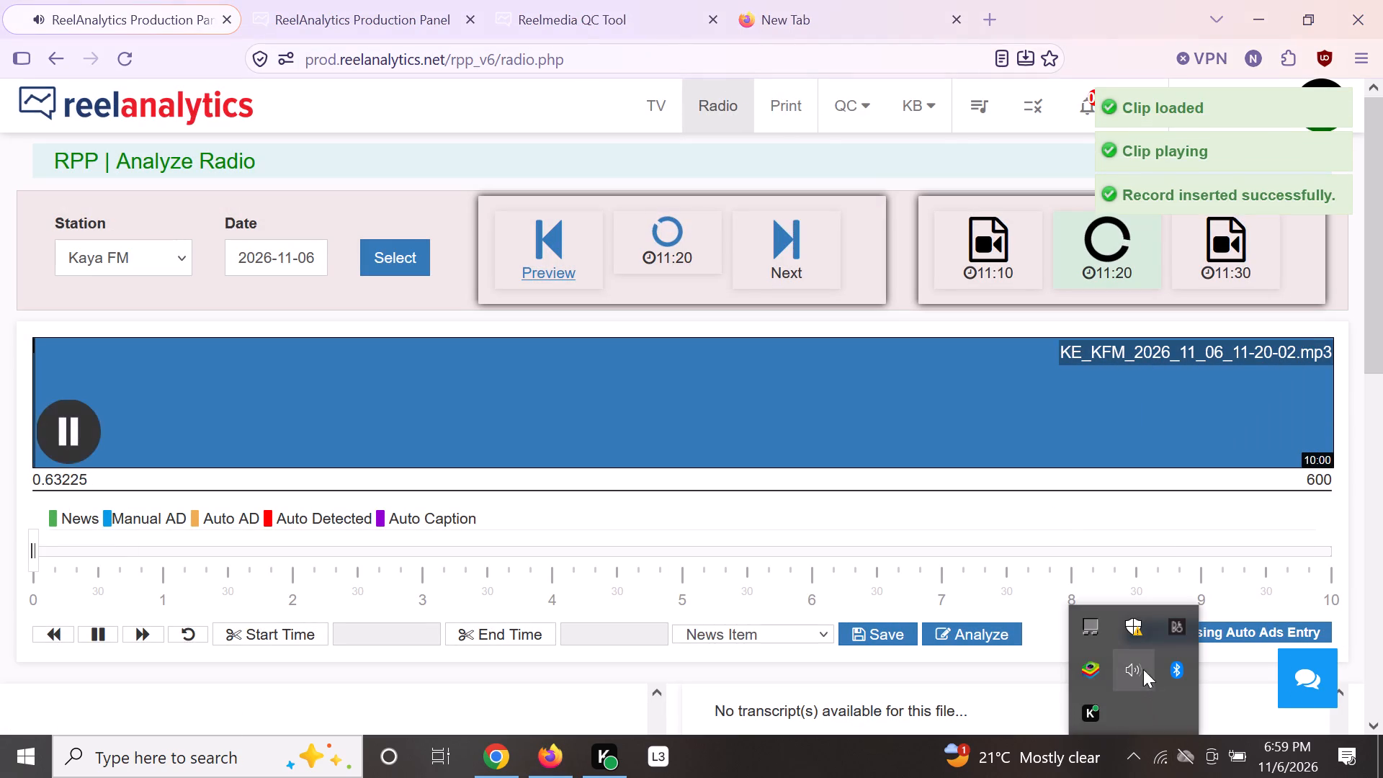
{"action": "left_click", "coordinate": [1143, 667]}
{"action": "key", "text": "Left"}
{"action": "key", "text": "Left"}
{"action": "left_click", "coordinate": [1011, 514]}
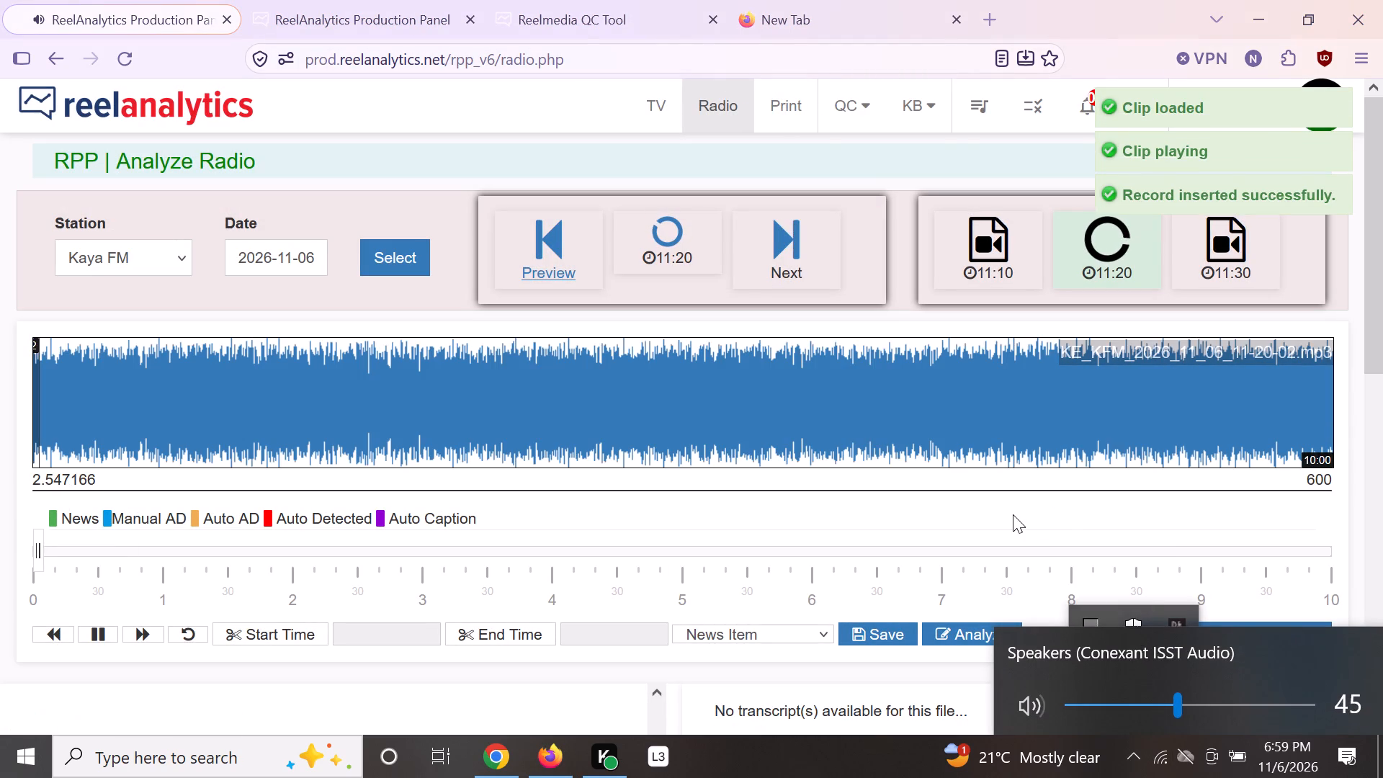
Skim the 11:20 recording from start to end for ads or news.
{"action": "left_click", "coordinate": [99, 377]}
{"action": "left_click", "coordinate": [156, 375]}
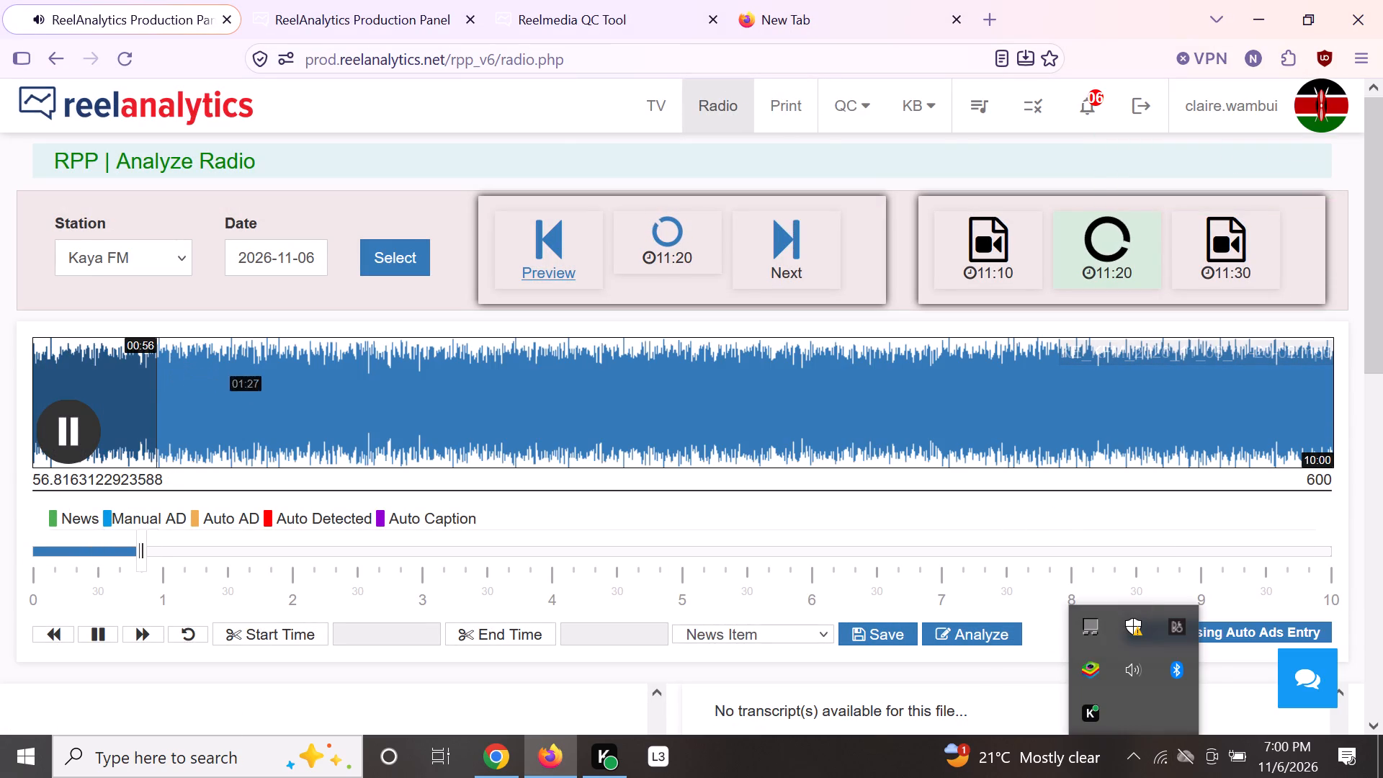
{"action": "left_click", "coordinate": [261, 390]}
{"action": "left_click", "coordinate": [359, 379]}
{"action": "left_click", "coordinate": [493, 388]}
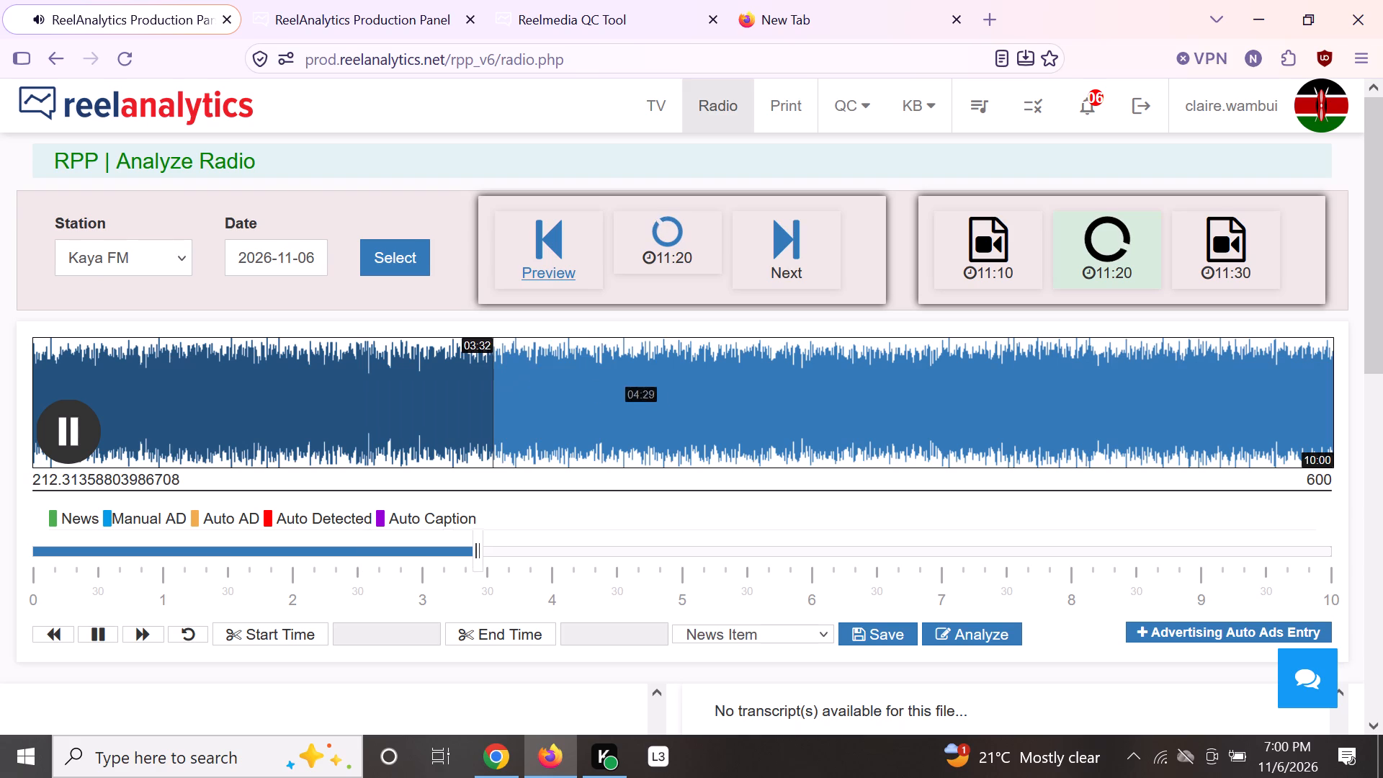
{"action": "left_click", "coordinate": [624, 396]}
{"action": "left_click", "coordinate": [757, 398]}
{"action": "left_click", "coordinate": [893, 399]}
{"action": "left_click", "coordinate": [1093, 406]}
{"action": "left_click", "coordinate": [1227, 411]}
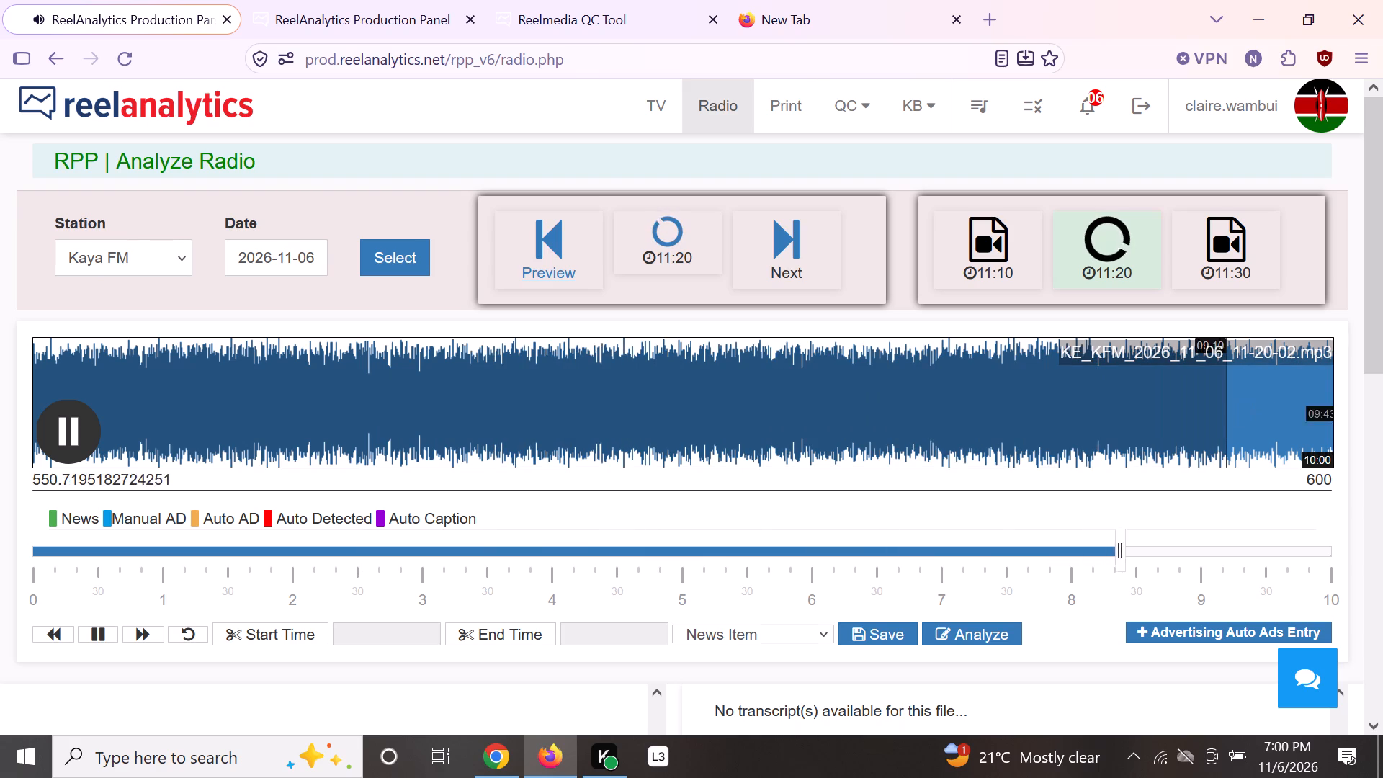
{"action": "left_click", "coordinate": [1319, 408]}
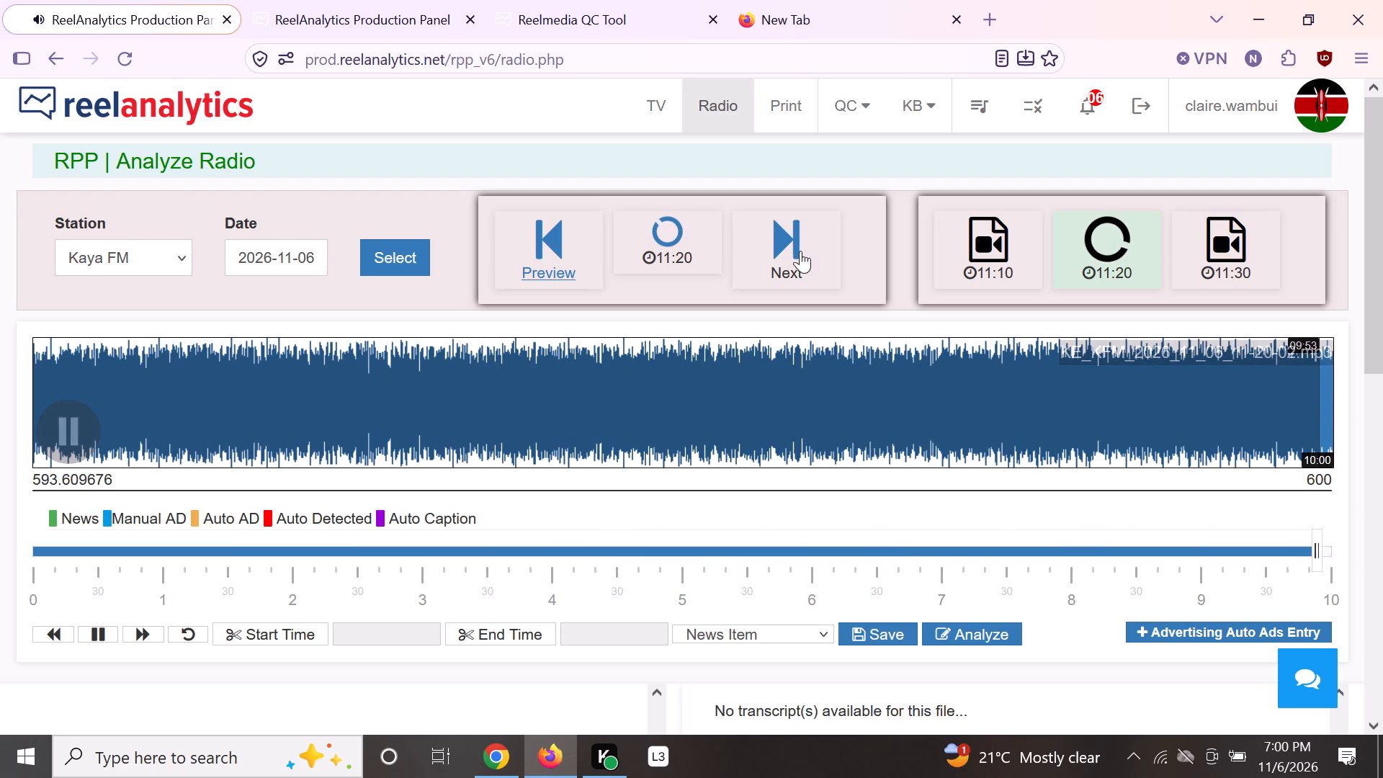
Log Music as the missing-activity reason for the 11:20 recording, submit it and load the 11:30 recording.
{"action": "left_click", "coordinate": [774, 236]}
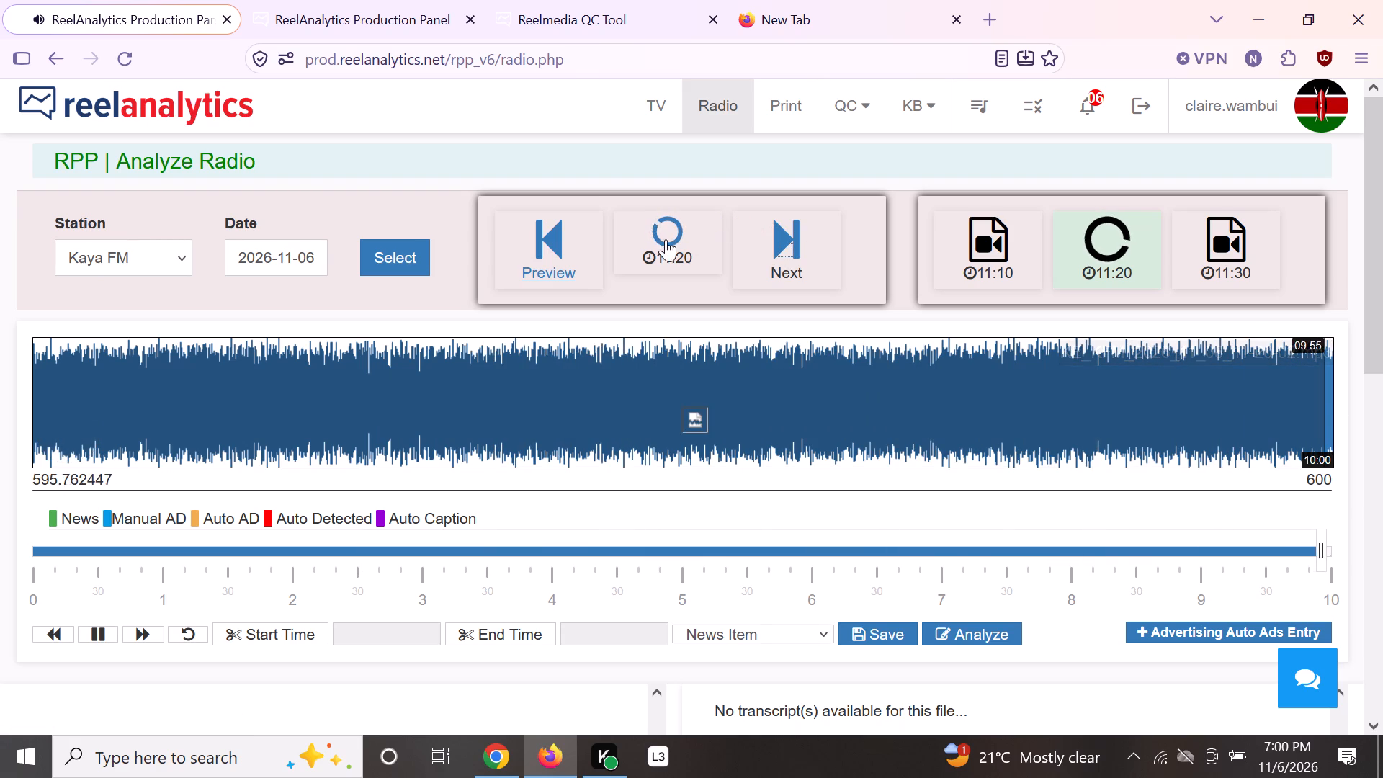
{"action": "left_click", "coordinate": [648, 205]}
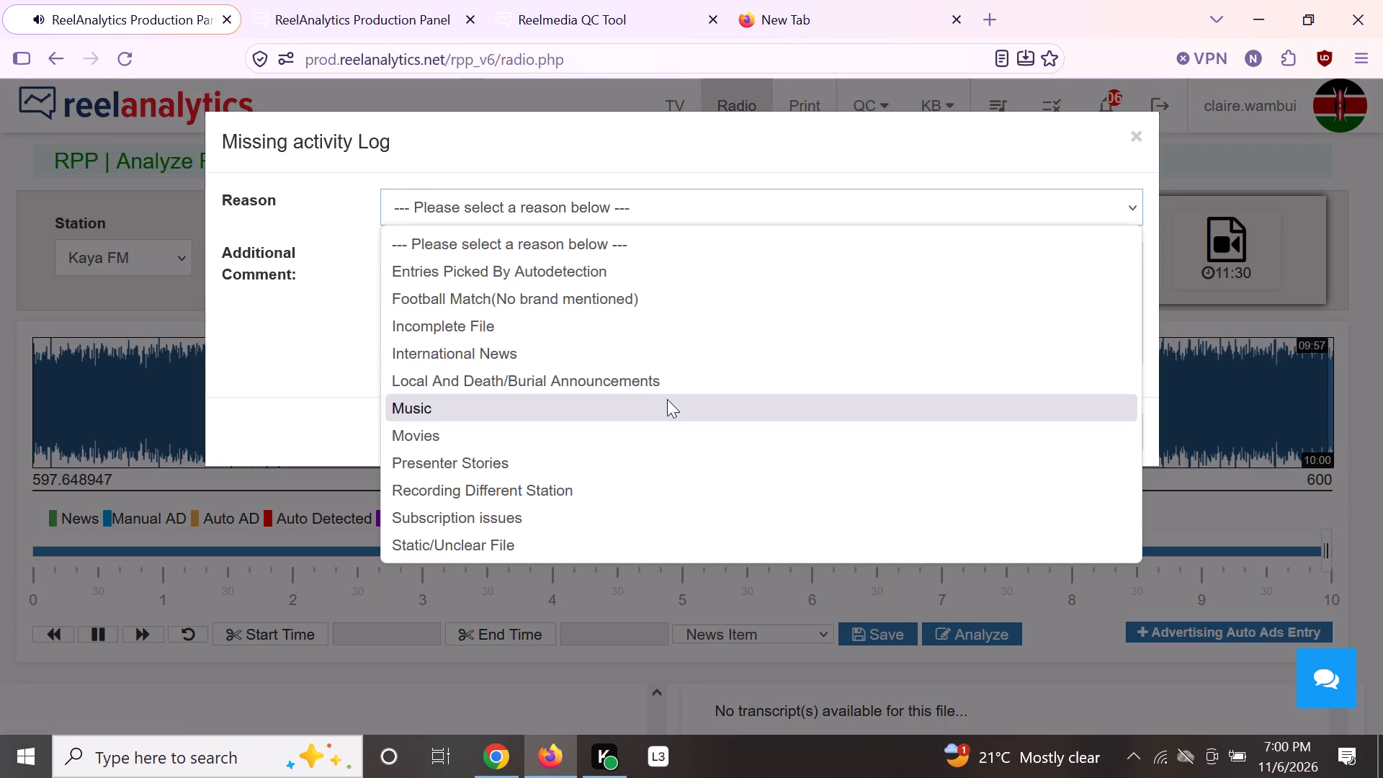
{"action": "left_click", "coordinate": [667, 399]}
{"action": "left_click", "coordinate": [935, 436]}
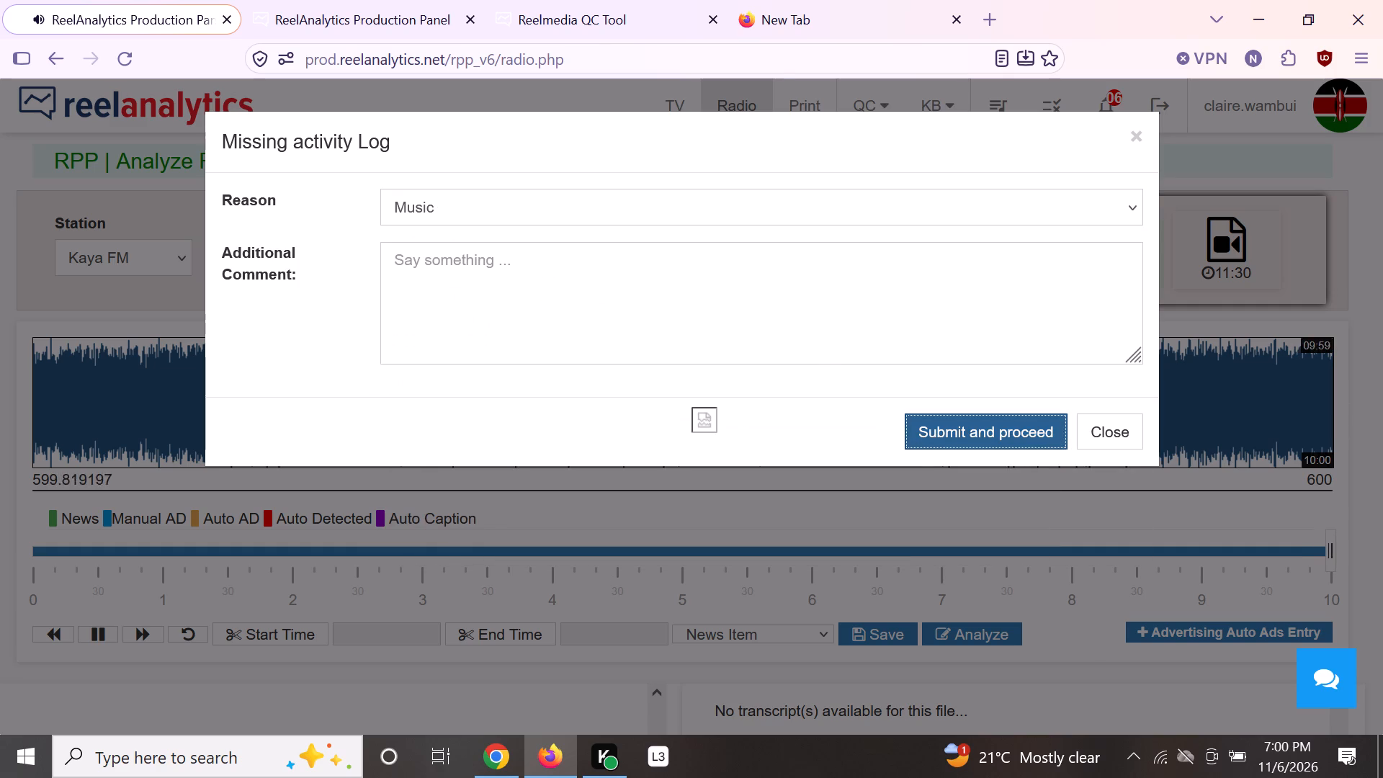
{"action": "left_click", "coordinate": [659, 234]}
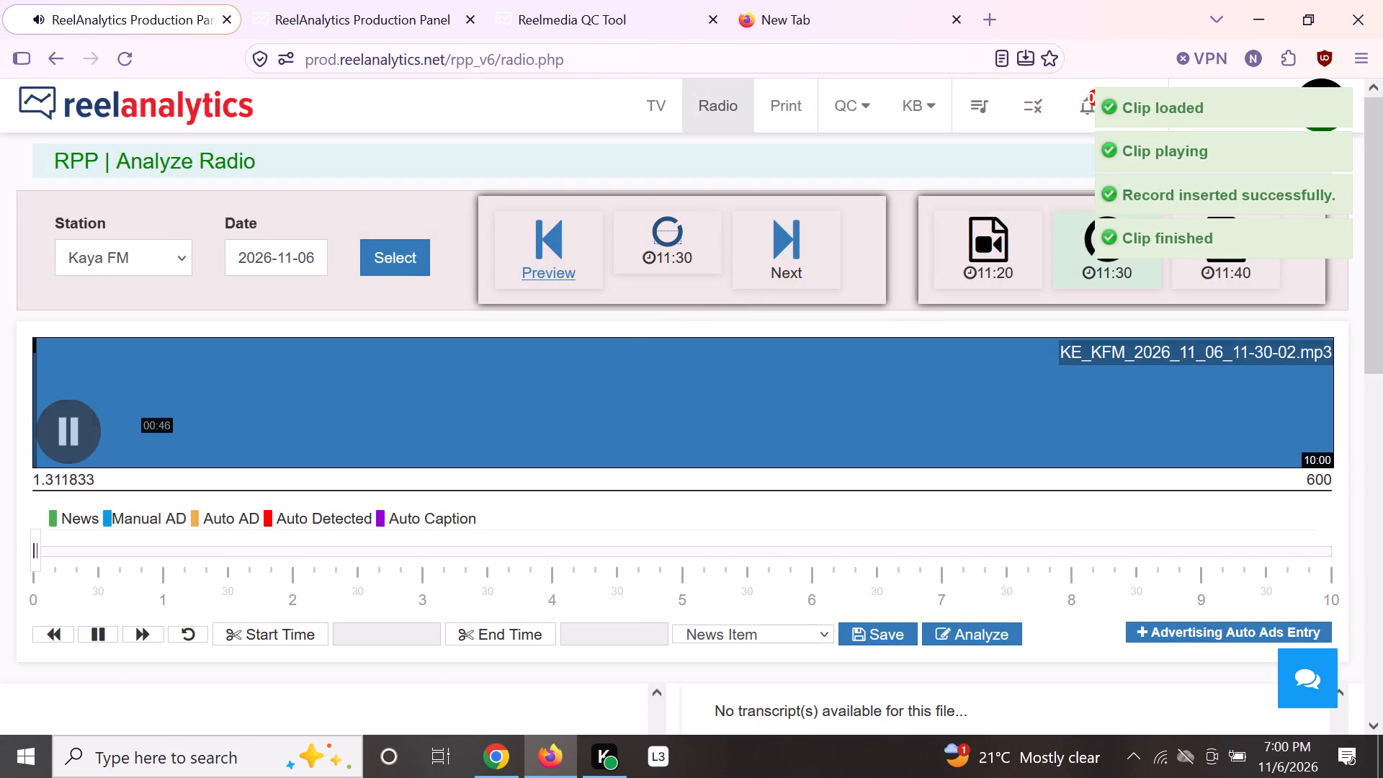
Skim the 11:30 recording from start to end for ads or news.
{"action": "left_click", "coordinate": [89, 369]}
{"action": "left_click", "coordinate": [152, 373]}
{"action": "left_click", "coordinate": [292, 373]}
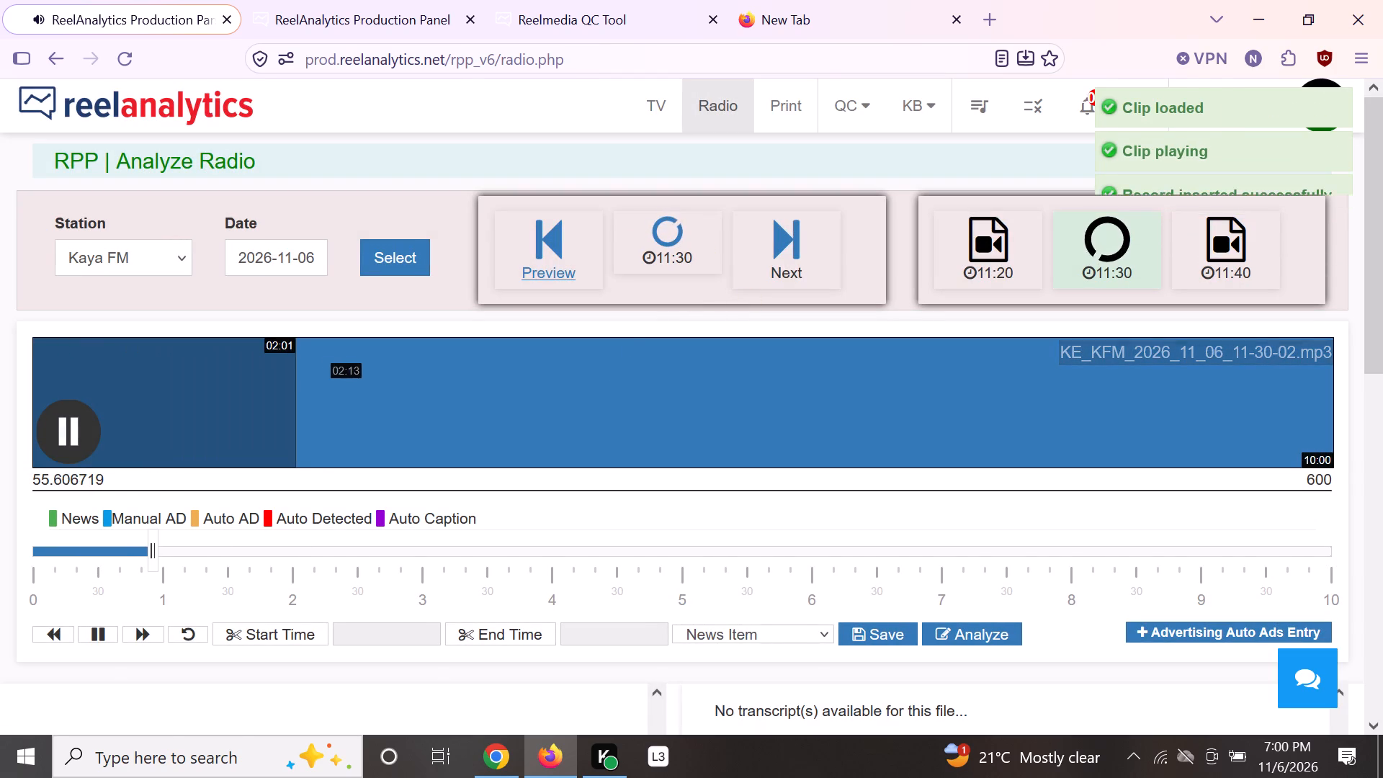
{"action": "left_click", "coordinate": [393, 368]}
{"action": "left_click", "coordinate": [474, 385]}
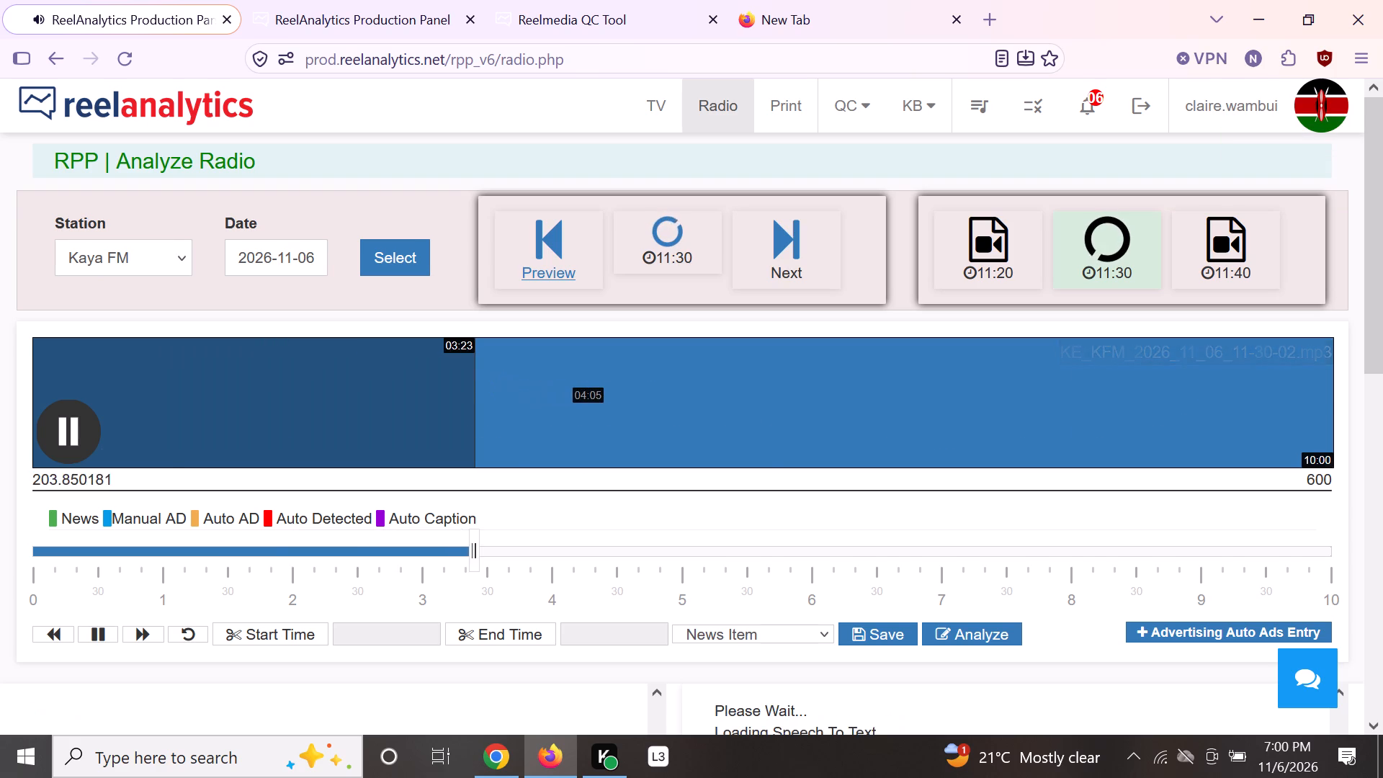
{"action": "left_click", "coordinate": [565, 394]}
{"action": "left_click", "coordinate": [679, 401]}
{"action": "left_click", "coordinate": [782, 412]}
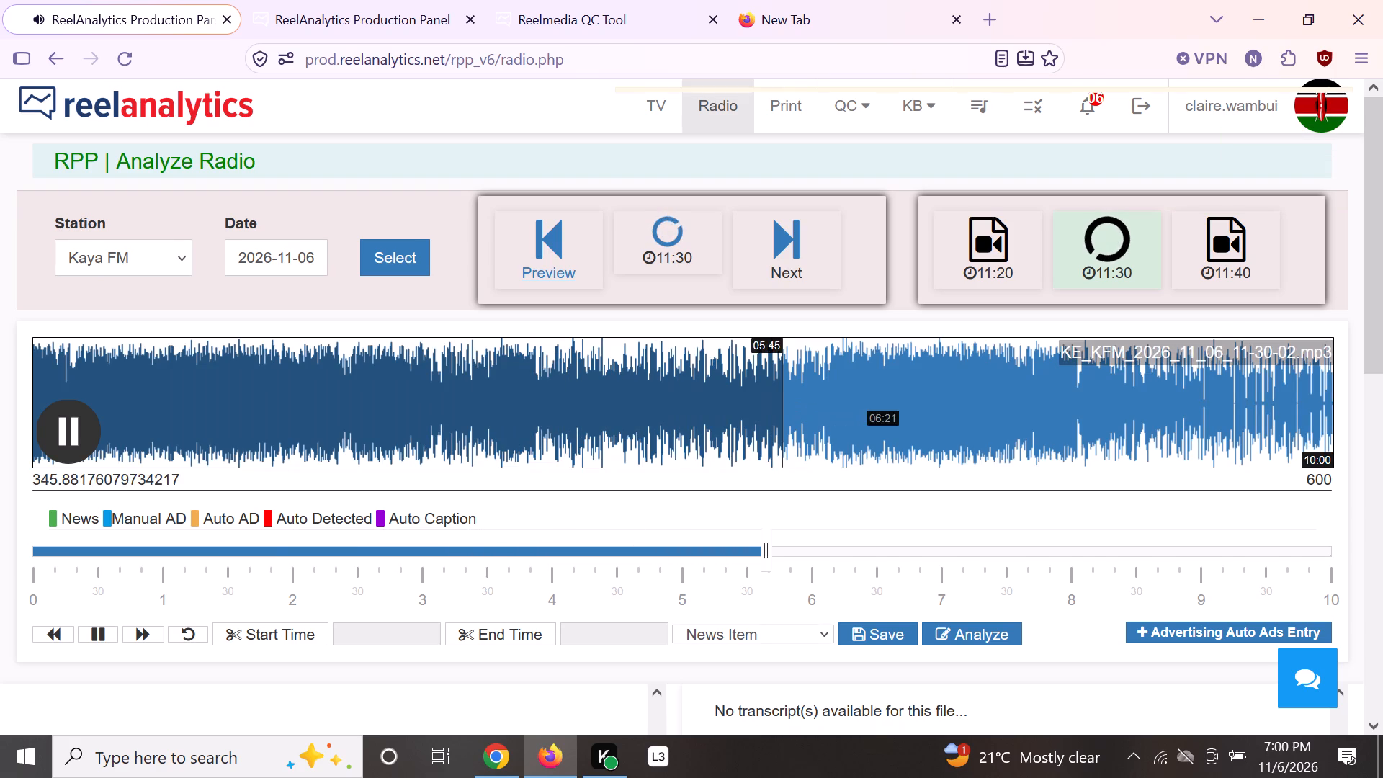
{"action": "left_click", "coordinate": [900, 414]}
{"action": "left_click", "coordinate": [1035, 413]}
{"action": "left_click", "coordinate": [1194, 419]}
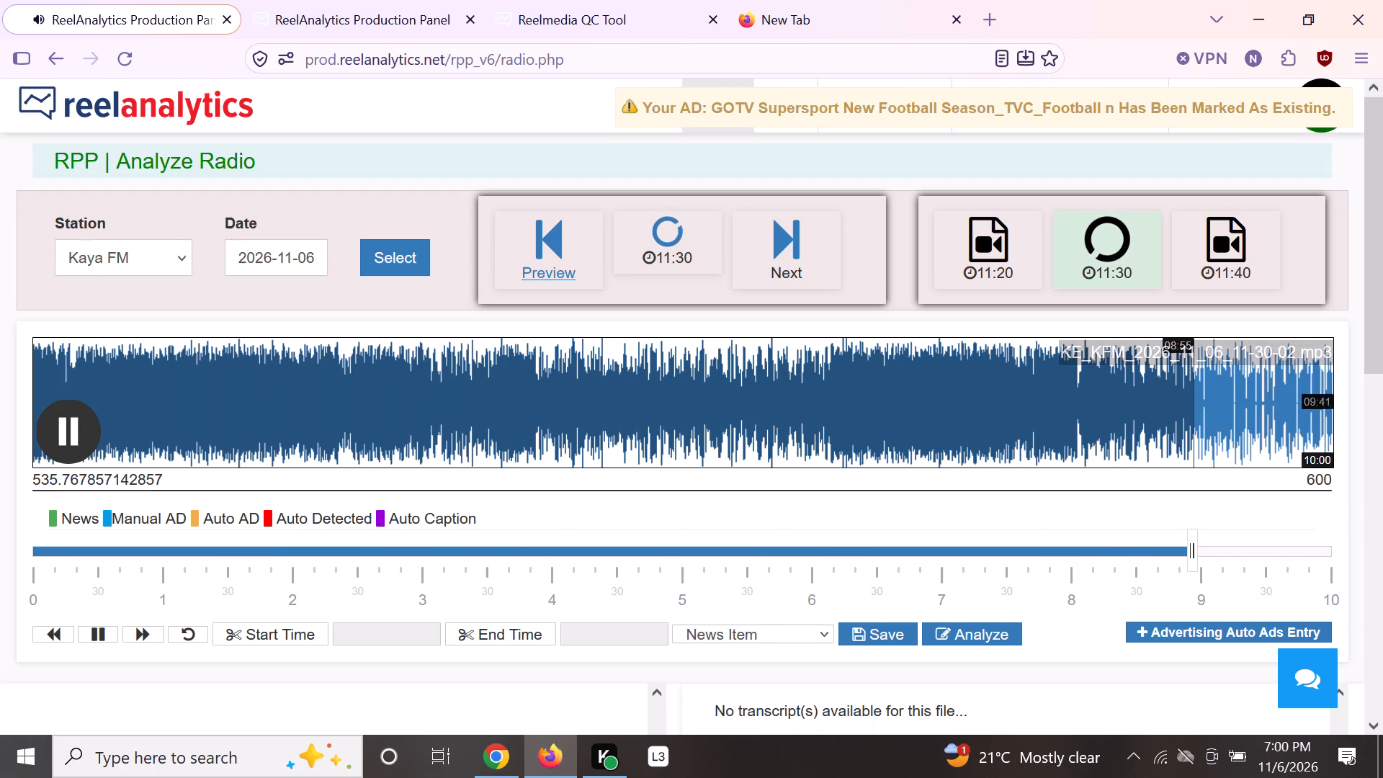
{"action": "left_click", "coordinate": [1301, 399]}
Log Music as the missing-activity reason for the 11:30 recording, submit it and load the 11:40 recording.
{"action": "left_click", "coordinate": [792, 237]}
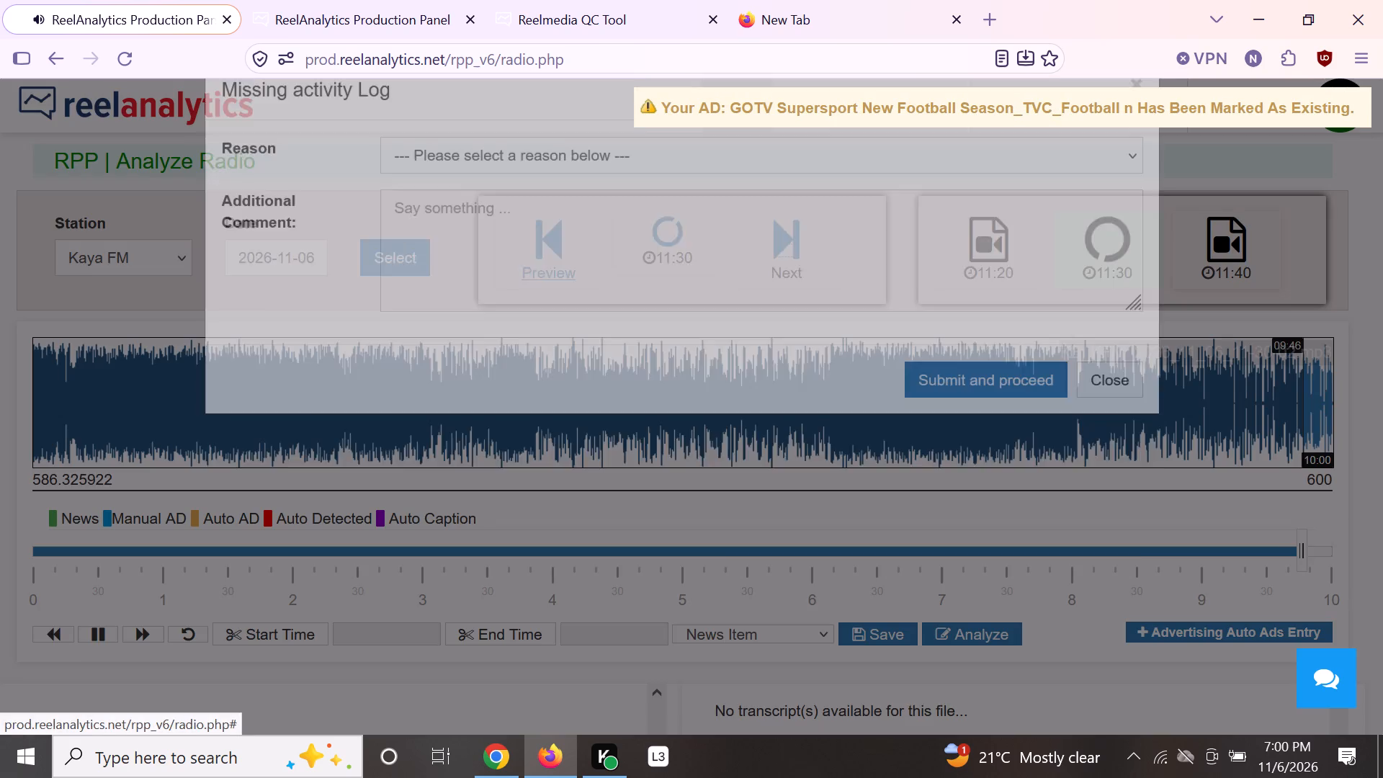
{"action": "left_click", "coordinate": [748, 210]}
{"action": "left_click", "coordinate": [747, 408]}
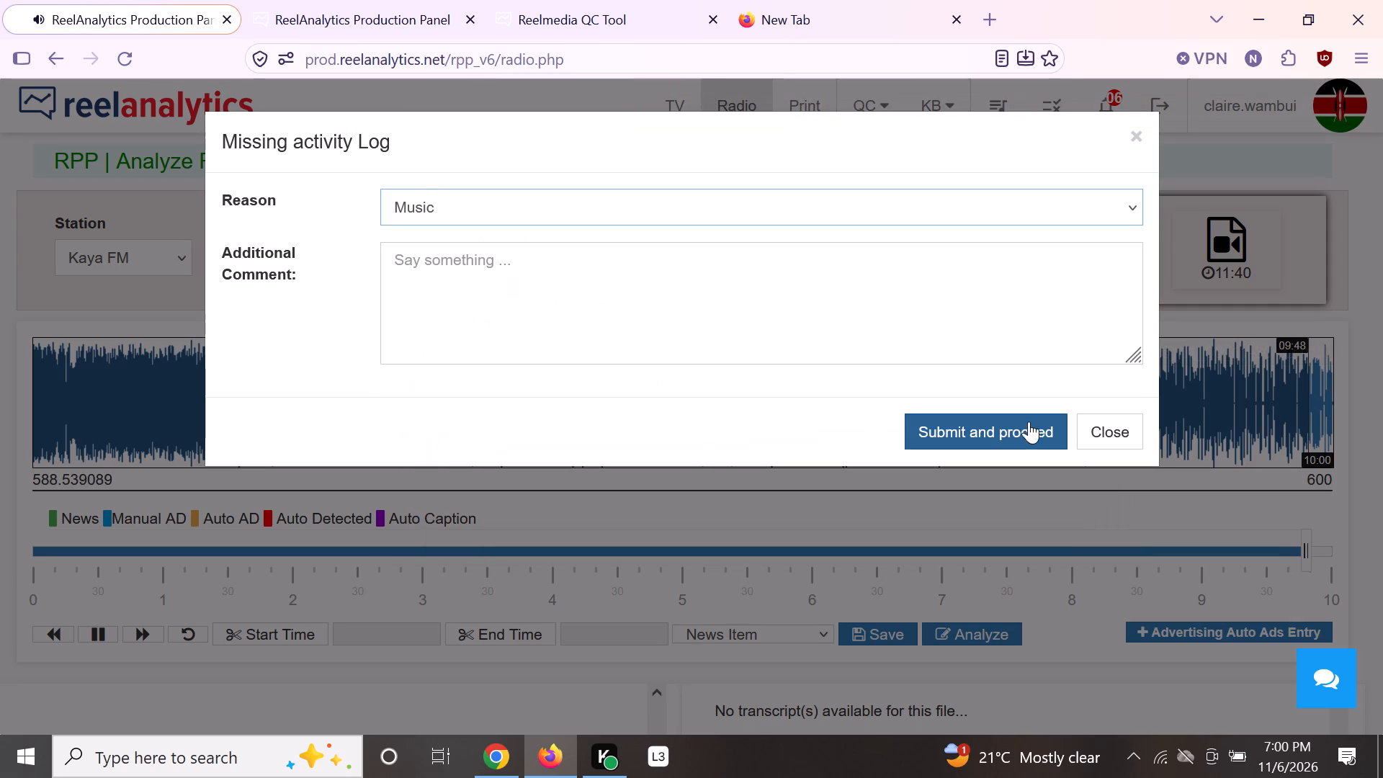
{"action": "left_click", "coordinate": [1030, 435]}
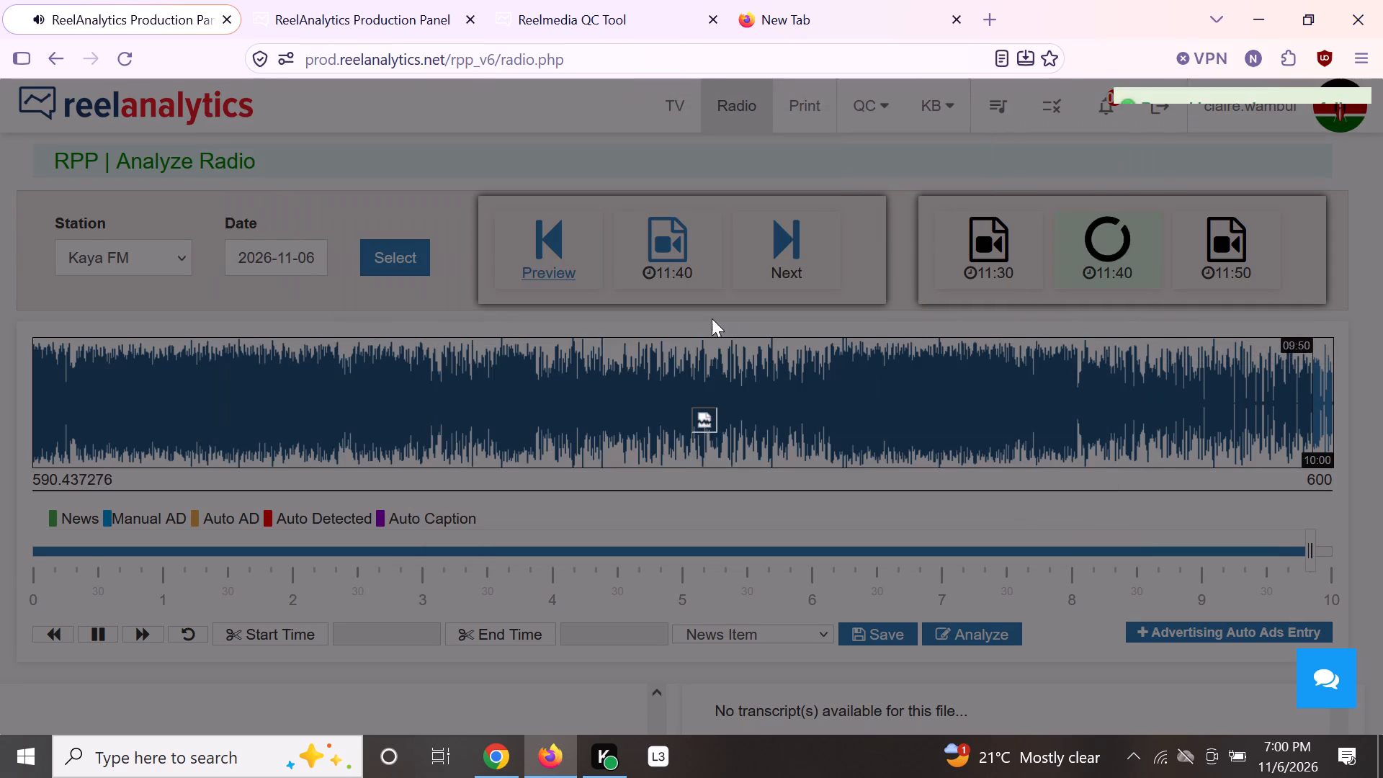
{"action": "left_click", "coordinate": [655, 241]}
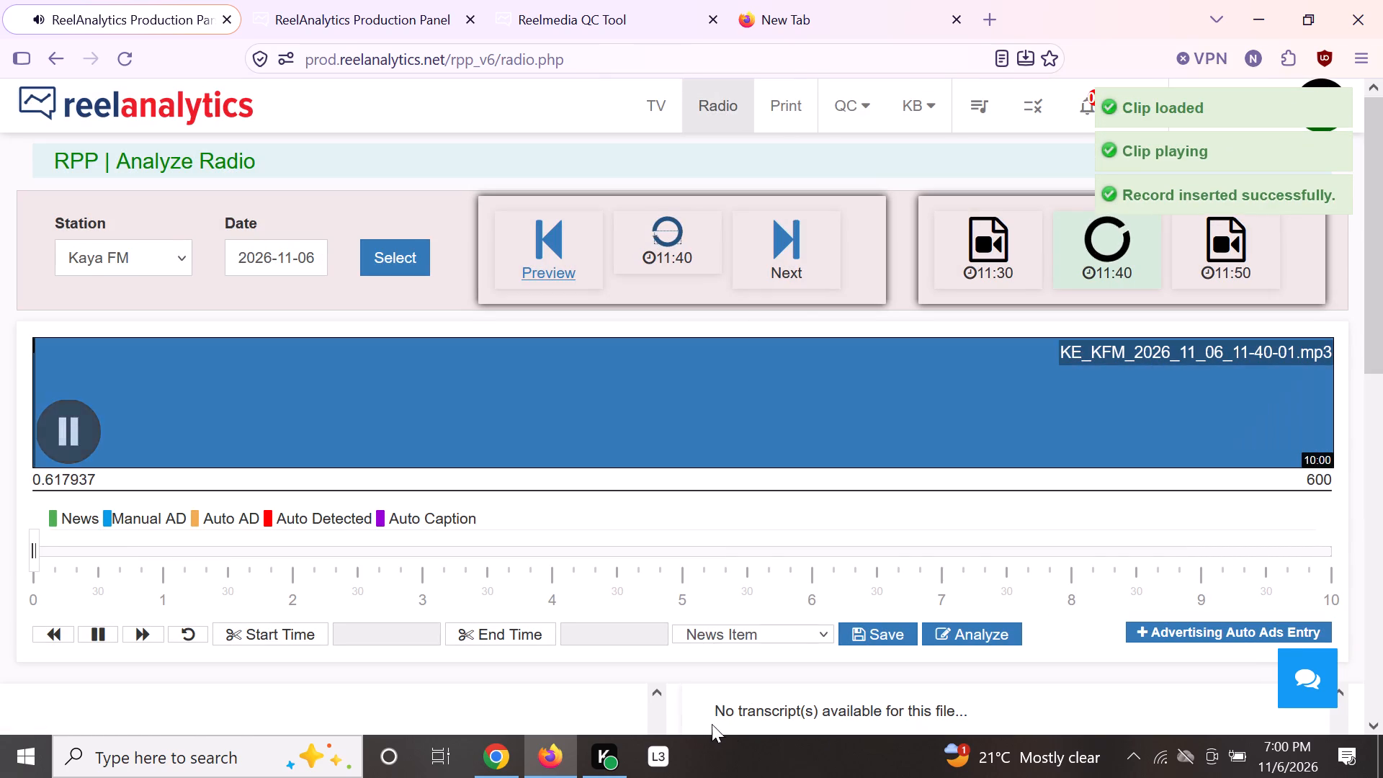
Switch to the L3 application while the 11:40 recording plays.
{"action": "left_click", "coordinate": [656, 759]}
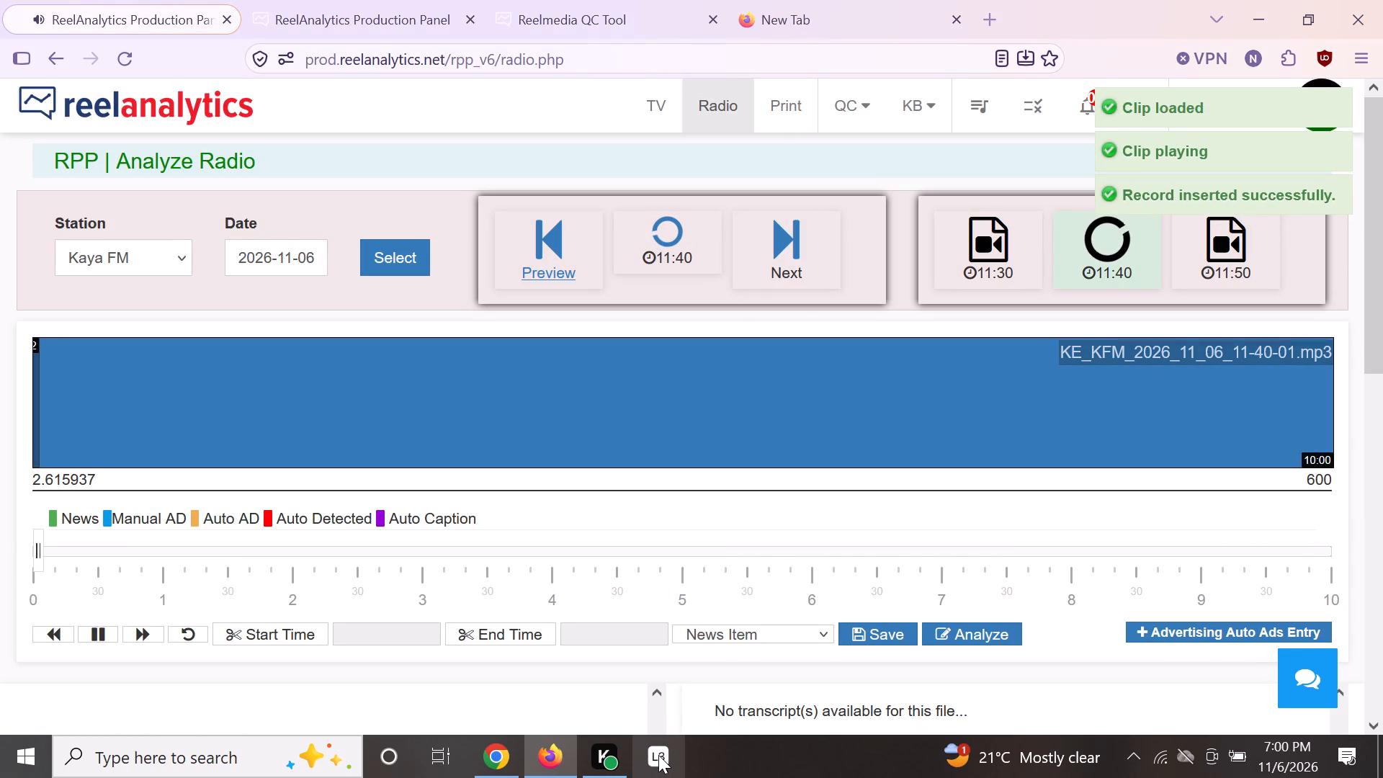